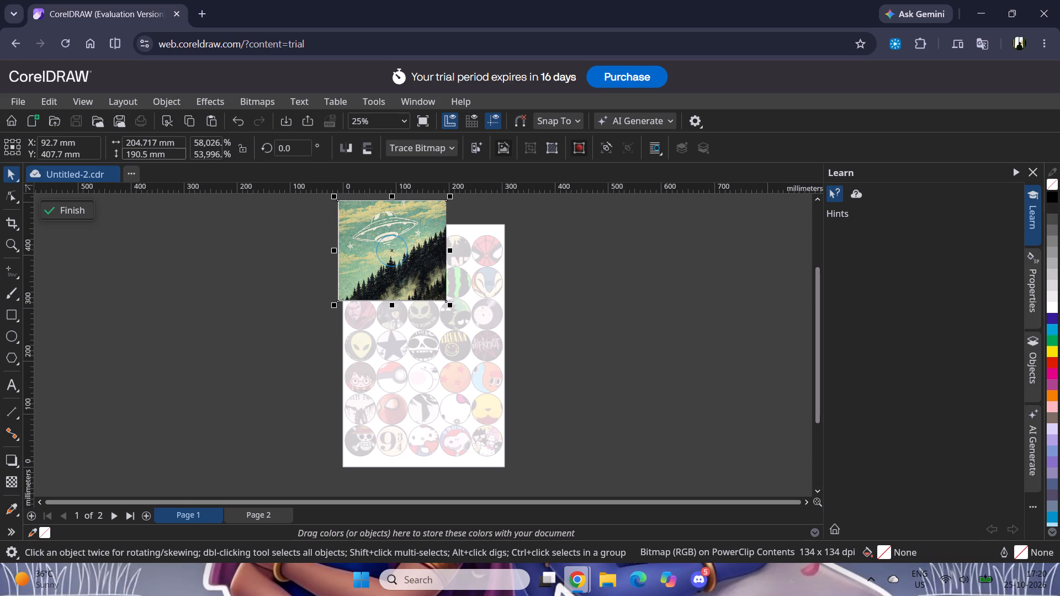
Resize the UFO forest picture inside its circular PowerClip frame to 60 × 60 mm and finish editing the contents.
{"action": "left_click", "coordinate": [172, 137]}
{"action": "left_click_drag", "start_coordinate": [126, 145], "coordinate": [125, 145]}
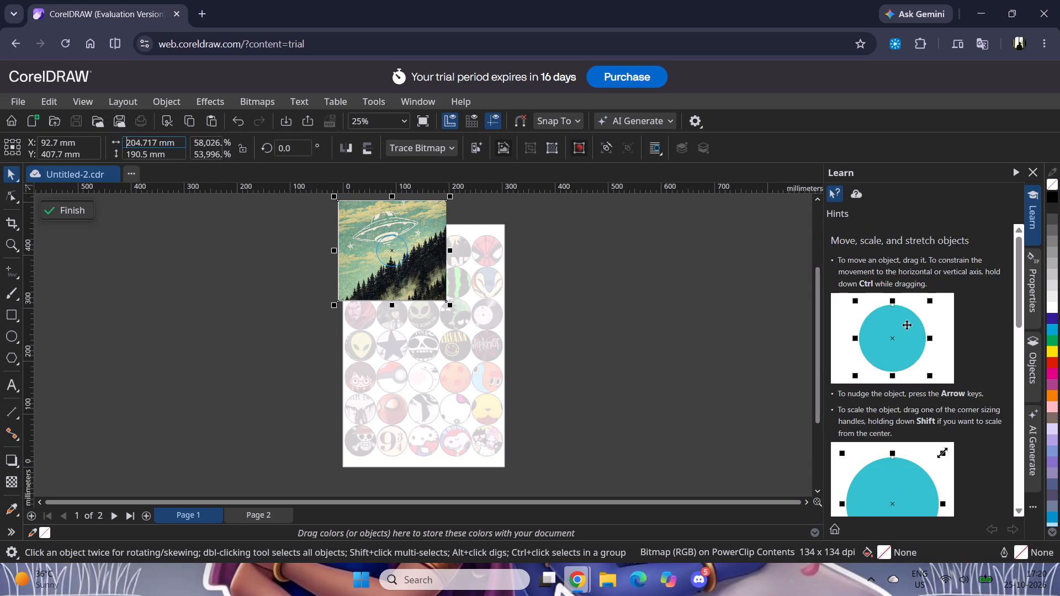
{"action": "left_click_drag", "start_coordinate": [125, 145], "coordinate": [114, 146]}
{"action": "left_click_drag", "start_coordinate": [177, 140], "coordinate": [118, 139]}
{"action": "left_click_drag", "start_coordinate": [118, 139], "coordinate": [116, 139]}
{"action": "type", "text": "60"}
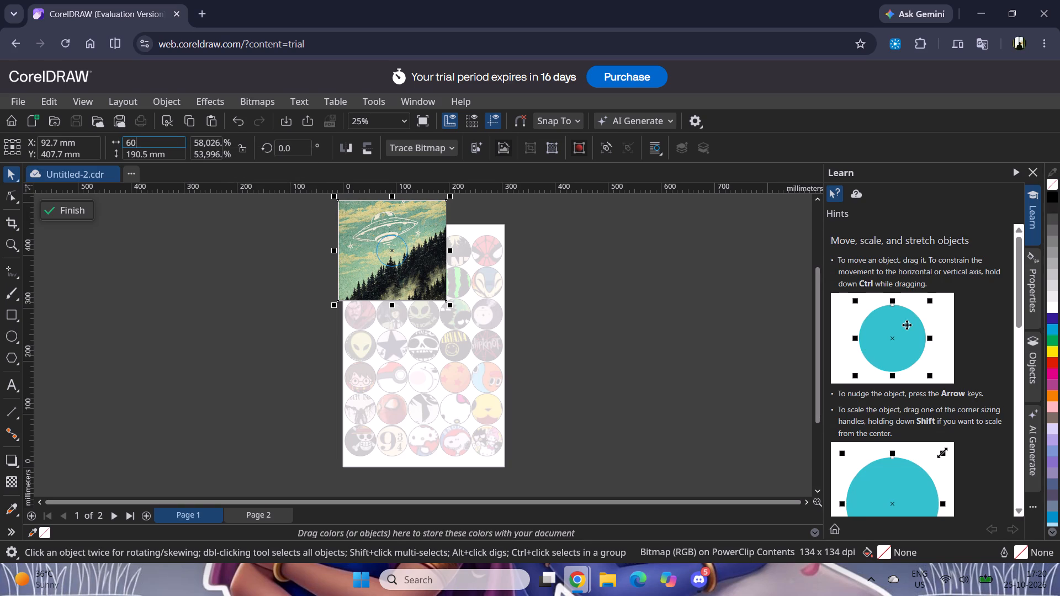
{"action": "key", "text": "Tab"}
{"action": "type", "text": "60"}
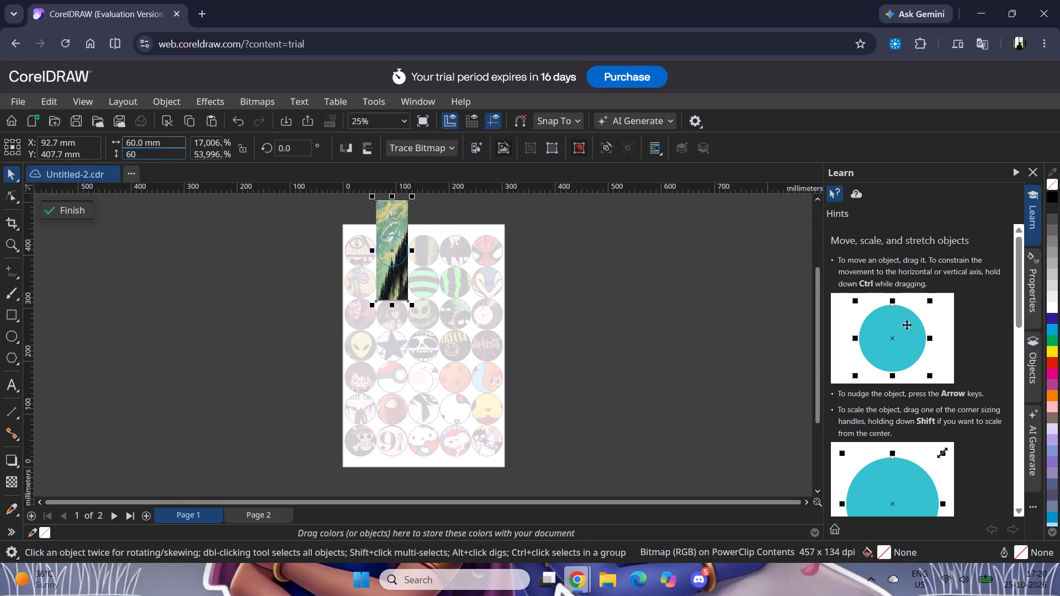
{"action": "left_click", "coordinate": [219, 325]}
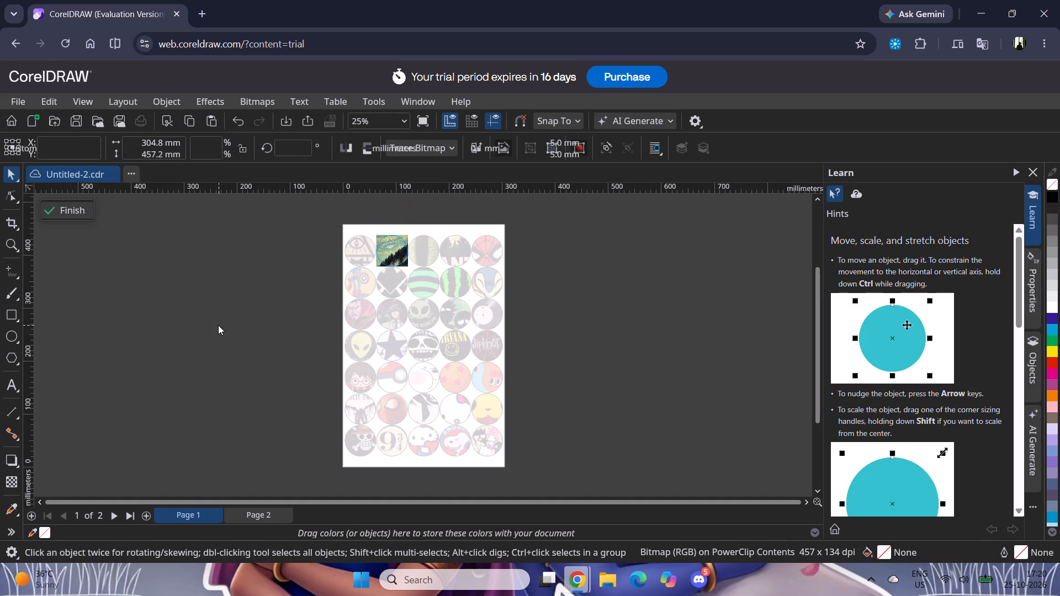
{"action": "left_click", "coordinate": [50, 210]}
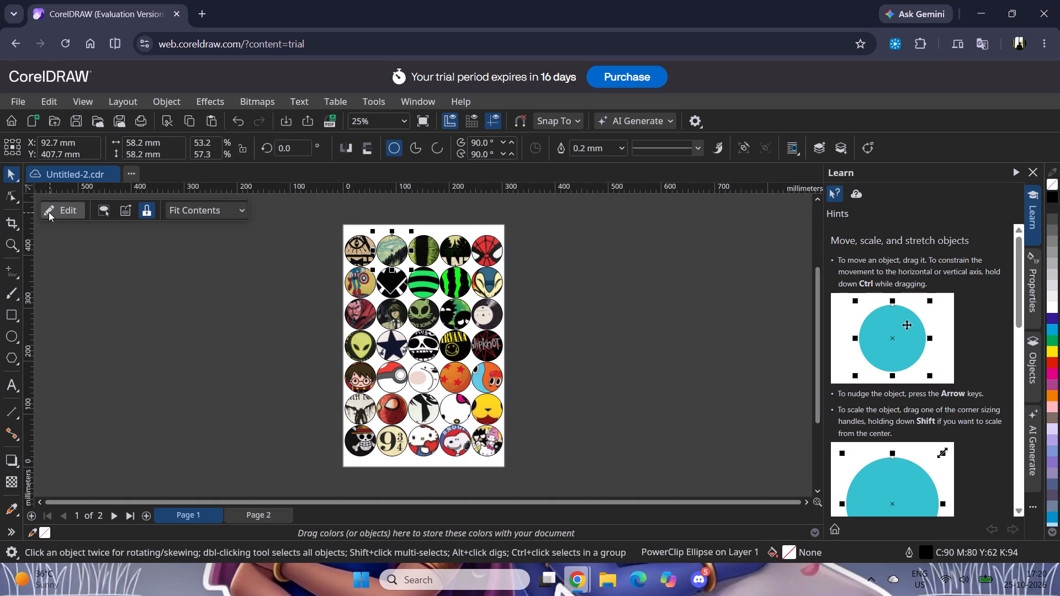
{"action": "left_click", "coordinate": [208, 300]}
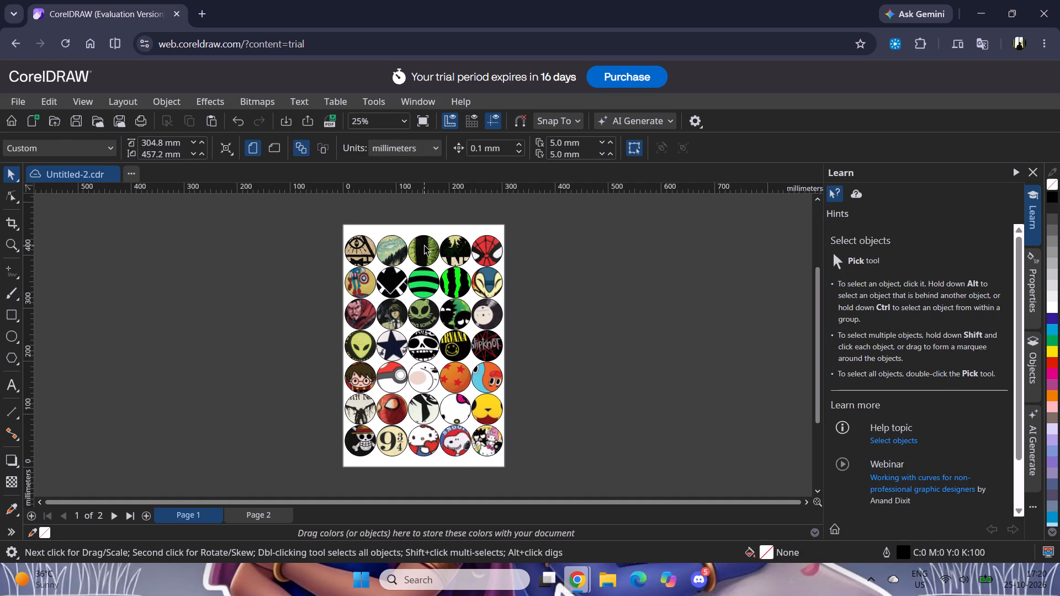
Open the contents of the green reptile-eye circle in the top row for editing.
{"action": "left_click", "coordinate": [424, 242]}
{"action": "double_click", "coordinate": [424, 242]}
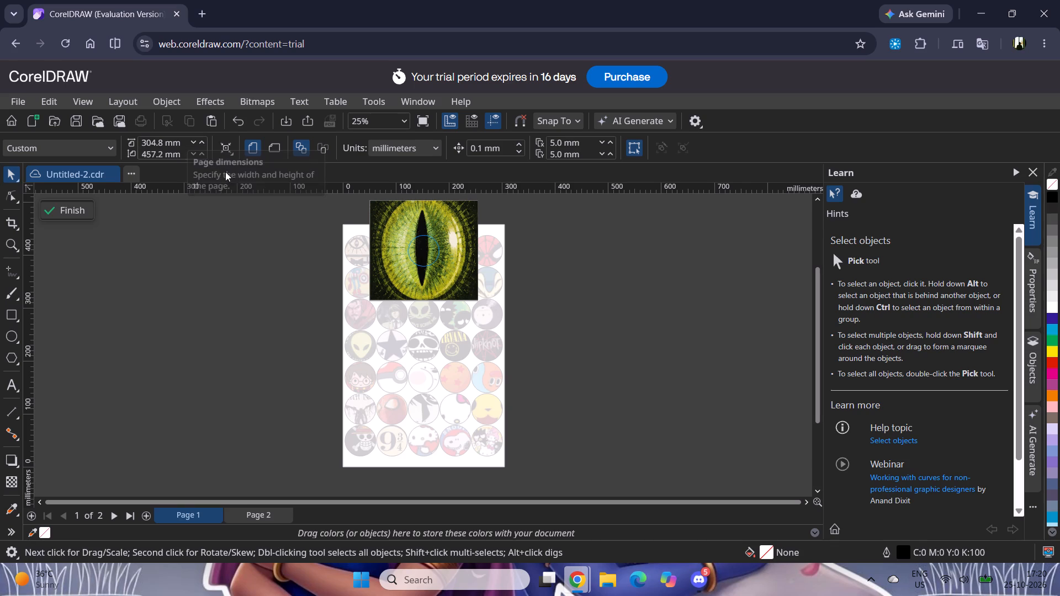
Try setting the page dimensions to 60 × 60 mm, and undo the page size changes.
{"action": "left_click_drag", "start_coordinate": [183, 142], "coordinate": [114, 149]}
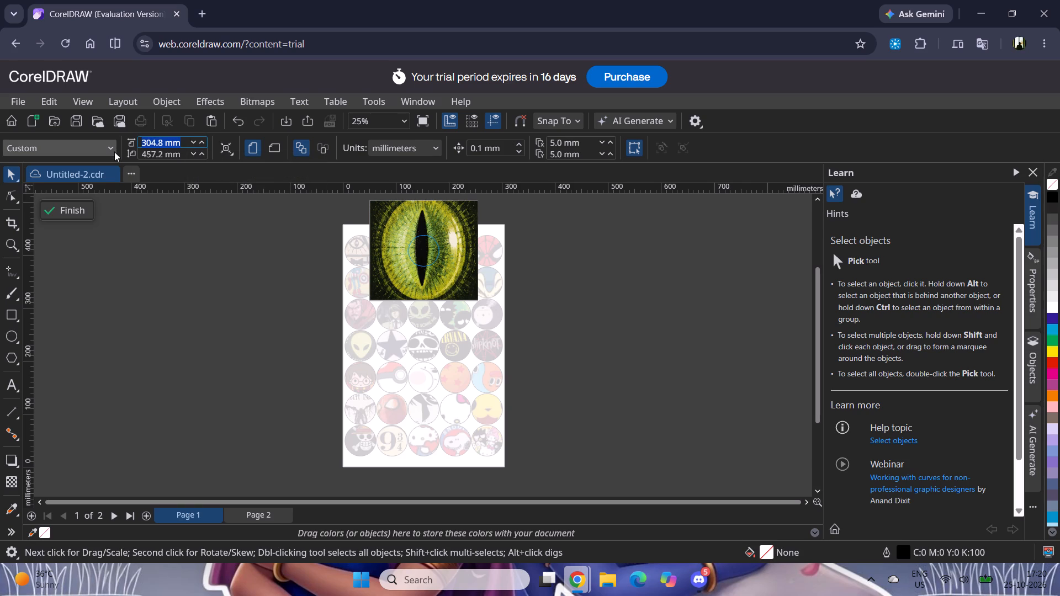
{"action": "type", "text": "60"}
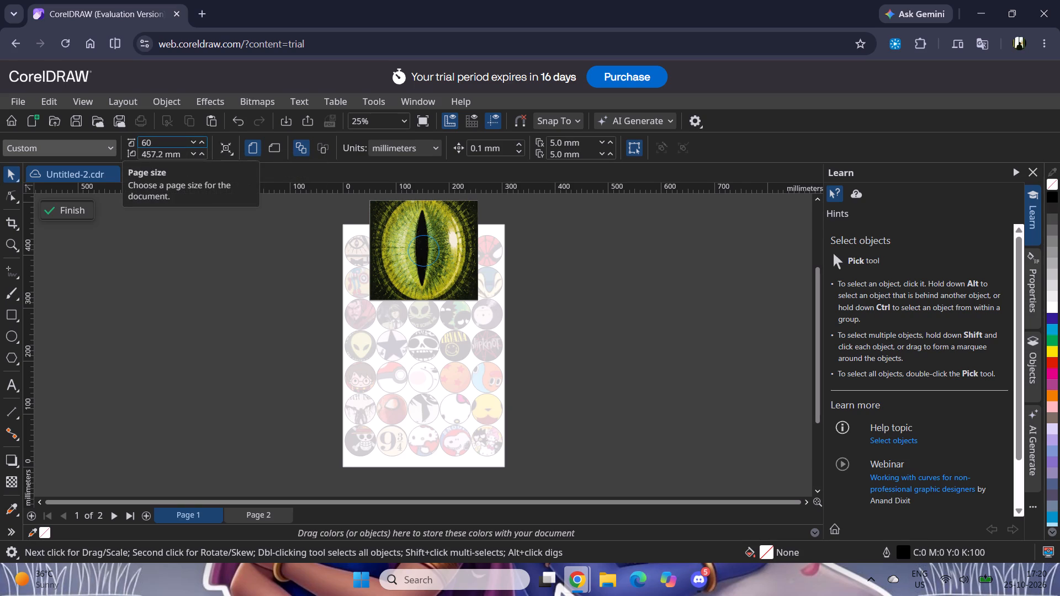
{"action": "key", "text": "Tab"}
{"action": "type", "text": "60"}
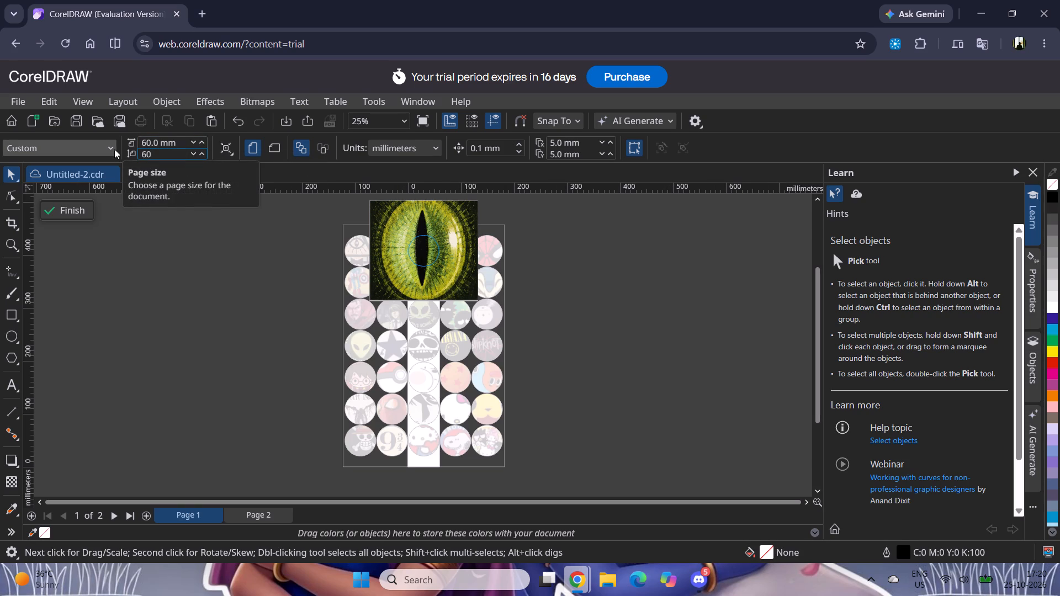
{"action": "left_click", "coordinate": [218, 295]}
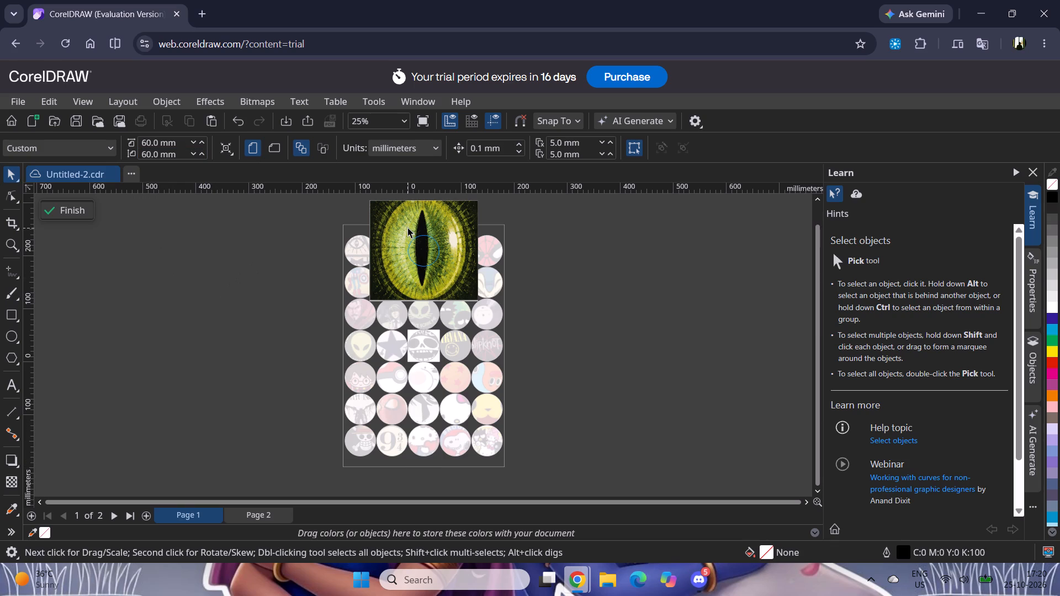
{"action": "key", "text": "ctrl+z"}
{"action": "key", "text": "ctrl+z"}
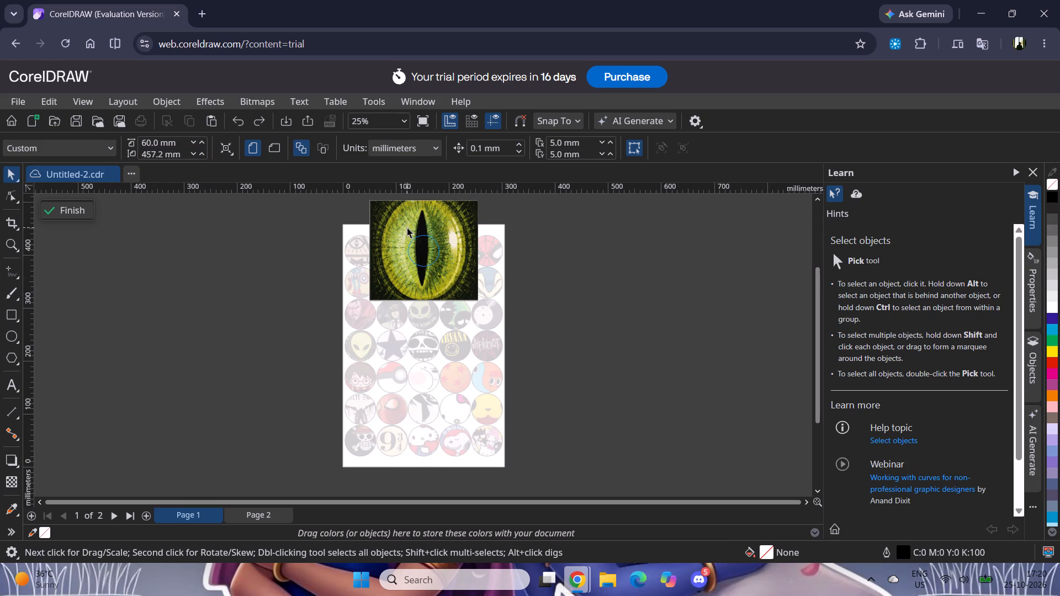
Select the reptile-eye picture inside the frame and set its width and height to 60 mm each.
{"action": "left_click", "coordinate": [200, 256]}
{"action": "left_click", "coordinate": [417, 219]}
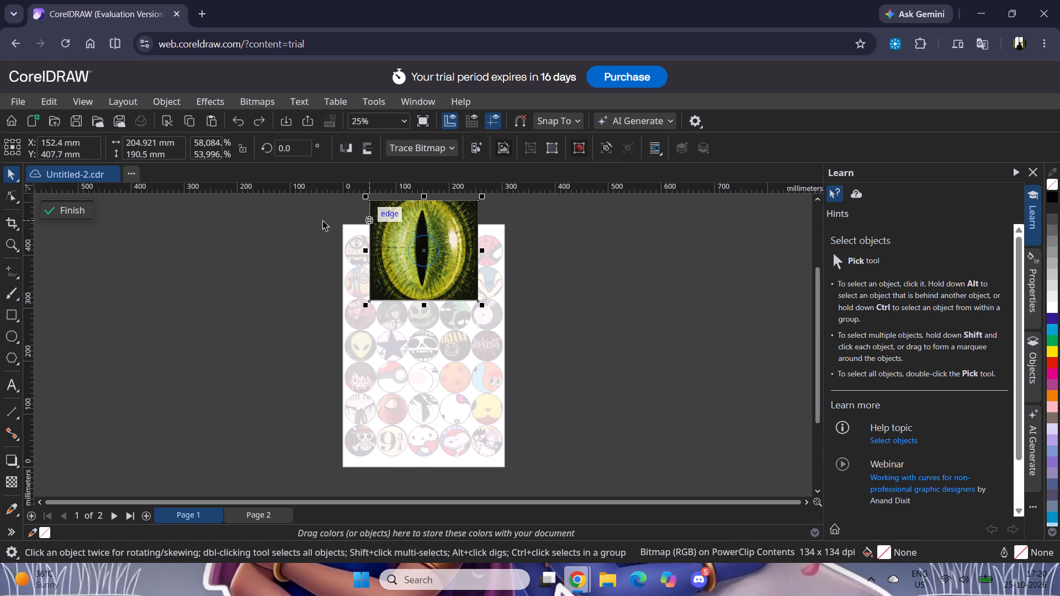
{"action": "left_click_drag", "start_coordinate": [182, 142], "coordinate": [74, 153]}
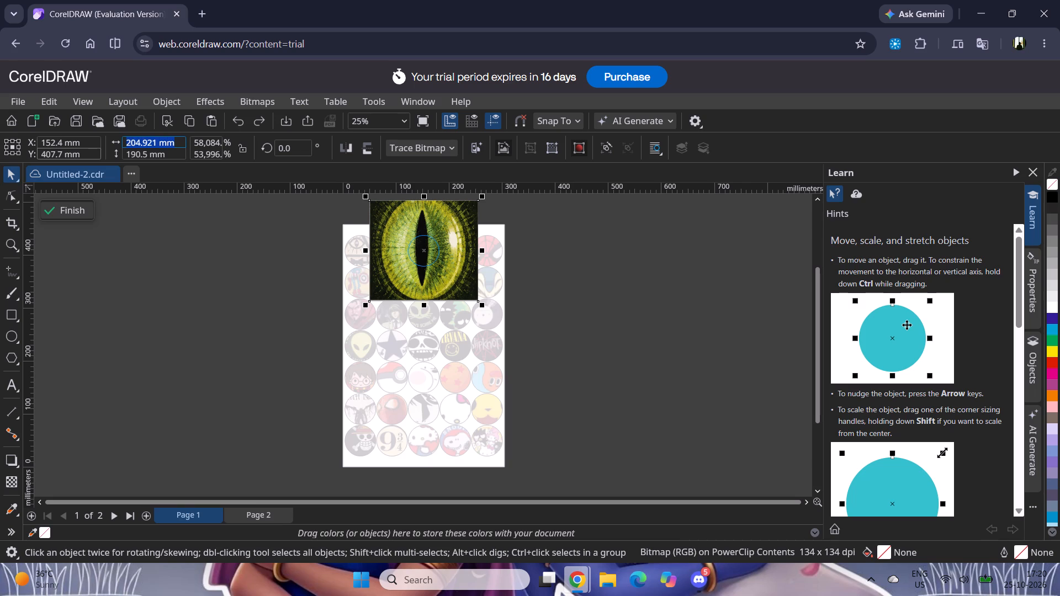
{"action": "type", "text": "60"}
{"action": "key", "text": "Tab"}
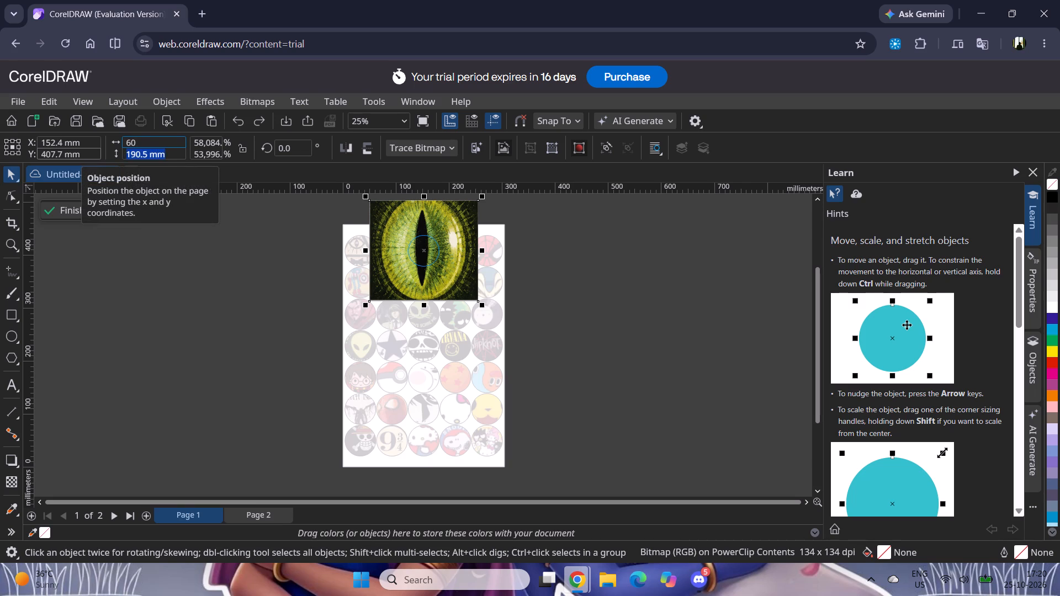
{"action": "type", "text": "60"}
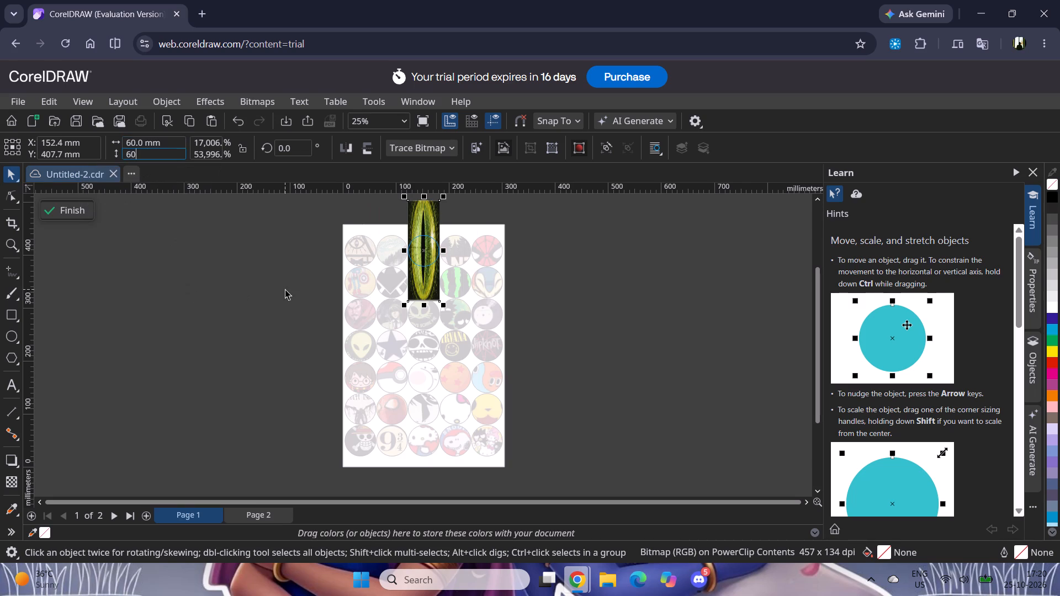
{"action": "left_click", "coordinate": [283, 278]}
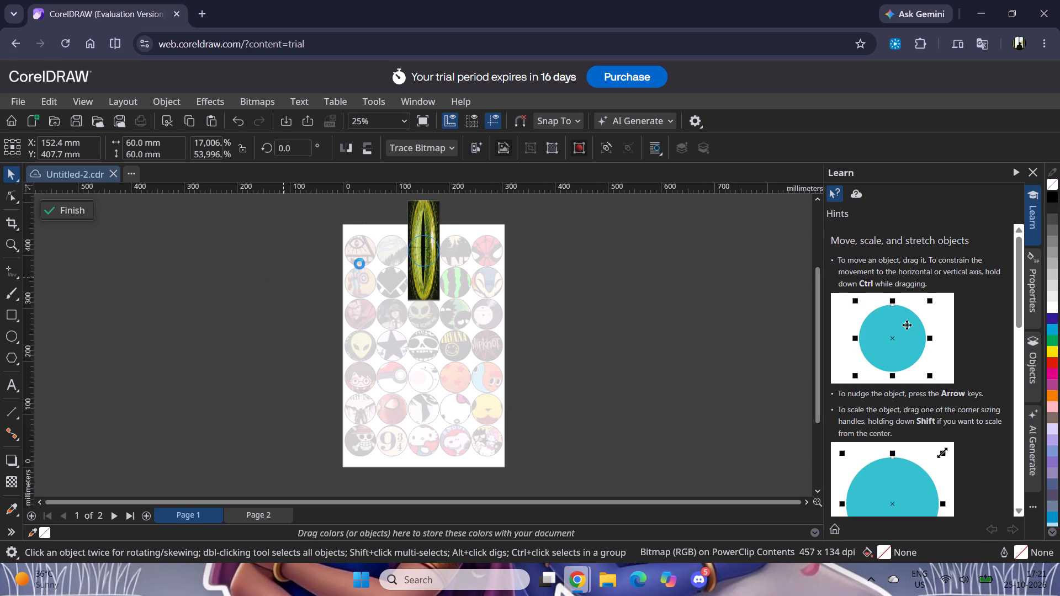
Open CorelDRAW in a new browser tab, dismiss the purchase offer and open the recent document Untitled-2.cdr.
{"action": "left_click", "coordinate": [198, 13]}
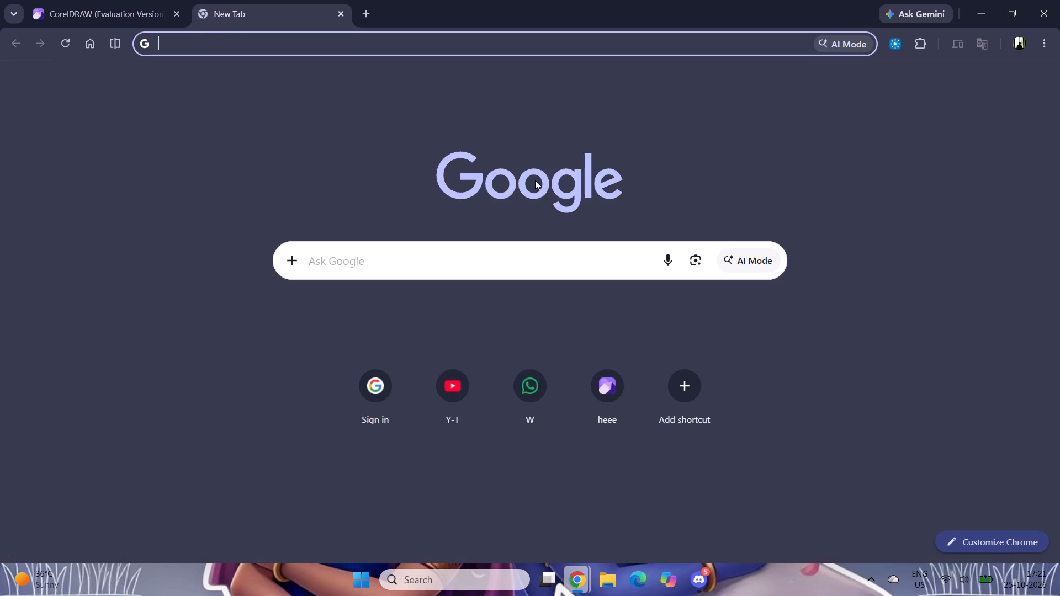
{"action": "left_click", "coordinate": [607, 390]}
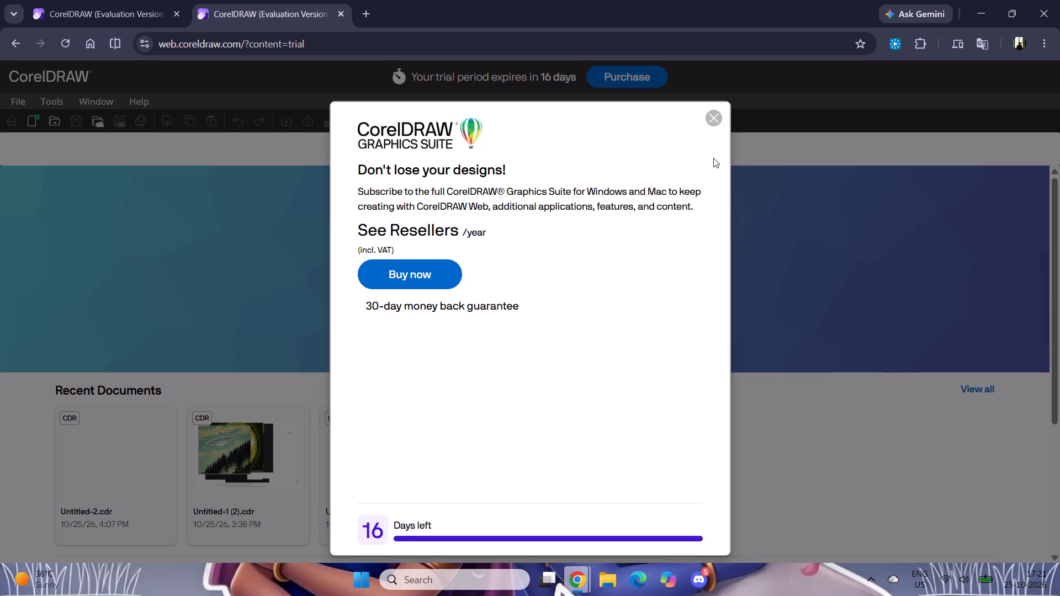
{"action": "left_click", "coordinate": [708, 121]}
{"action": "left_click", "coordinate": [137, 445]}
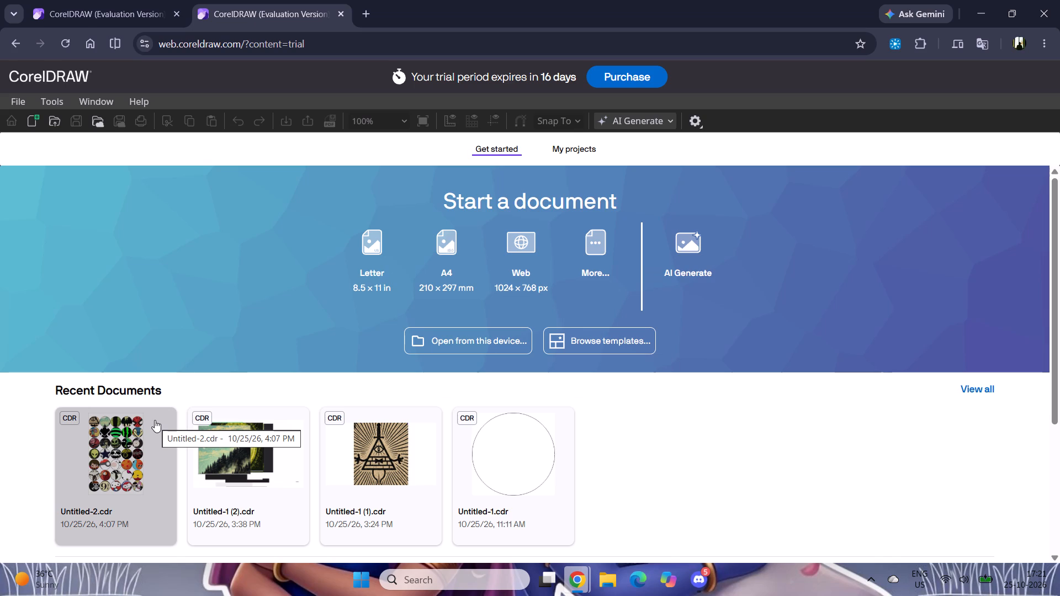
{"action": "left_click", "coordinate": [116, 472]}
{"action": "double_click", "coordinate": [116, 471]}
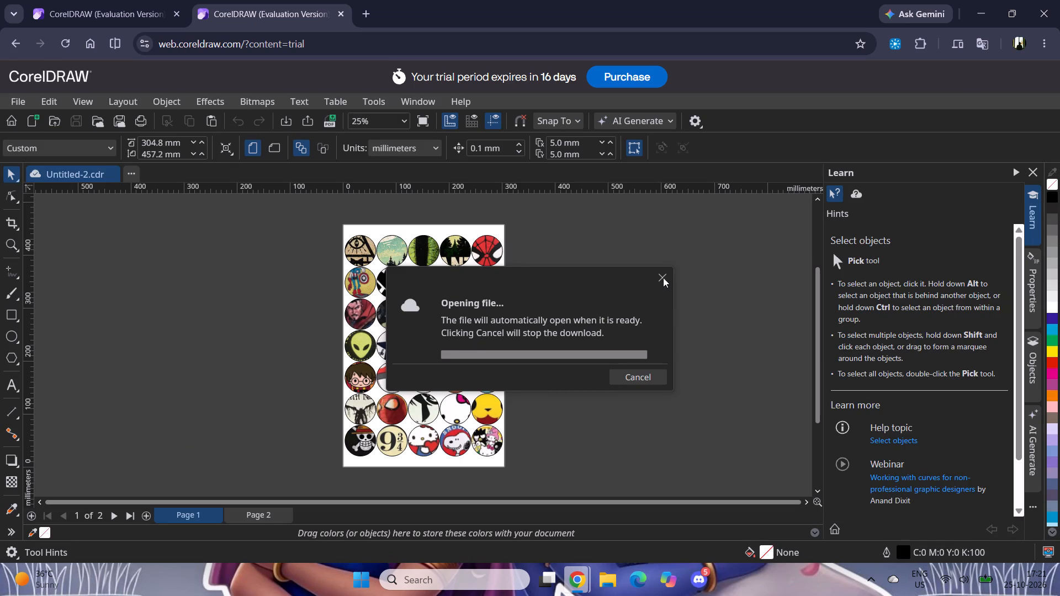
{"action": "left_click", "coordinate": [663, 277]}
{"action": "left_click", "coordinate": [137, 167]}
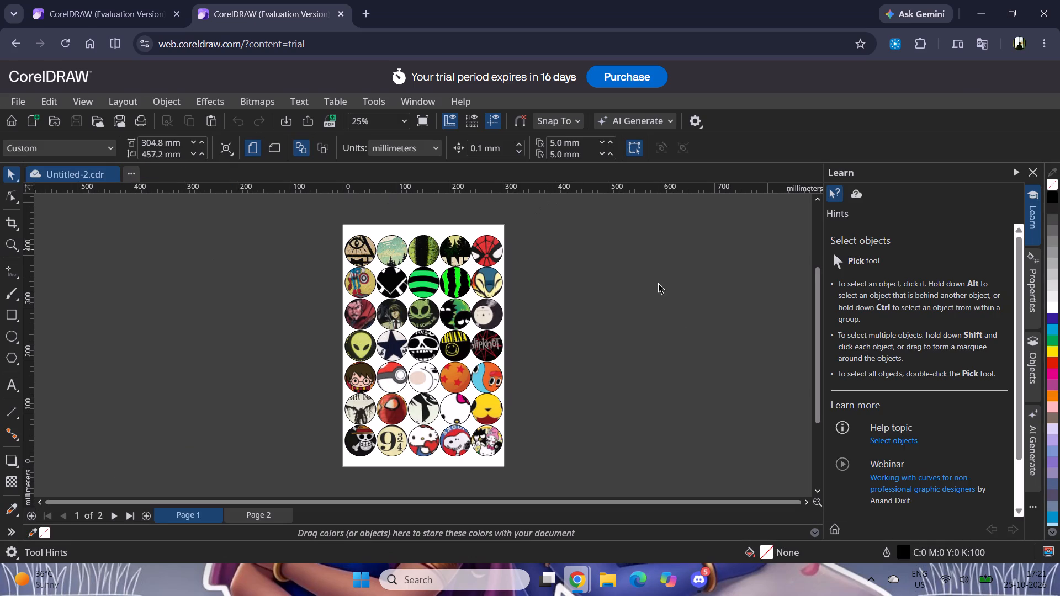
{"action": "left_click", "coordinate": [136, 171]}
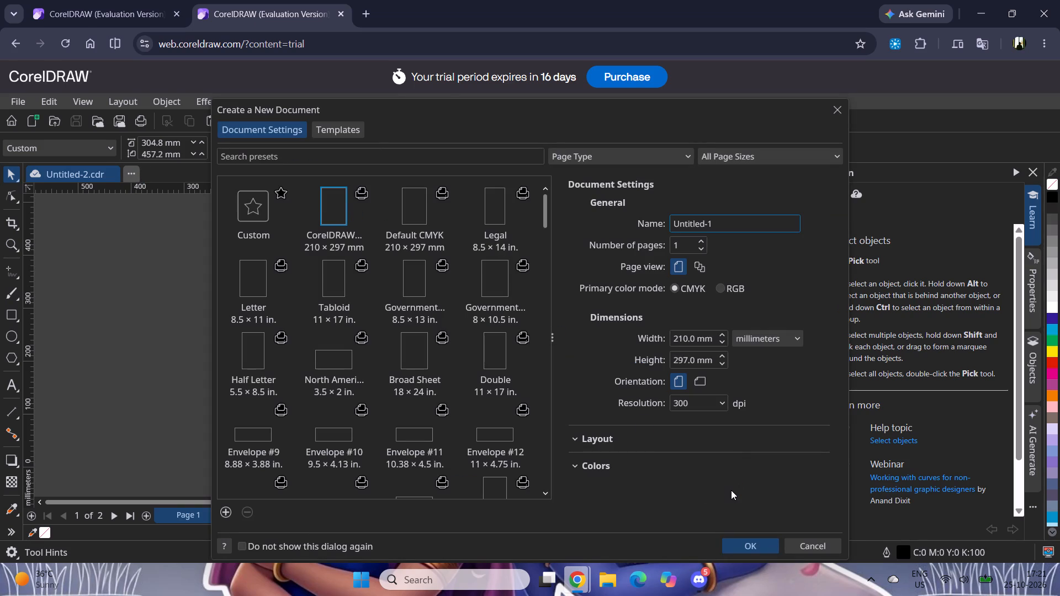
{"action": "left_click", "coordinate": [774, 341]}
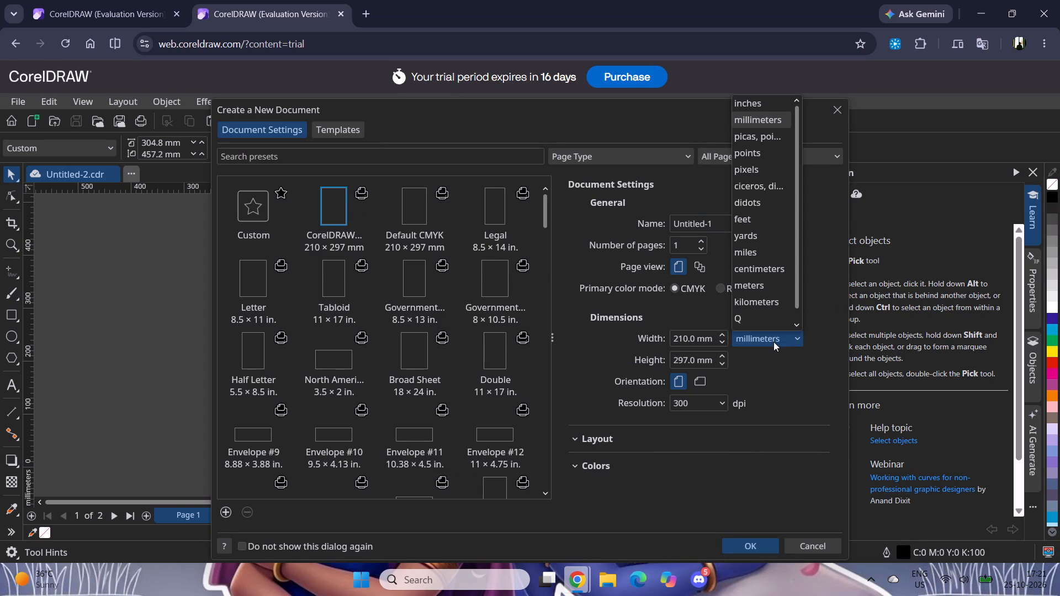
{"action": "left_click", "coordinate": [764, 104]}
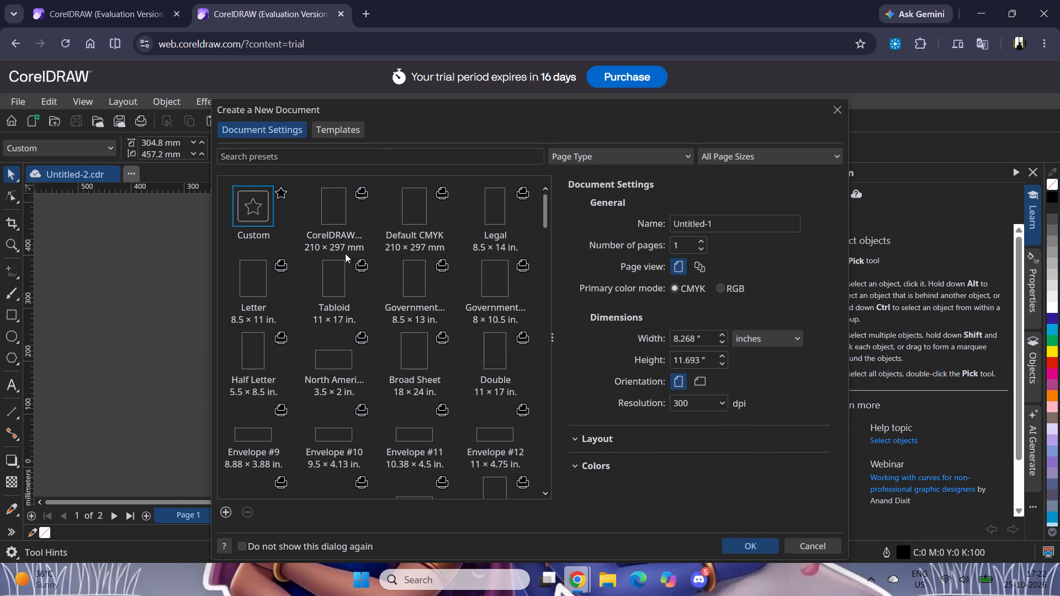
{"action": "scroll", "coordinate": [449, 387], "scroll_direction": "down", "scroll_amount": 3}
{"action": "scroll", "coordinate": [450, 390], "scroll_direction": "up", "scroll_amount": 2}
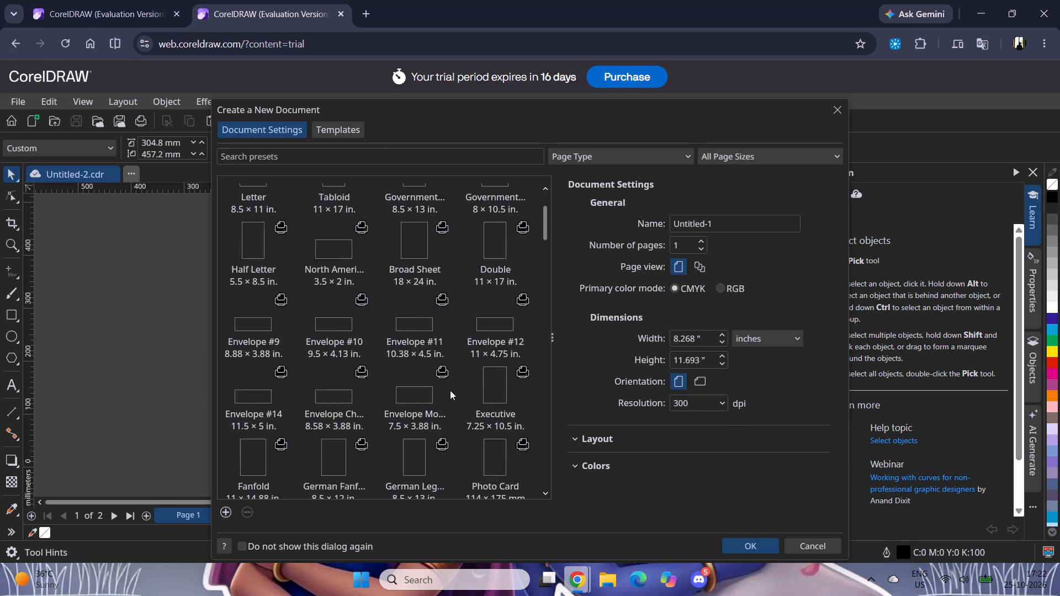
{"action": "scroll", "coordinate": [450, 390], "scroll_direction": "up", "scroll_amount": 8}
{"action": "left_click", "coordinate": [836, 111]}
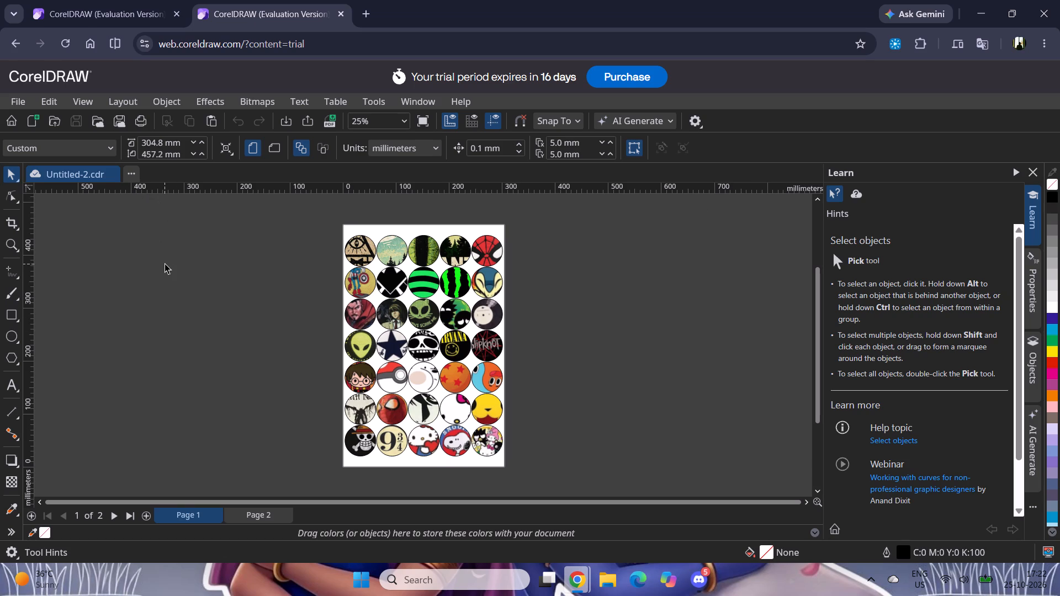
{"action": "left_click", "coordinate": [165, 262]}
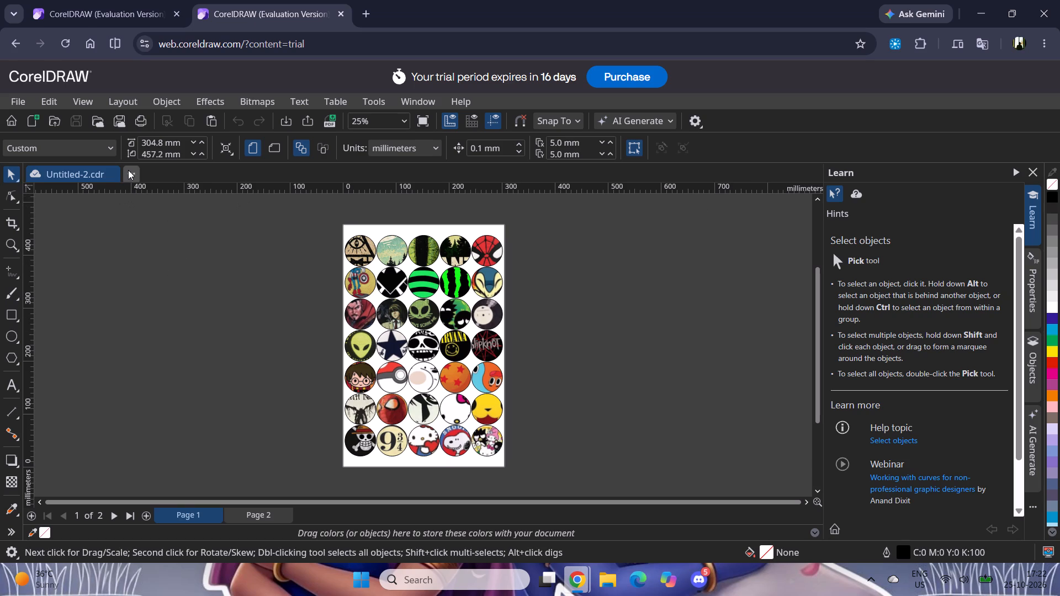
Start a new document with its page dimensions in inches and set the width to 12 inches.
{"action": "left_click", "coordinate": [128, 166]}
{"action": "left_click", "coordinate": [128, 167]}
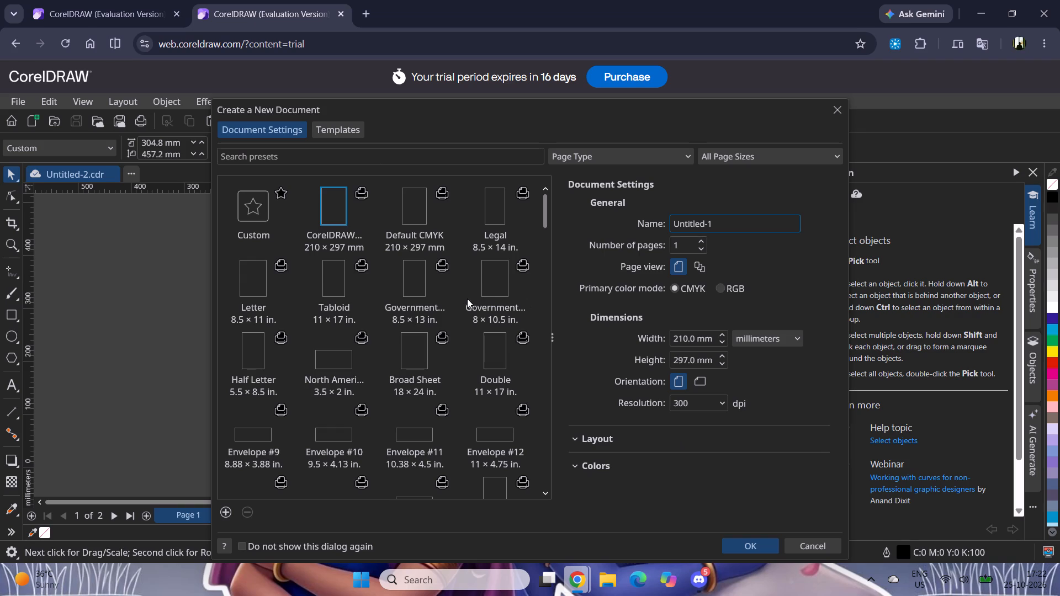
{"action": "left_click", "coordinate": [755, 339]}
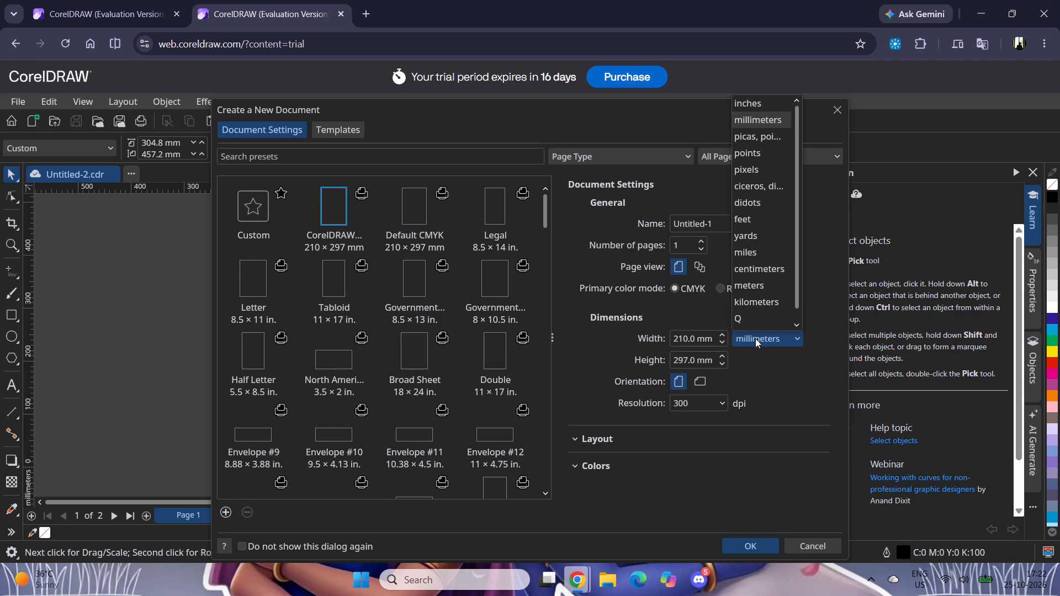
{"action": "left_click", "coordinate": [754, 107]}
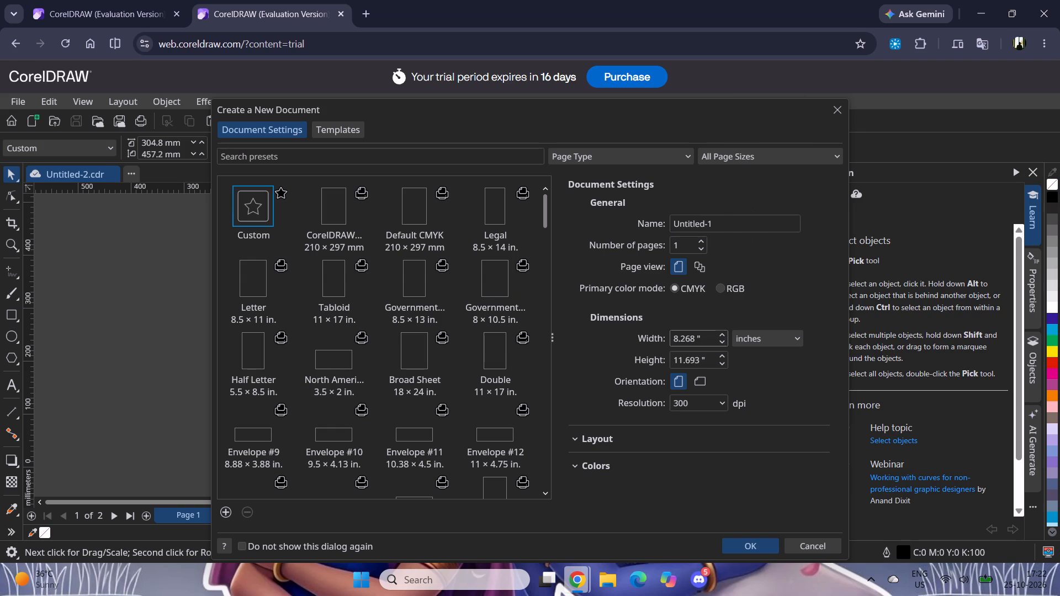
{"action": "left_click_drag", "start_coordinate": [705, 340], "coordinate": [602, 344]}
{"action": "type", "text": "12"}
{"action": "type", "text": "18"}
{"action": "key", "text": "BackSpace"}
{"action": "key", "text": "BackSpace"}
{"action": "key", "text": "Tab"}
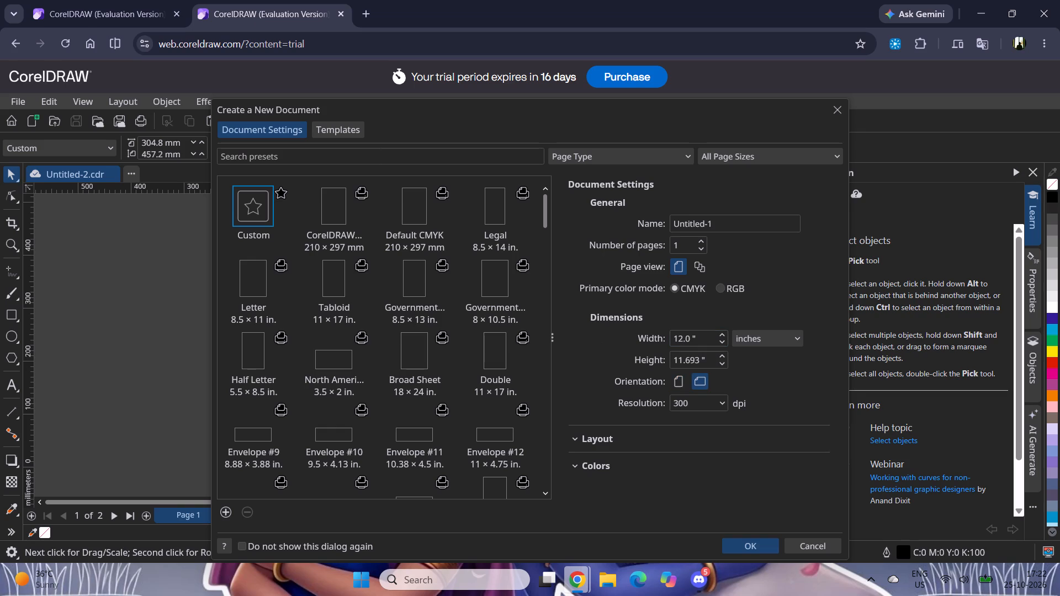
Set the page height to 18 inches, choose portrait orientation and create the document.
{"action": "key", "text": "Tab"}
{"action": "key", "text": "Tab"}
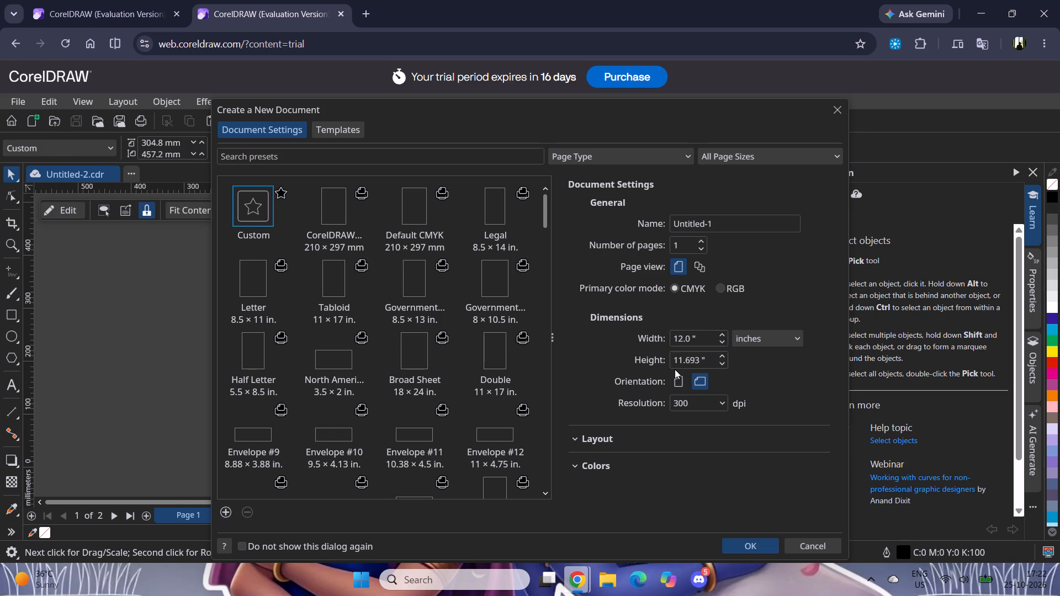
{"action": "key", "text": "Tab"}
{"action": "left_click_drag", "start_coordinate": [704, 358], "coordinate": [703, 356]}
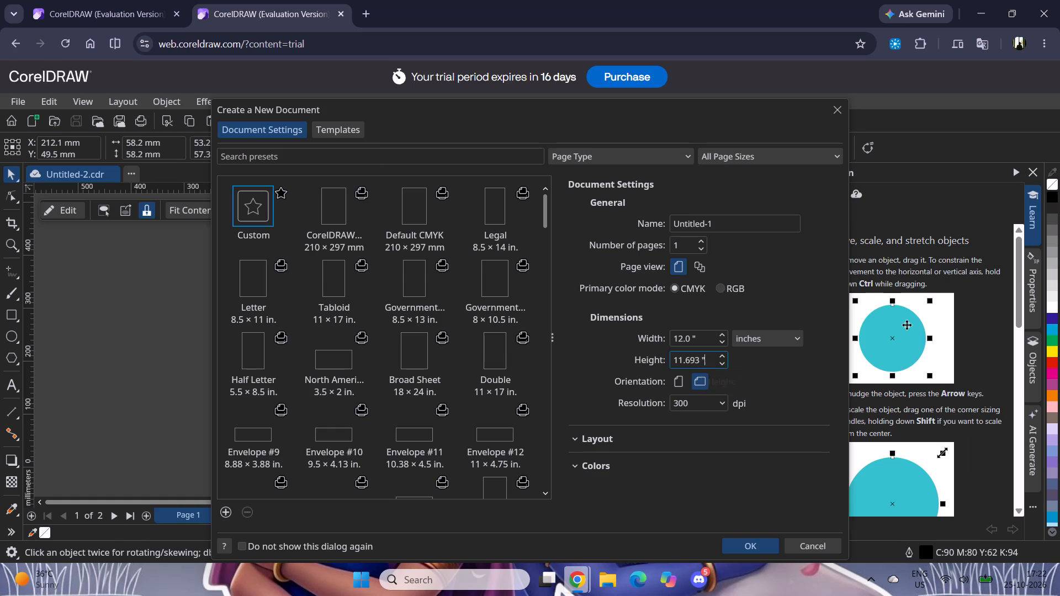
{"action": "left_click_drag", "start_coordinate": [703, 356], "coordinate": [624, 364]}
{"action": "type", "text": "18"}
{"action": "left_click", "coordinate": [684, 374]}
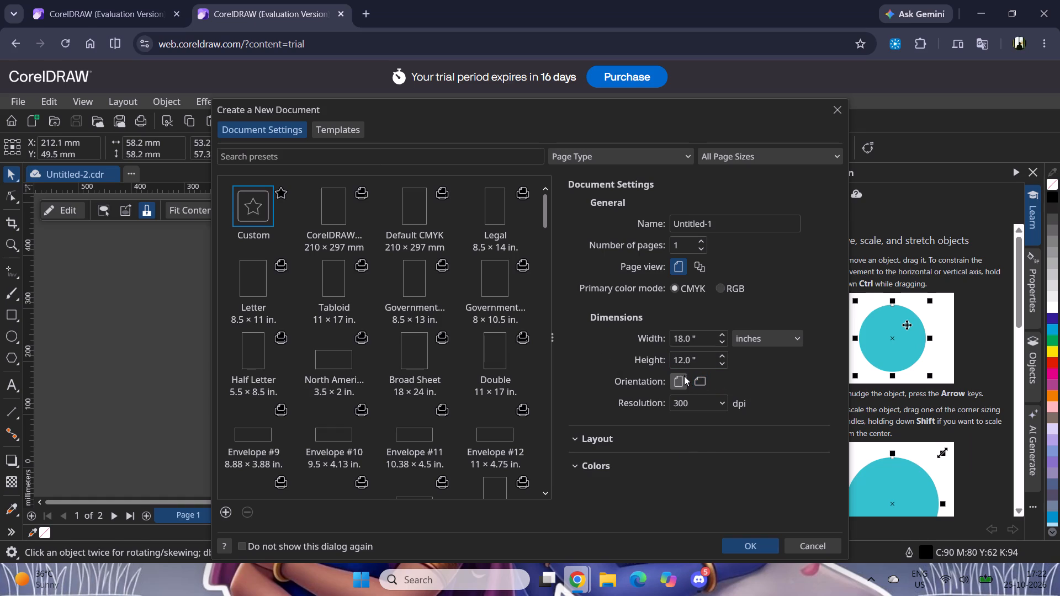
{"action": "left_click", "coordinate": [679, 381]}
{"action": "left_click", "coordinate": [752, 548]}
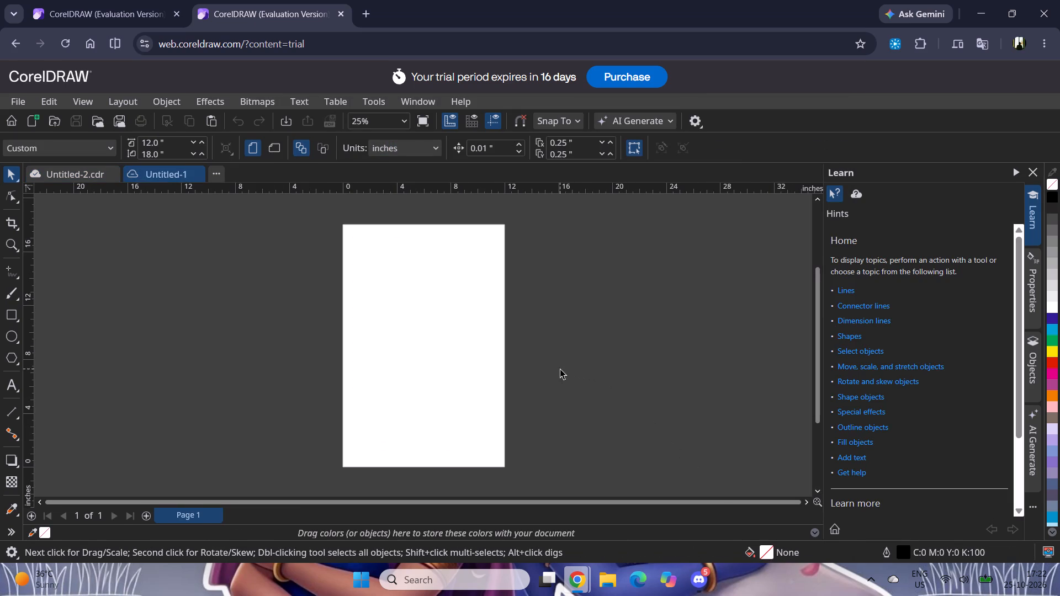
Copy the triangle-eye circle at the start of the top row in Untitled-2.cdr and paste it into the new document.
{"action": "left_click", "coordinate": [46, 175]}
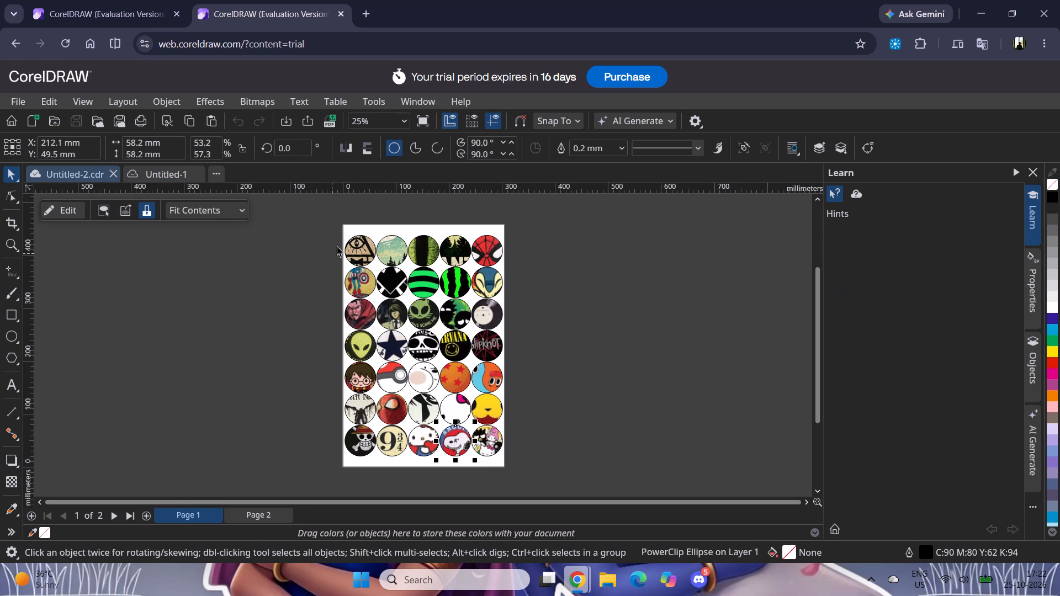
{"action": "left_click", "coordinate": [352, 249]}
{"action": "key", "text": "ctrl+c"}
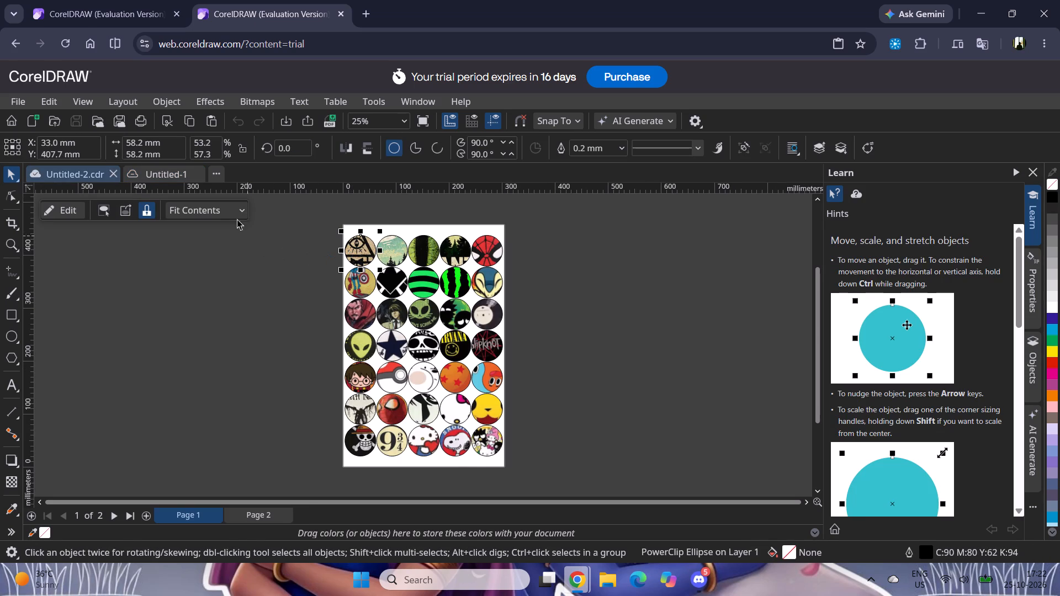
{"action": "left_click", "coordinate": [172, 174]}
{"action": "key", "text": "ctrl+v"}
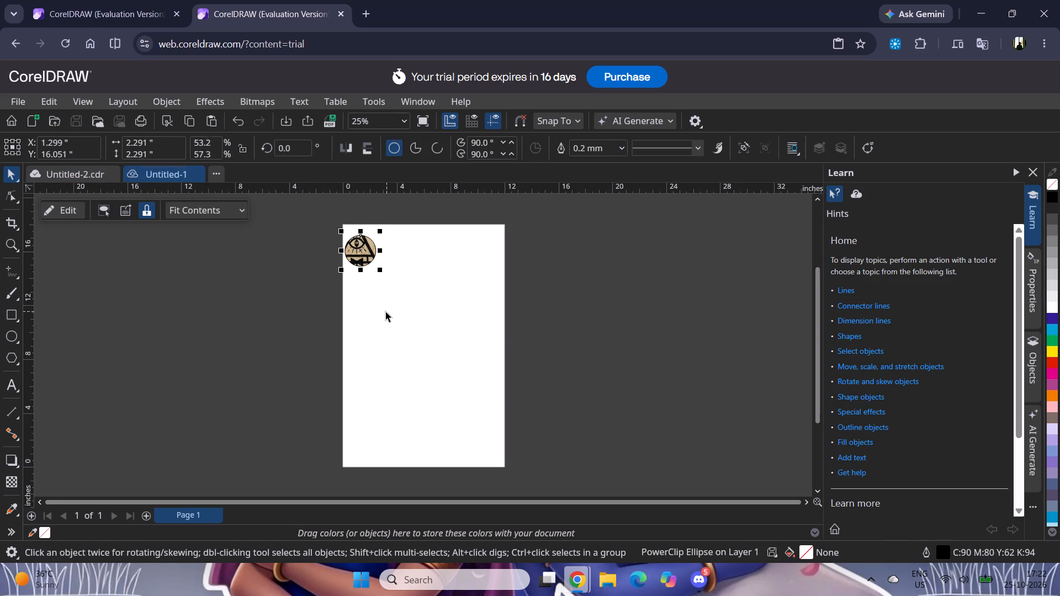
Open the contents of the pasted triangle-eye circle for editing and change the document units to millimeters.
{"action": "left_click", "coordinate": [317, 268]}
{"action": "double_click", "coordinate": [357, 260]}
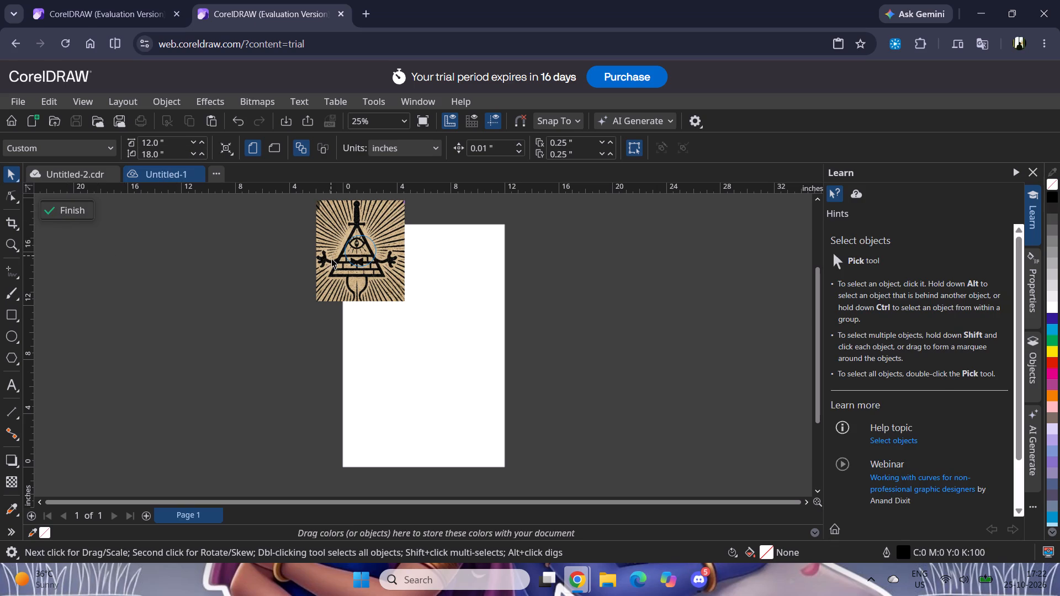
{"action": "left_click", "coordinate": [331, 254]}
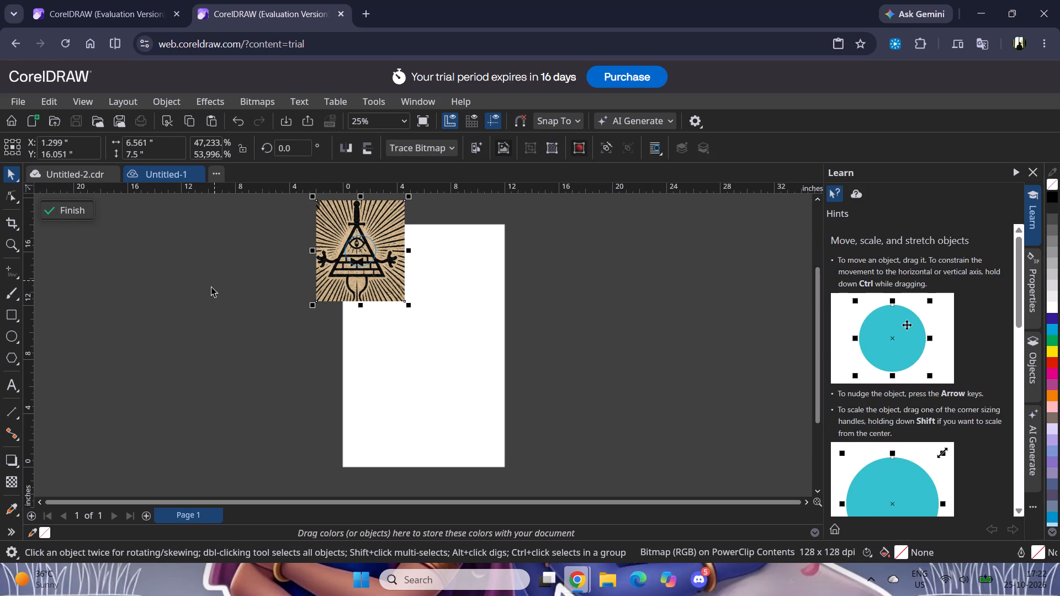
{"action": "left_click", "coordinate": [212, 286]}
{"action": "left_click", "coordinate": [410, 146]}
{"action": "left_click", "coordinate": [397, 184]}
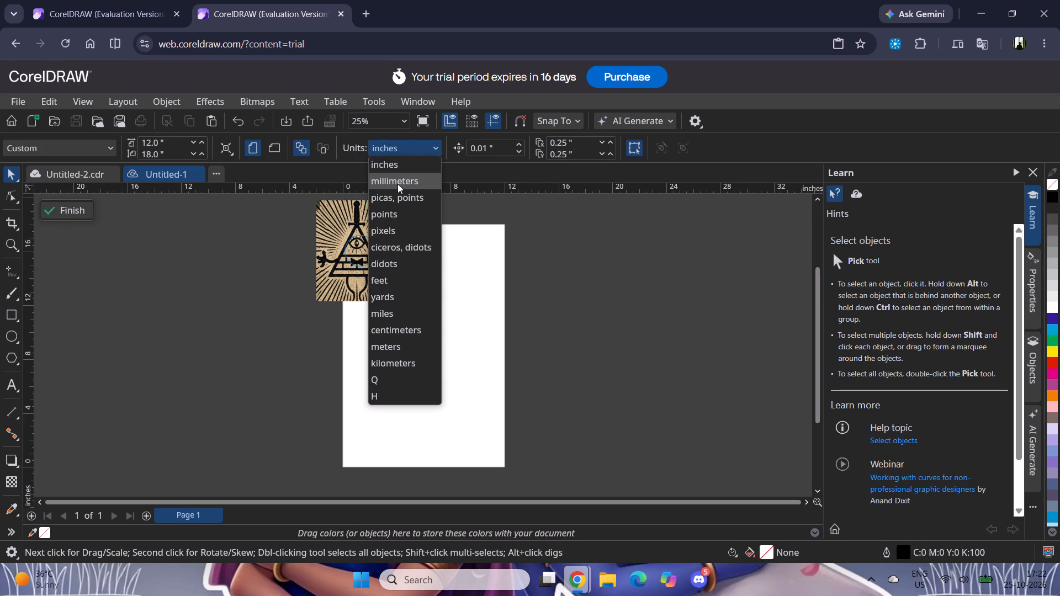
Set the triangle-eye picture's width and height to 60 mm each and finish editing the frame contents.
{"action": "left_click", "coordinate": [315, 236]}
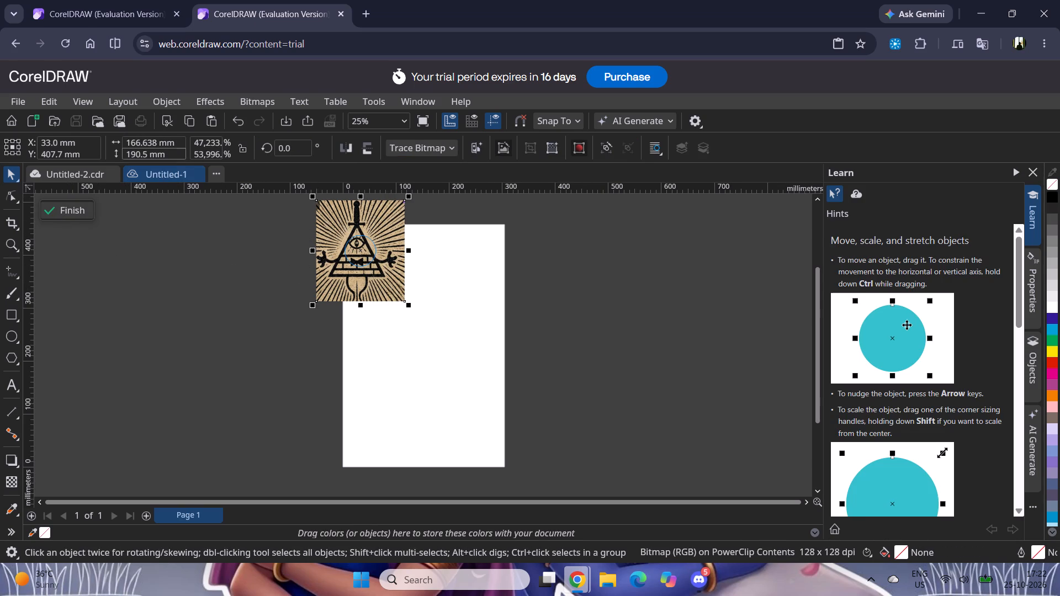
{"action": "left_click_drag", "start_coordinate": [179, 142], "coordinate": [82, 150]}
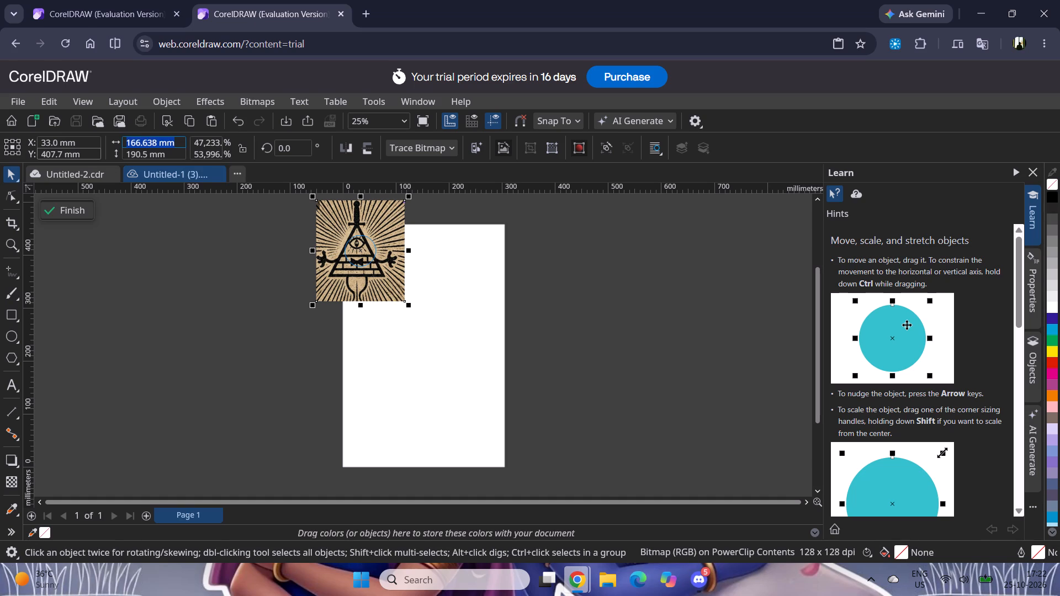
{"action": "type", "text": "60"}
{"action": "key", "text": "Tab"}
{"action": "type", "text": "60"}
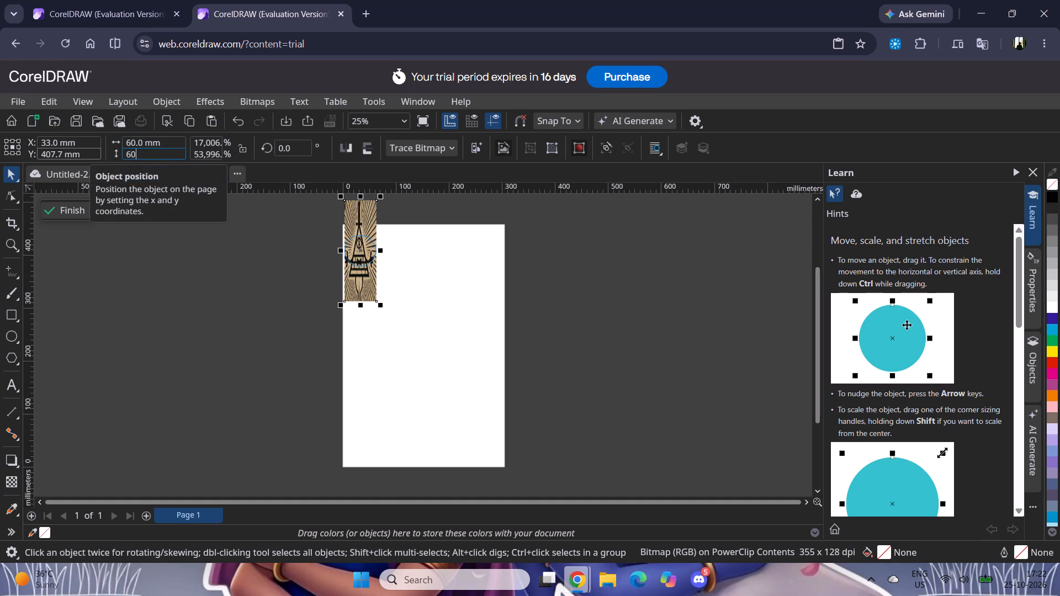
{"action": "key", "text": "Return"}
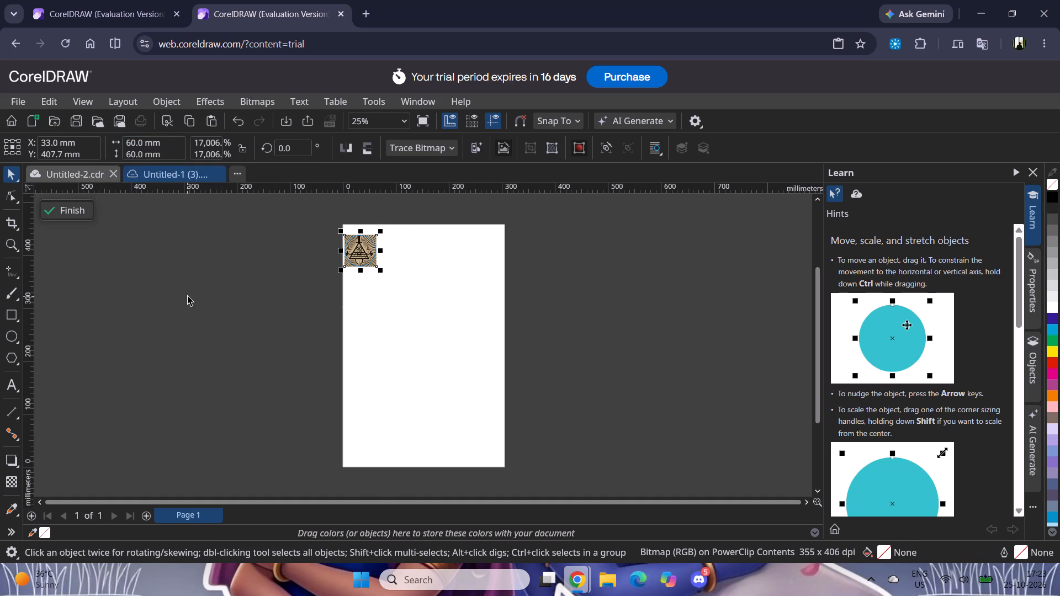
{"action": "left_click", "coordinate": [187, 296]}
{"action": "left_click", "coordinate": [62, 215]}
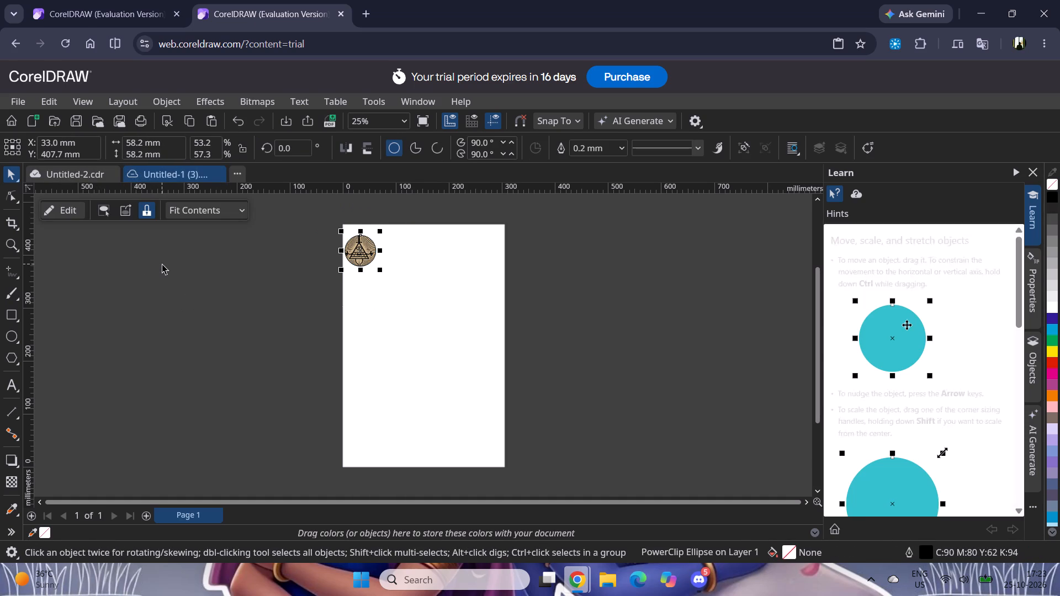
{"action": "left_click", "coordinate": [208, 270]}
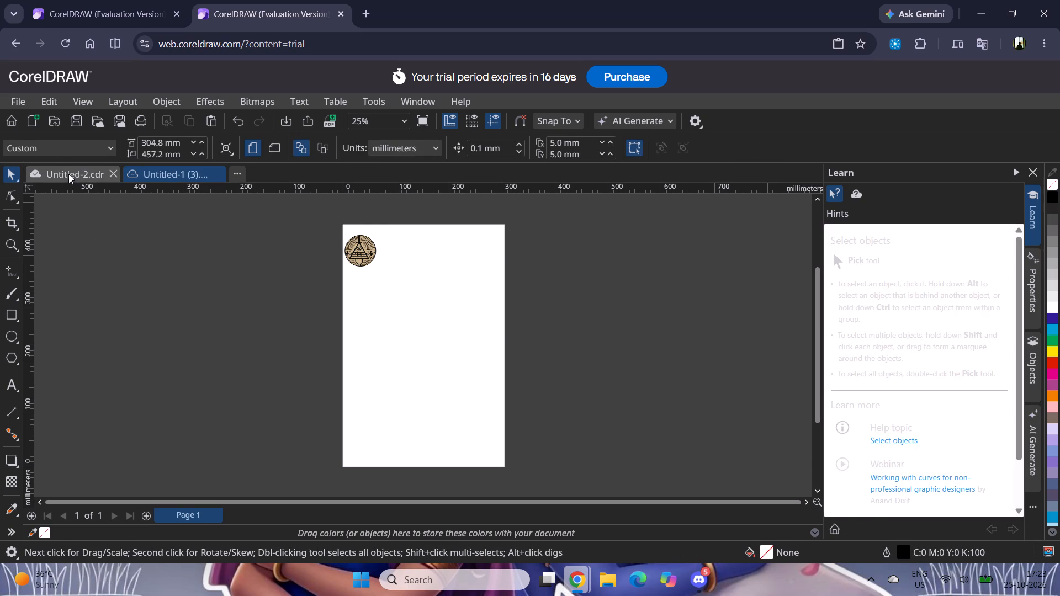
Copy the second circle of the top row, the pale green sky picture, from Untitled-2.cdr into the new document.
{"action": "left_click", "coordinate": [68, 173]}
{"action": "left_click", "coordinate": [400, 251]}
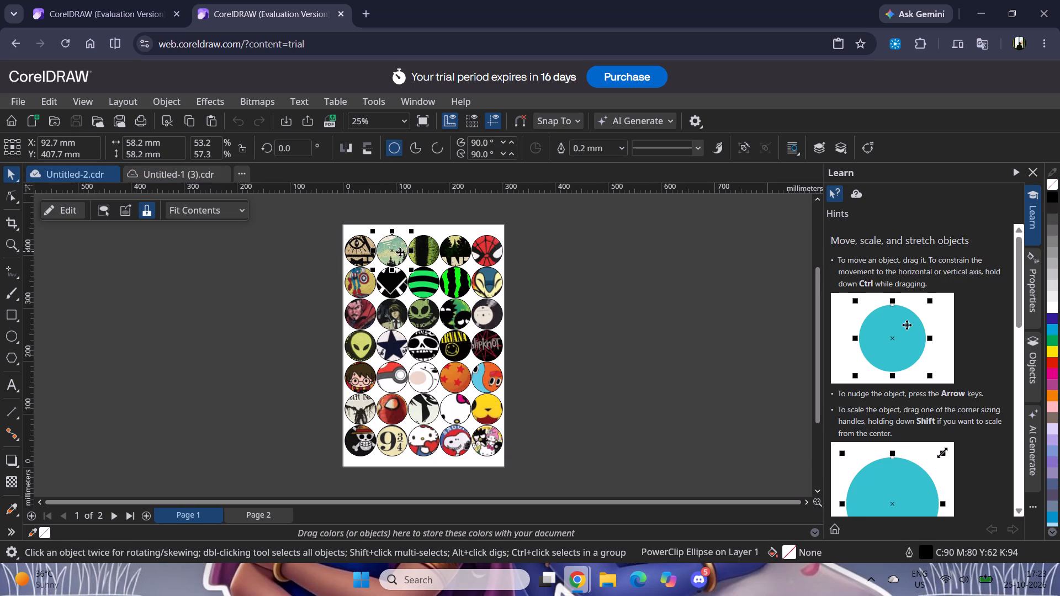
{"action": "key", "text": "ctrl+c"}
{"action": "left_click", "coordinate": [175, 176]}
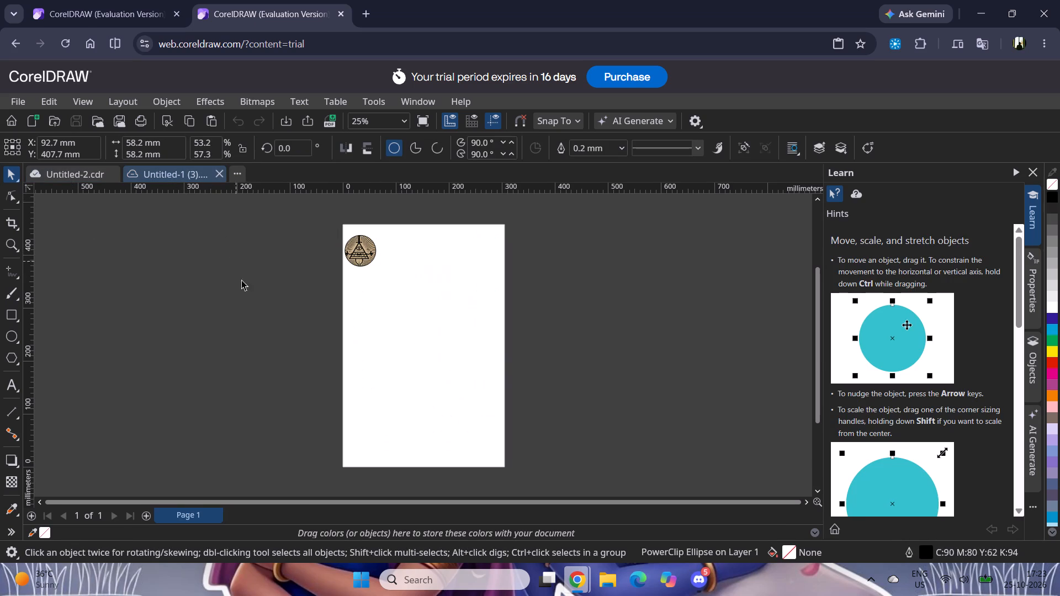
{"action": "key", "text": "ctrl+v"}
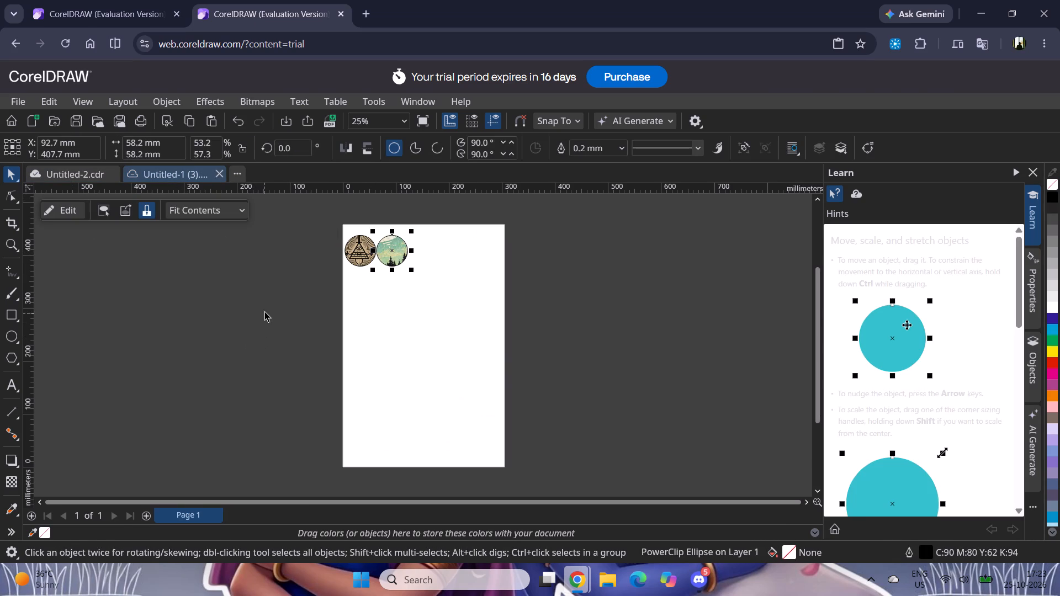
{"action": "left_click", "coordinate": [450, 347]}
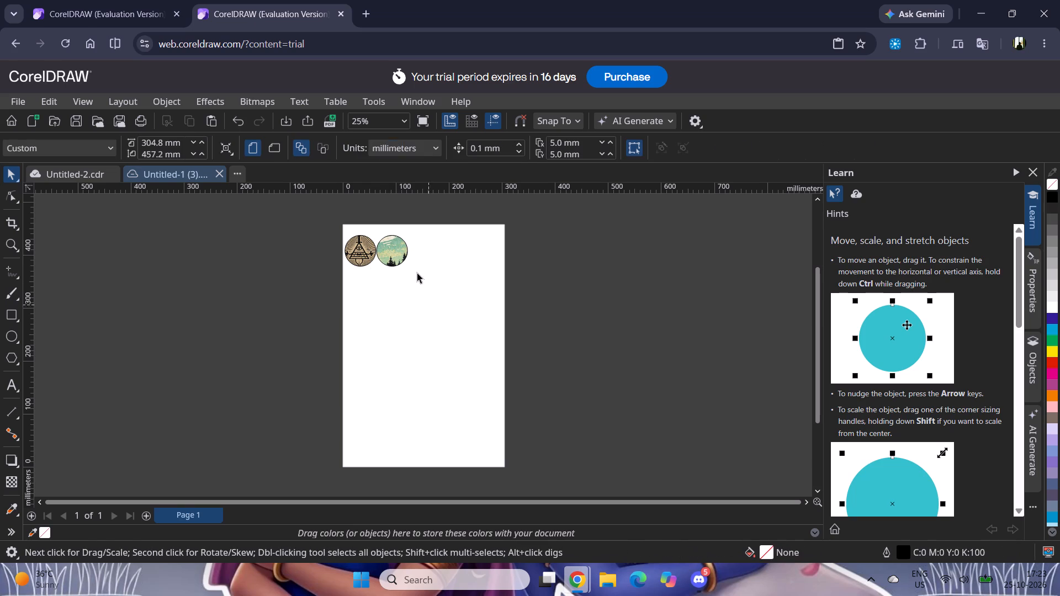
Resize the UFO-and-forest picture inside the second circle to 60 mm wide and 60 mm high, and finish editing its contents.
{"action": "double_click", "coordinate": [389, 252]}
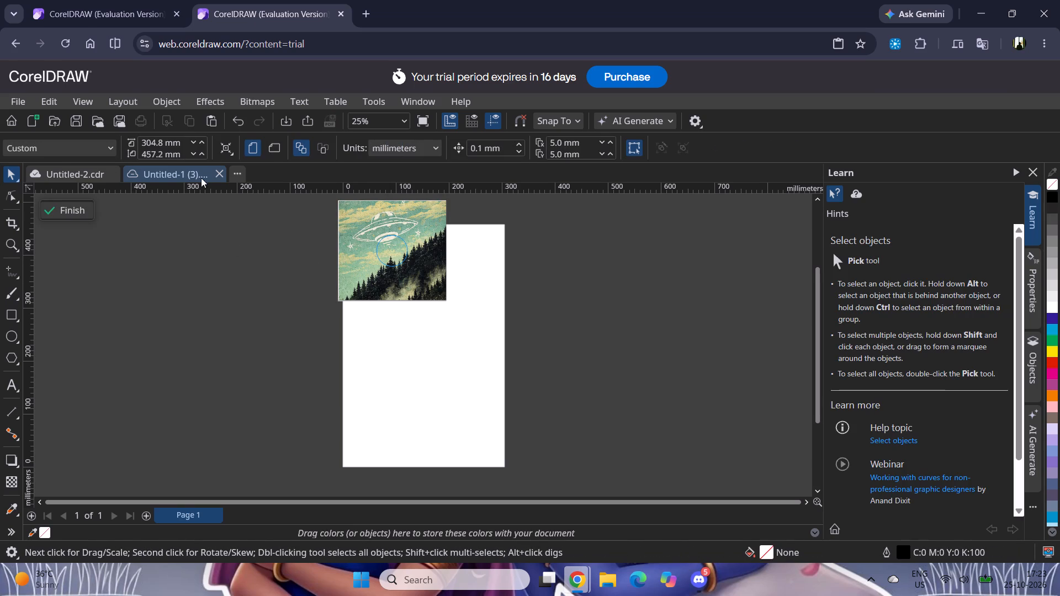
{"action": "left_click", "coordinate": [343, 201]}
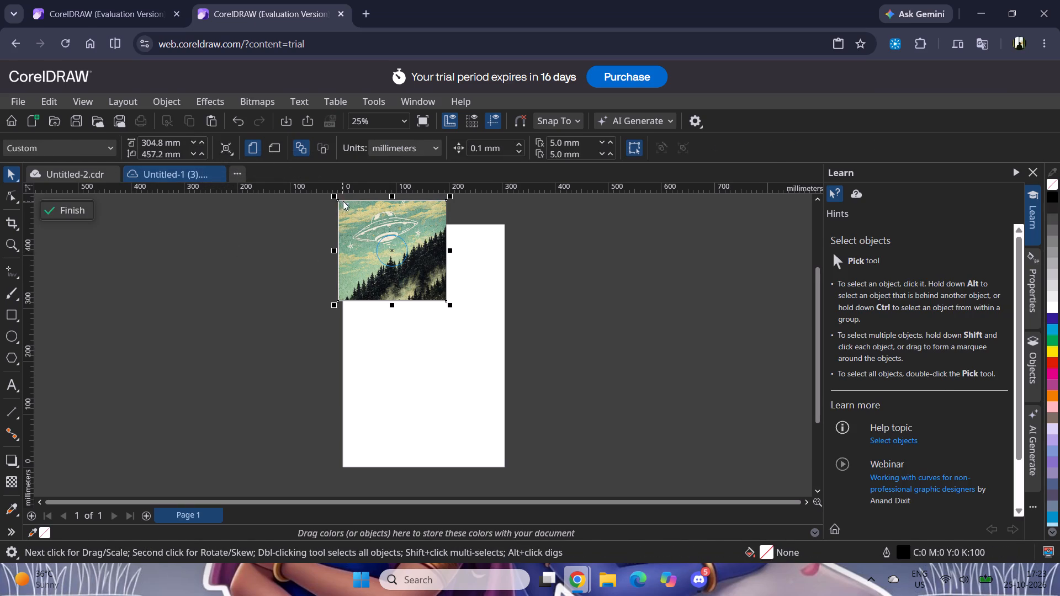
{"action": "left_click_drag", "start_coordinate": [178, 140], "coordinate": [107, 141]}
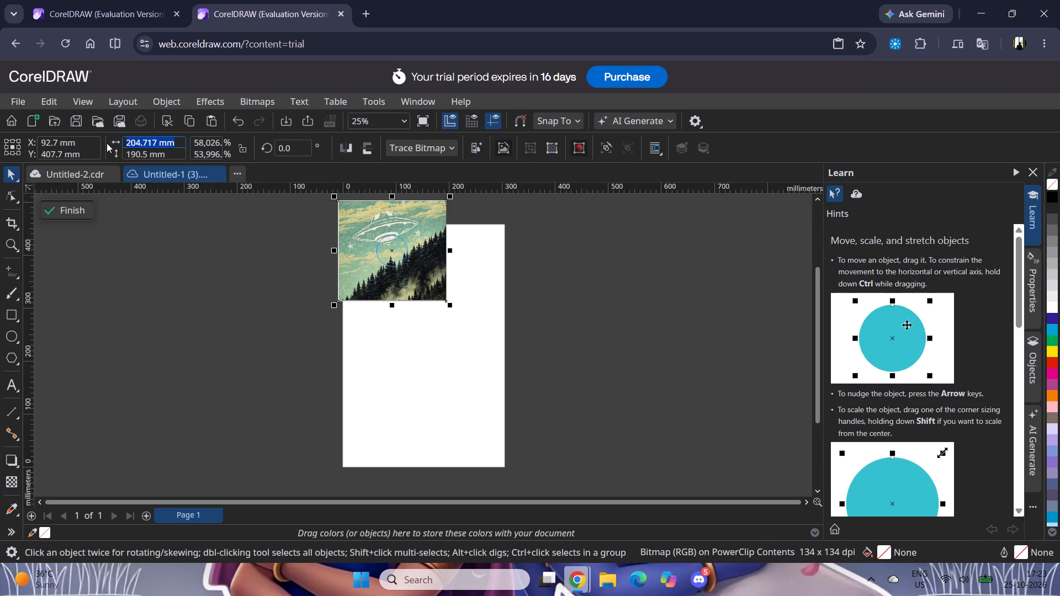
{"action": "type", "text": "60"}
{"action": "key", "text": "Tab"}
{"action": "type", "text": "60"}
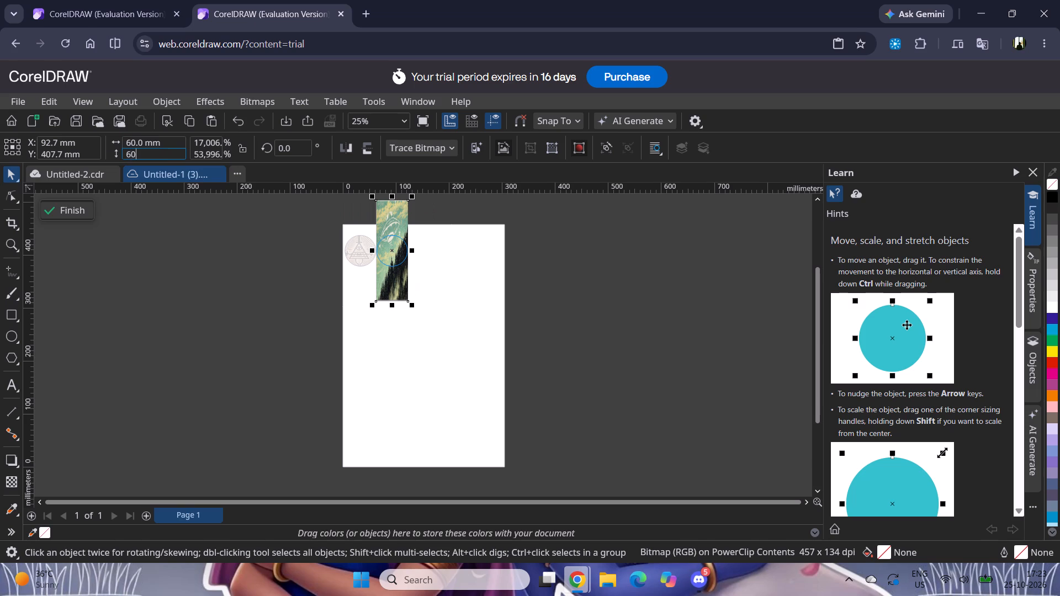
{"action": "key", "text": "Return"}
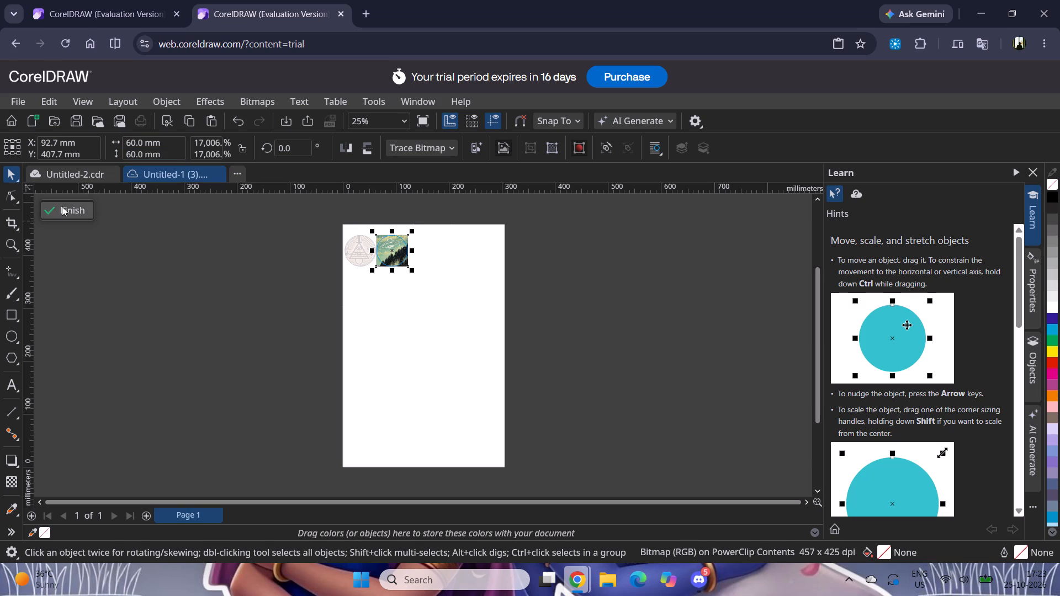
{"action": "left_click", "coordinate": [62, 205]}
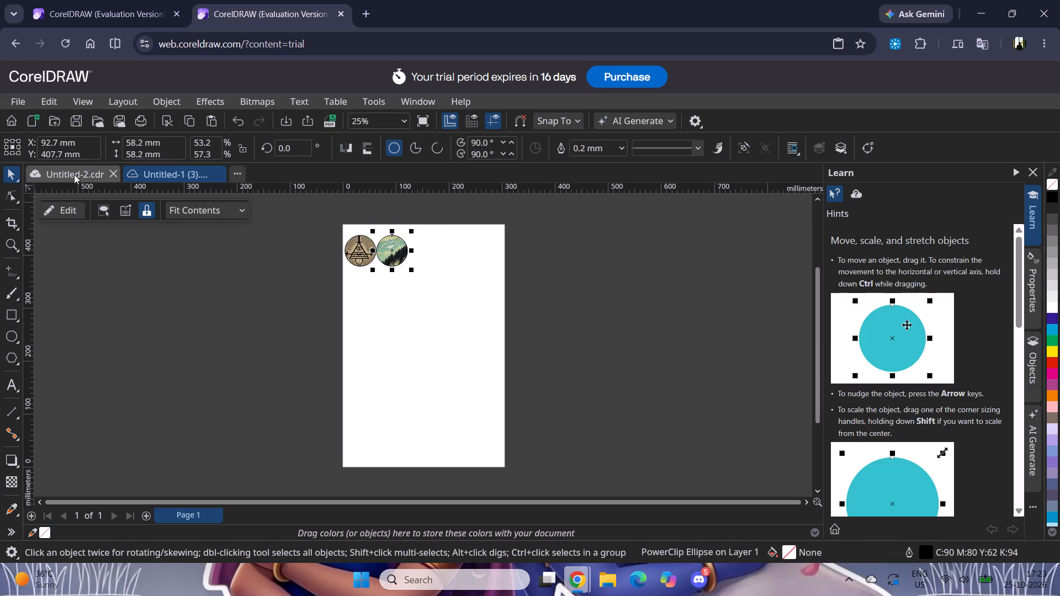
Copy the third circle of the top row, the green one with the dark vertical slit, from Untitled-2.cdr into the new document.
{"action": "left_click", "coordinate": [74, 174]}
{"action": "left_click", "coordinate": [424, 256]}
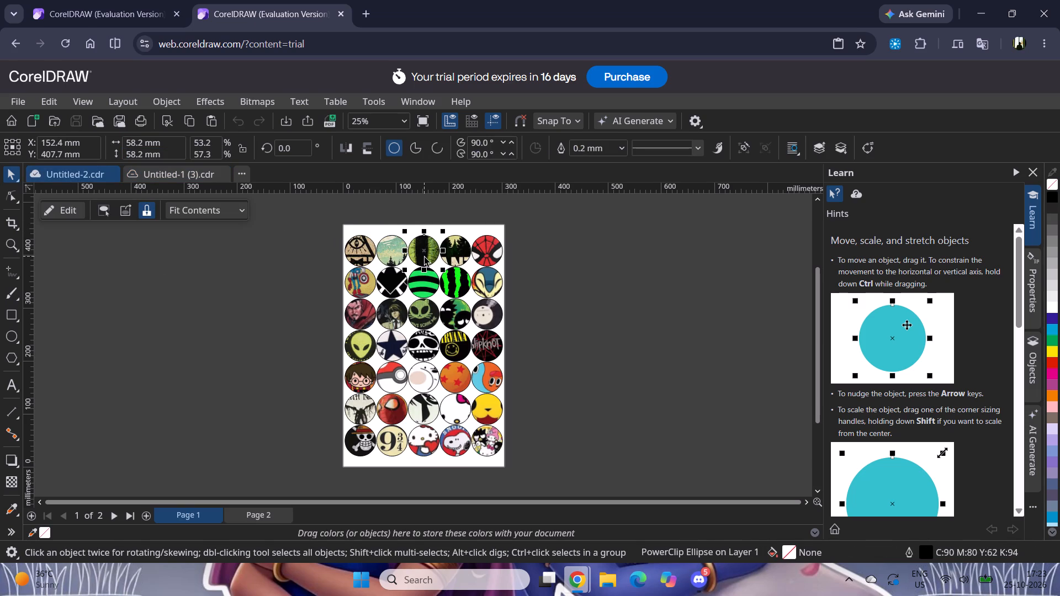
{"action": "key", "text": "ctrl+c"}
{"action": "left_click", "coordinate": [183, 172]}
{"action": "key", "text": "ctrl+v"}
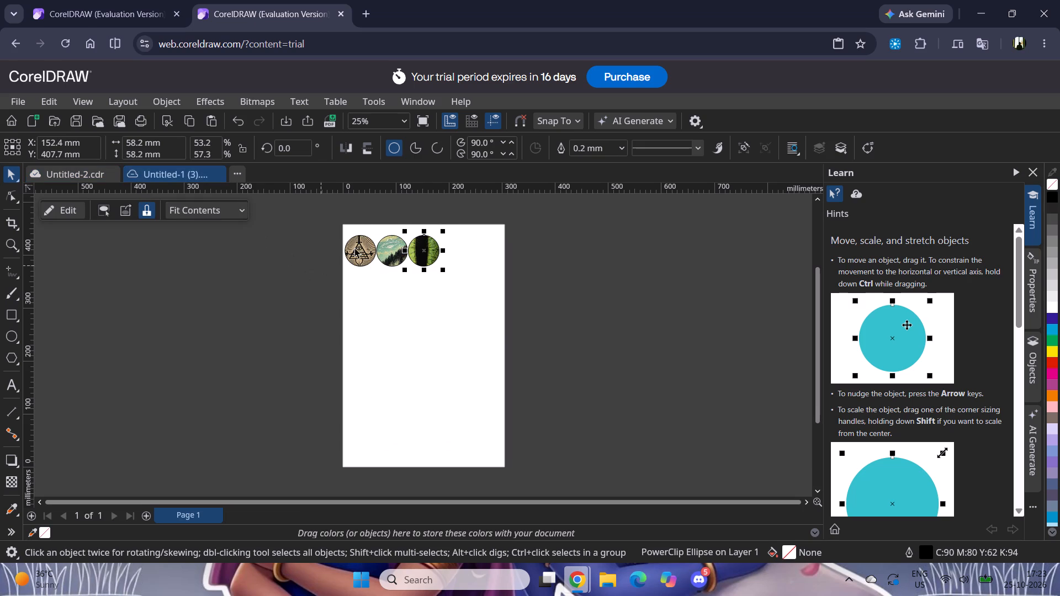
Resize the reptile-eye picture inside the third circle to 60 mm wide and 60 mm high, and finish editing its contents.
{"action": "double_click", "coordinate": [430, 244]}
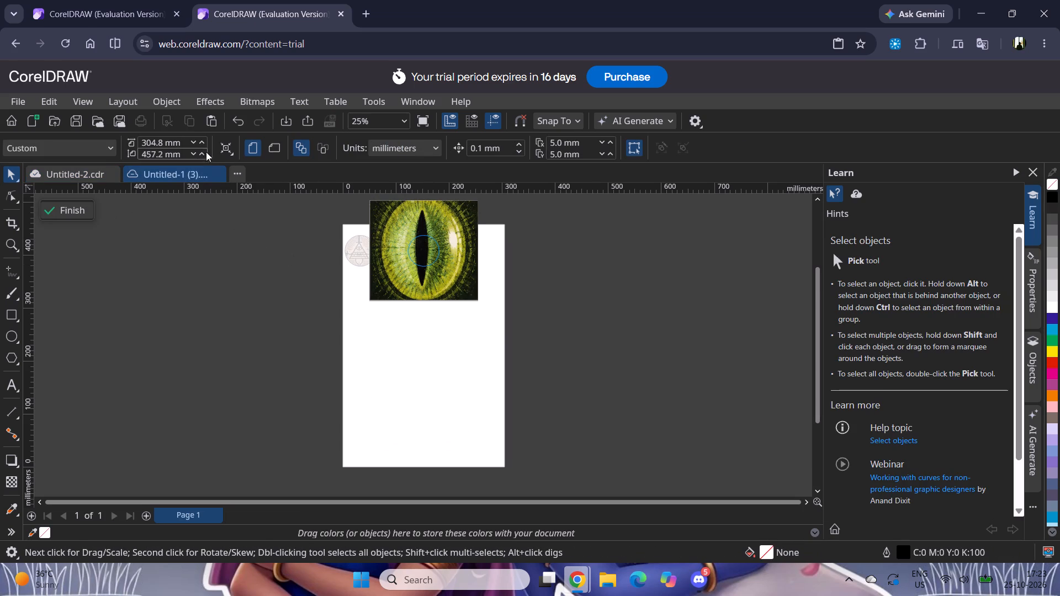
{"action": "left_click", "coordinate": [377, 220]}
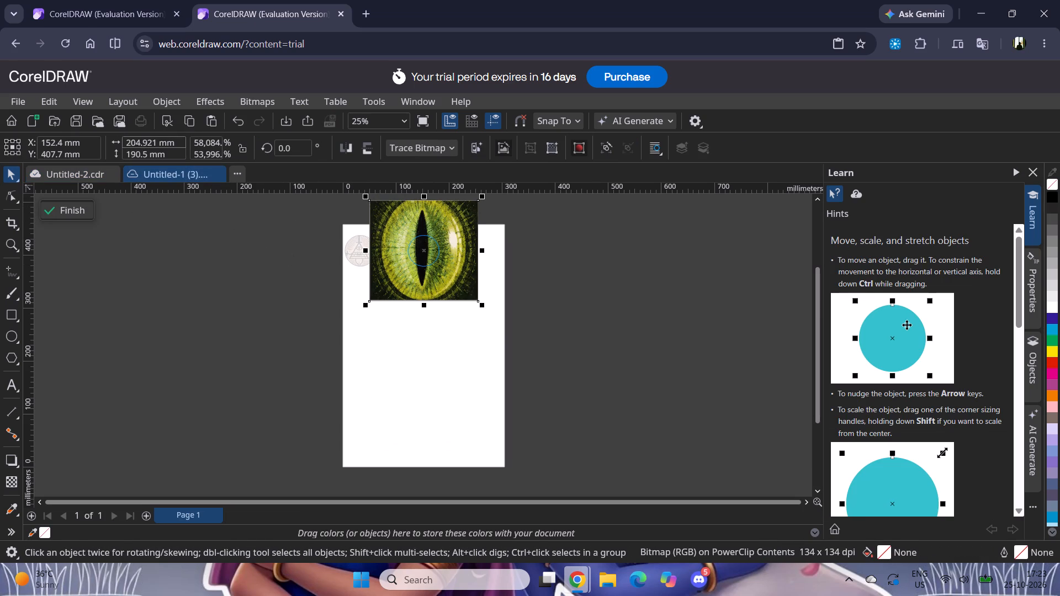
{"action": "left_click_drag", "start_coordinate": [181, 142], "coordinate": [77, 148]}
{"action": "type", "text": "60"}
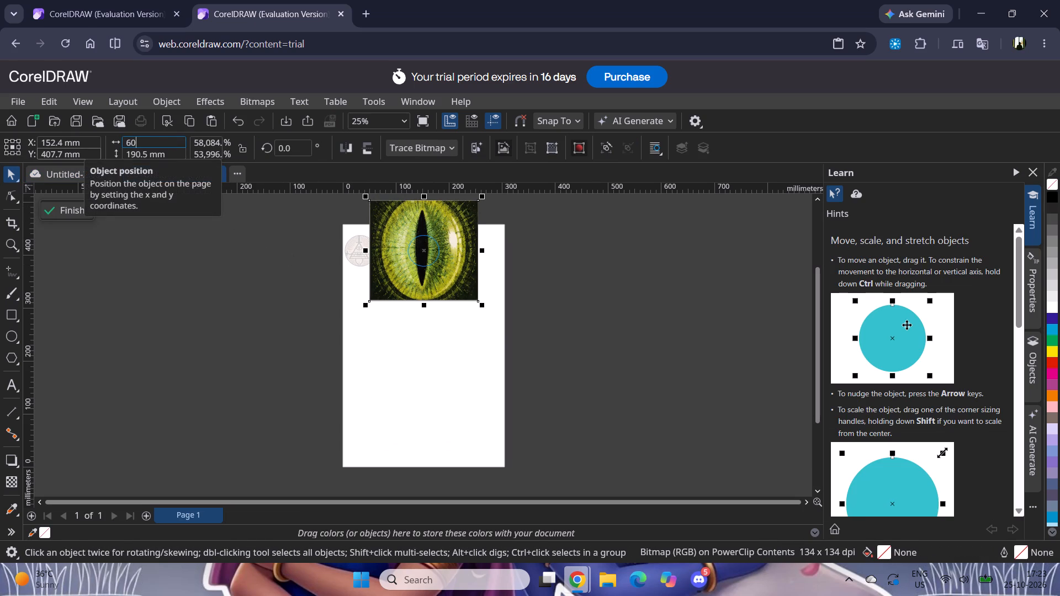
{"action": "key", "text": "Tab"}
{"action": "type", "text": "60"}
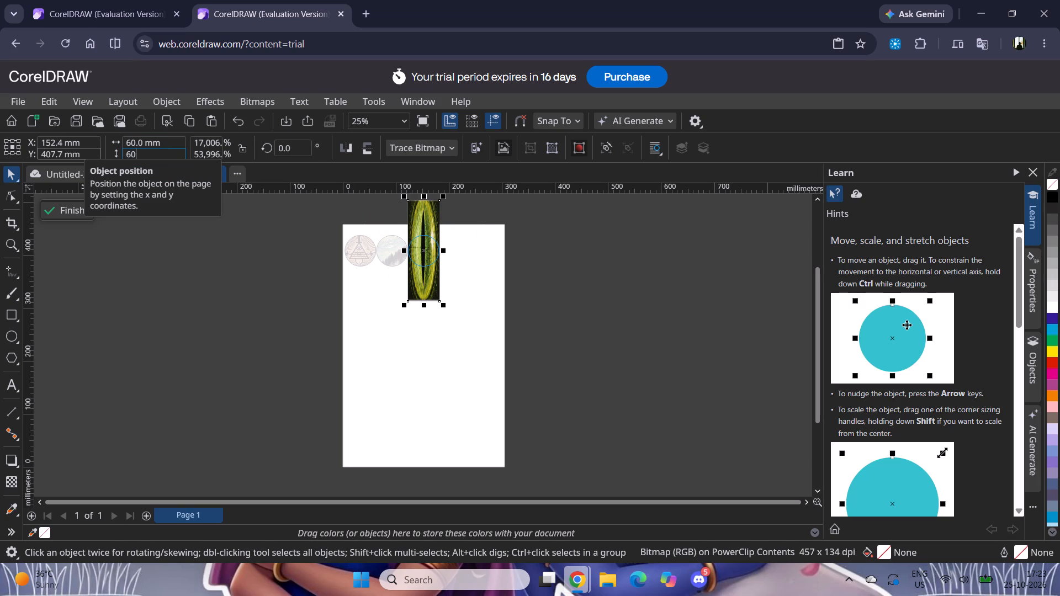
{"action": "key", "text": "Return"}
{"action": "left_click", "coordinate": [197, 258]}
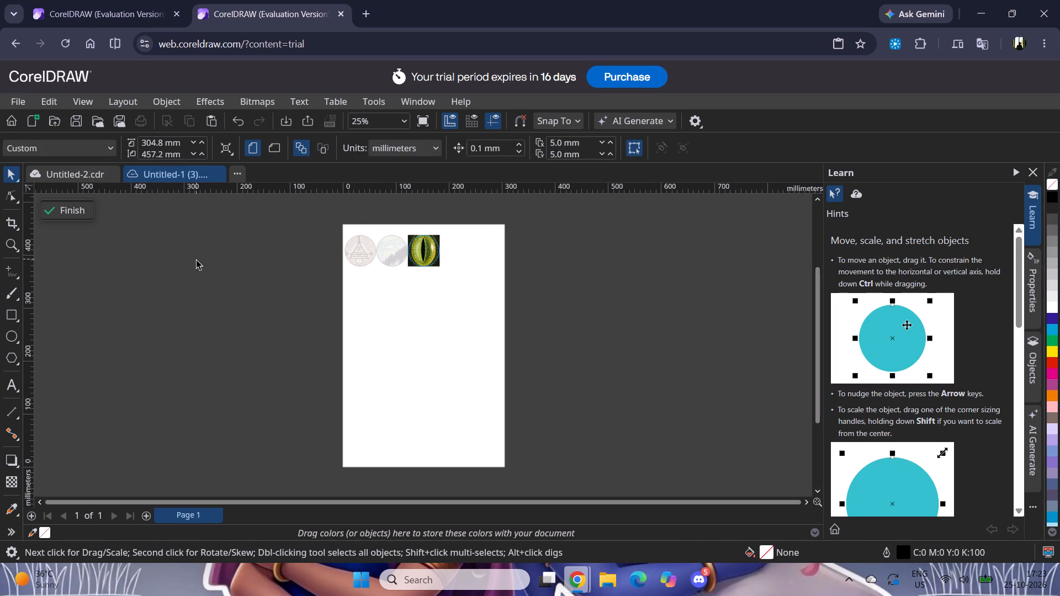
{"action": "left_click", "coordinate": [86, 207]}
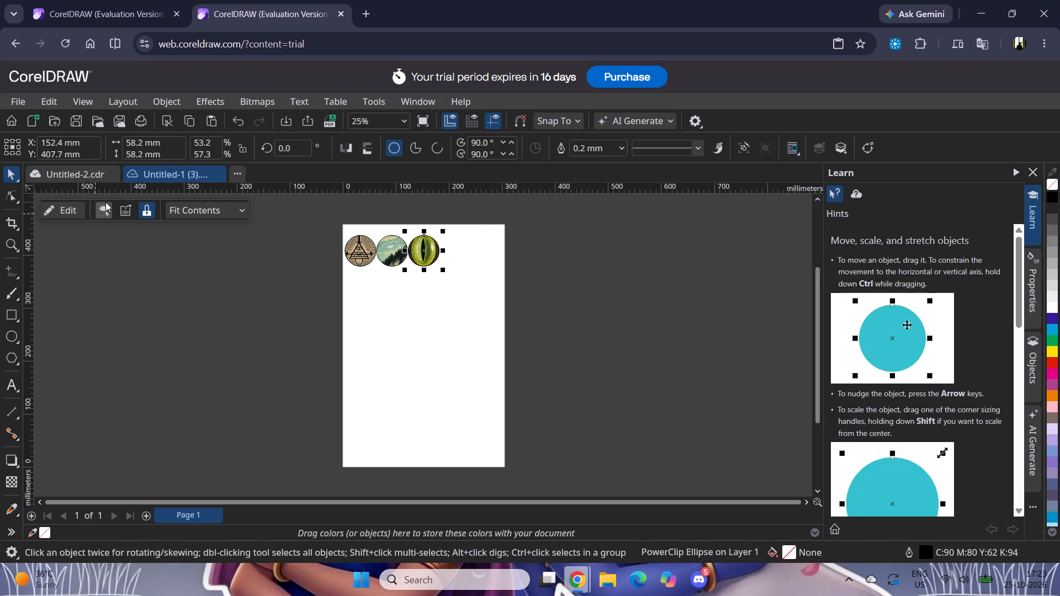
Copy the fourth circle of the top row, the dark forest picture, from Untitled-2.cdr into the new document.
{"action": "left_click", "coordinate": [92, 175]}
{"action": "left_click", "coordinate": [448, 244]}
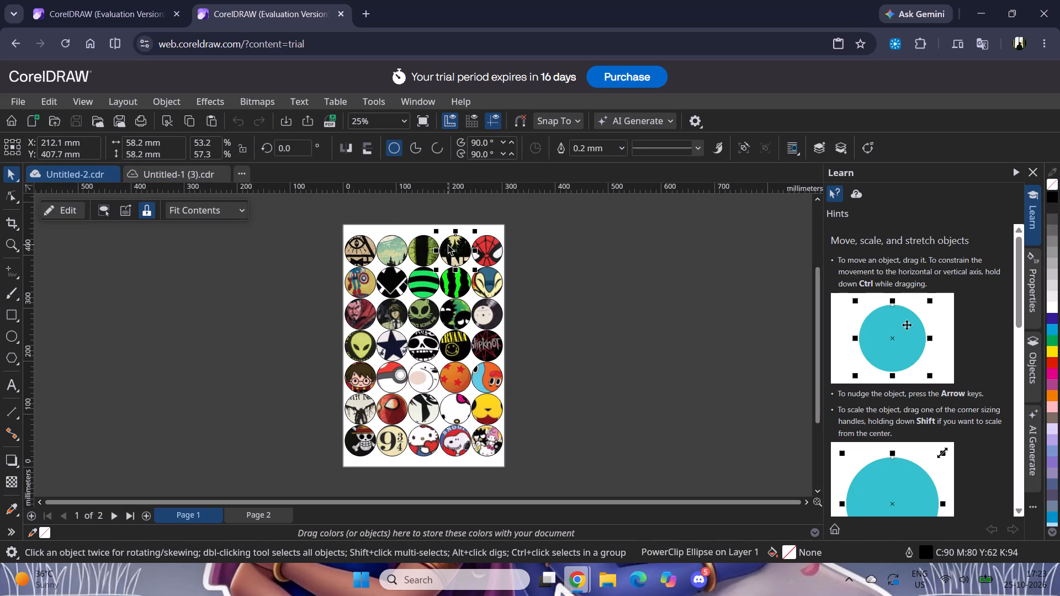
{"action": "key", "text": "ctrl+c"}
{"action": "left_click", "coordinate": [169, 176]}
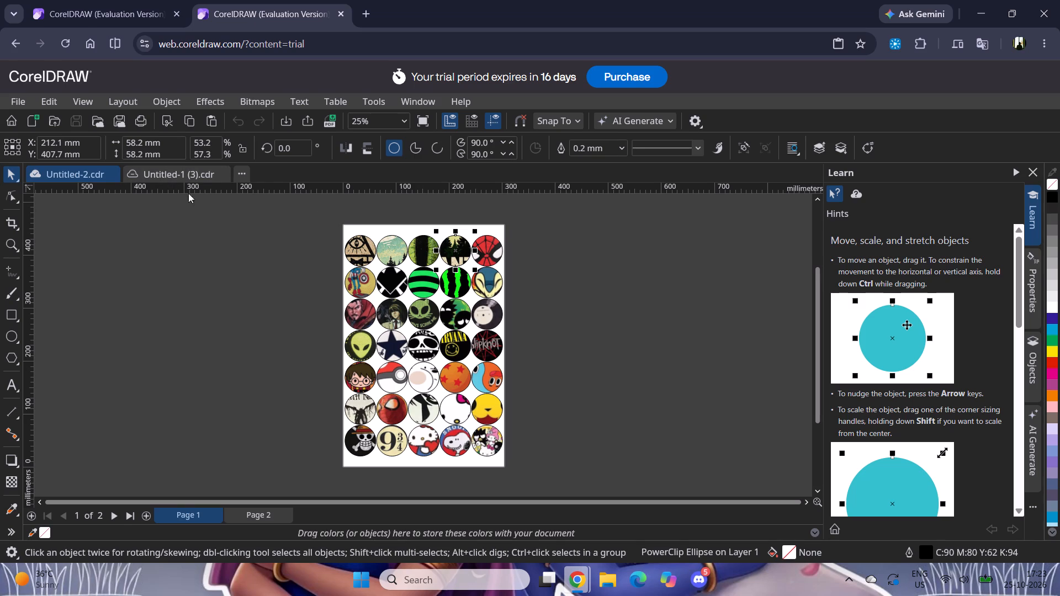
{"action": "key", "text": "ctrl+v"}
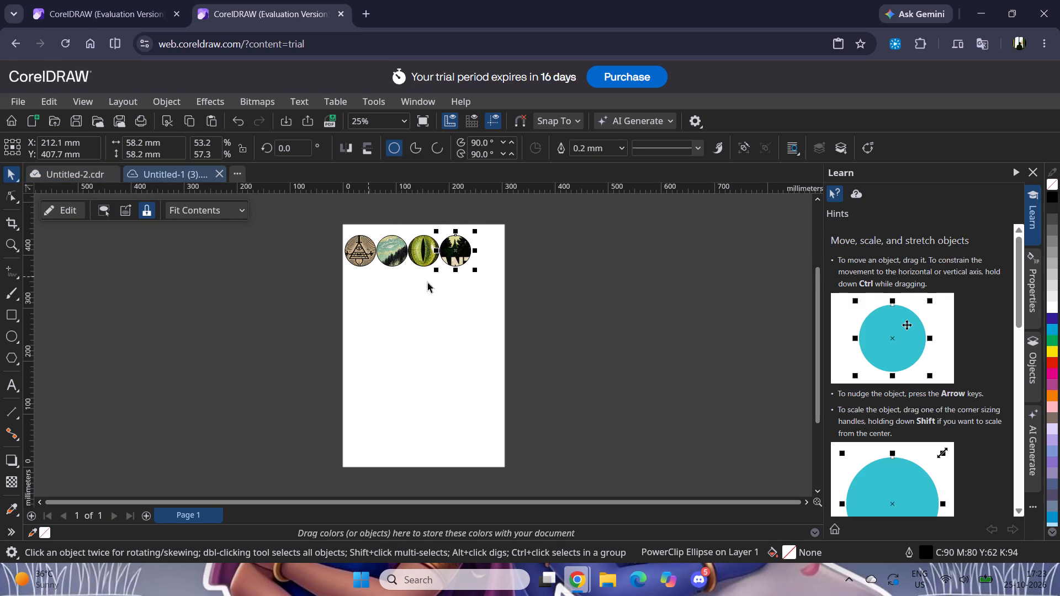
Open the fourth circle's contents and set the "I WANT TO BELIEVE" picture to 60 mm wide and 60 mm high.
{"action": "double_click", "coordinate": [452, 257]}
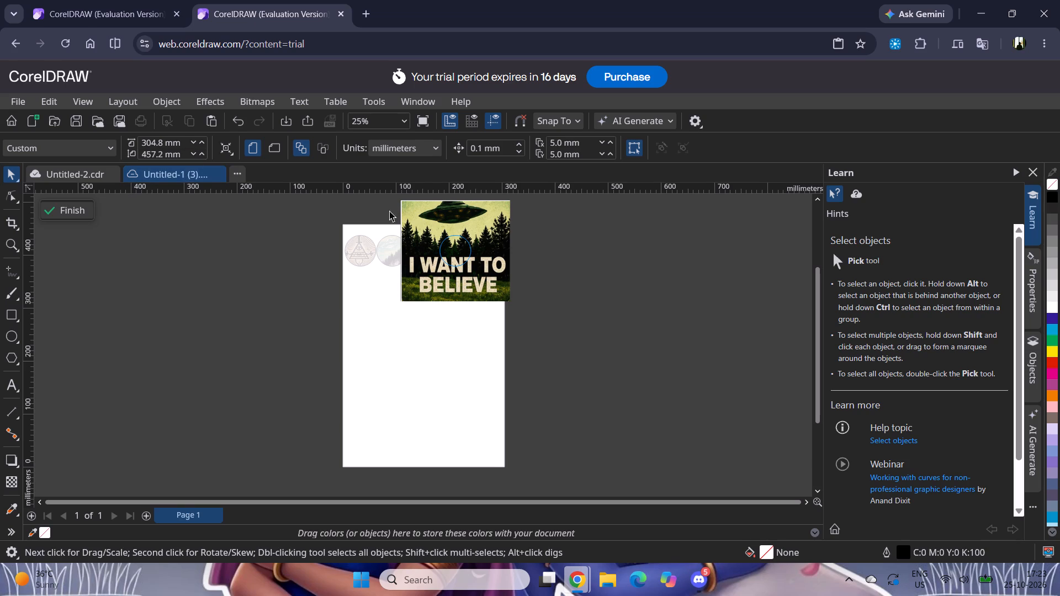
{"action": "left_click", "coordinate": [420, 217]}
{"action": "left_click_drag", "start_coordinate": [176, 143], "coordinate": [101, 143]}
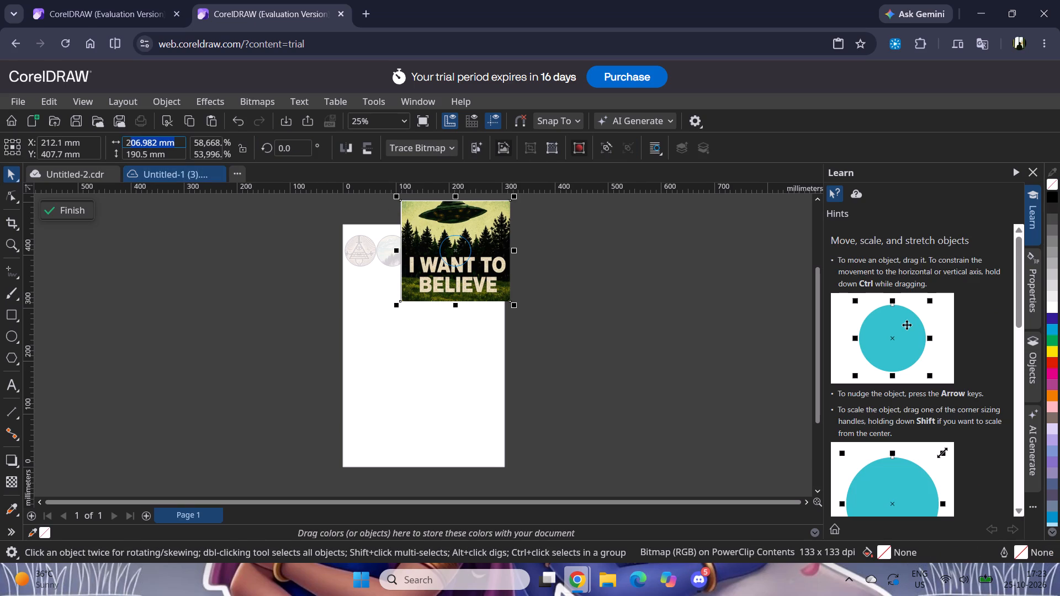
{"action": "left_click_drag", "start_coordinate": [101, 143], "coordinate": [92, 143]}
{"action": "type", "text": "60"}
{"action": "key", "text": "Tab"}
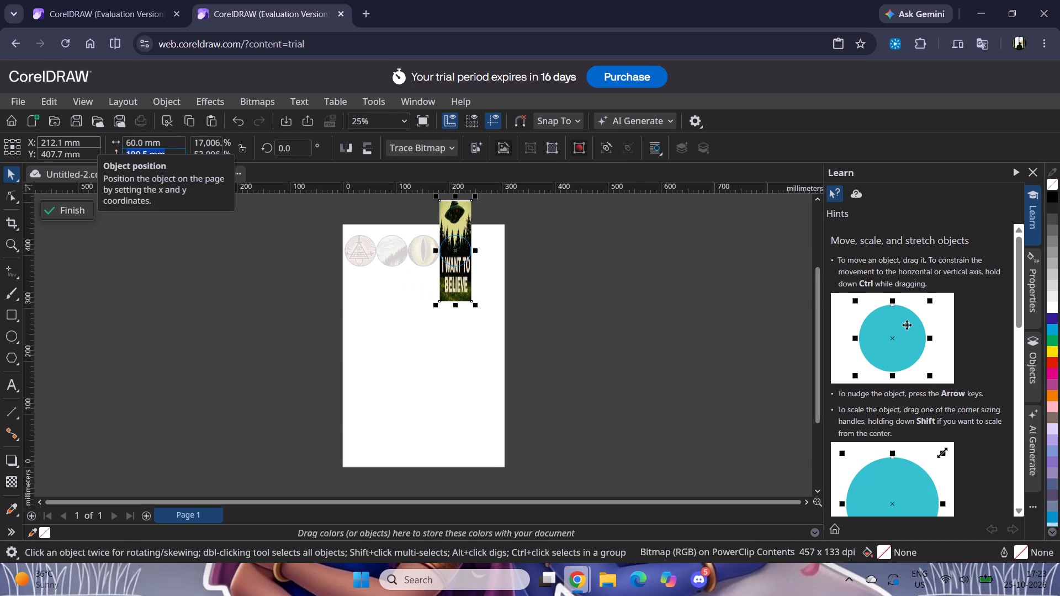
{"action": "type", "text": "60"}
{"action": "key", "text": "Return"}
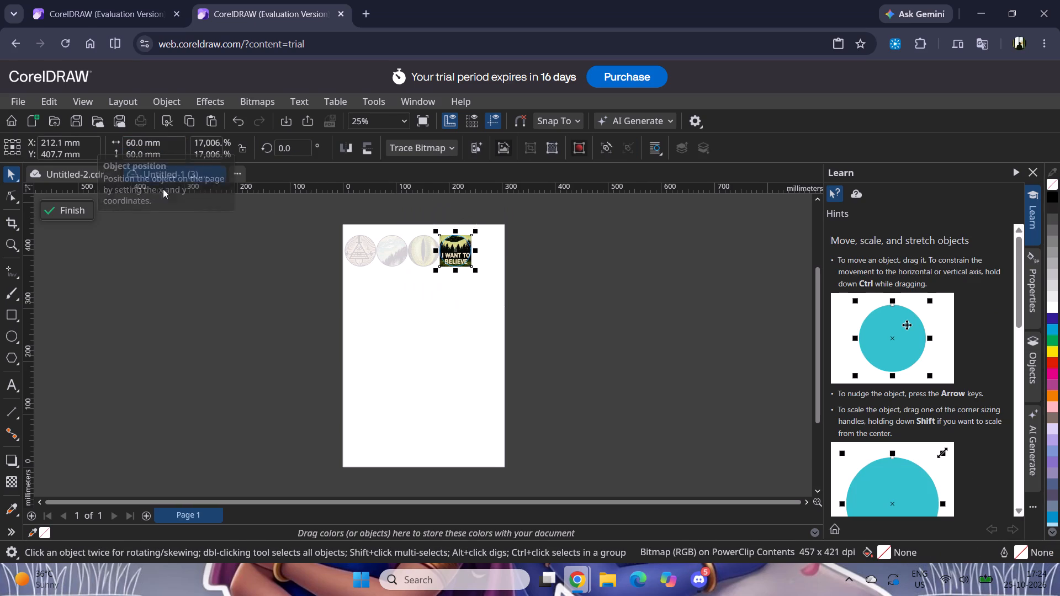
{"action": "left_click", "coordinate": [228, 301]}
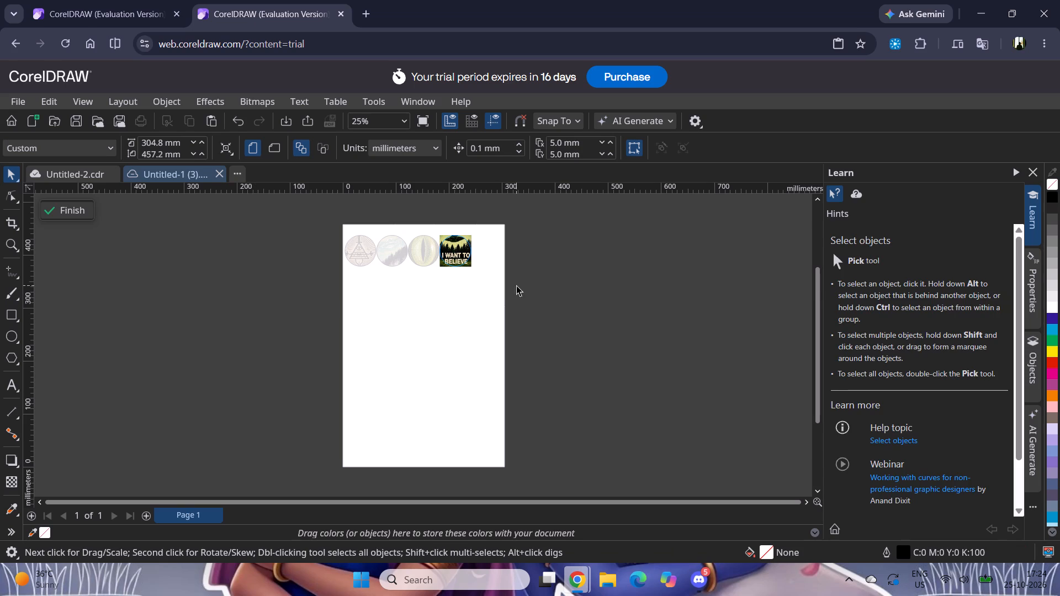
Rescale the "I WANT TO BELIEVE" picture freehand and proportionally to about 61.3 mm square, shifting it over its circular frame.
{"action": "scroll", "coordinate": [475, 243], "scroll_direction": "up", "scroll_amount": 2}
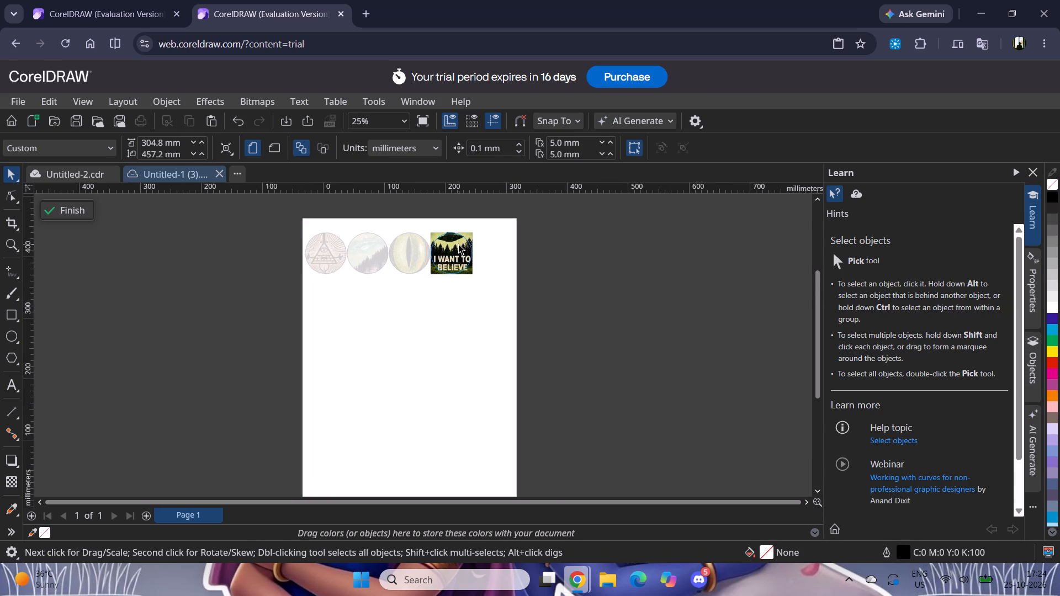
{"action": "scroll", "coordinate": [458, 244], "scroll_direction": "up", "scroll_amount": 10}
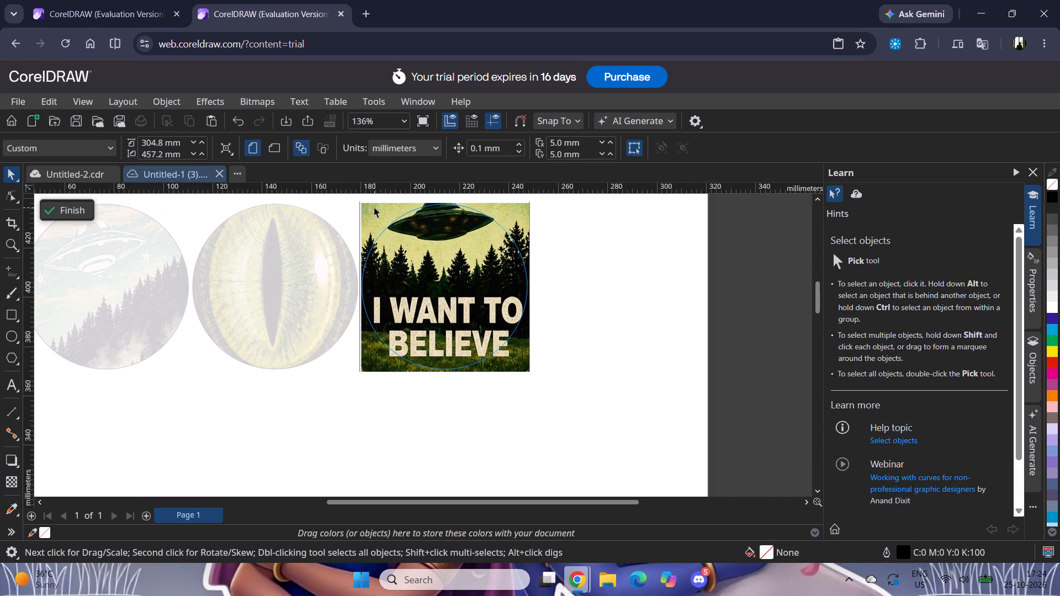
{"action": "left_click", "coordinate": [372, 205]}
{"action": "left_click_drag", "start_coordinate": [352, 195], "coordinate": [357, 199]}
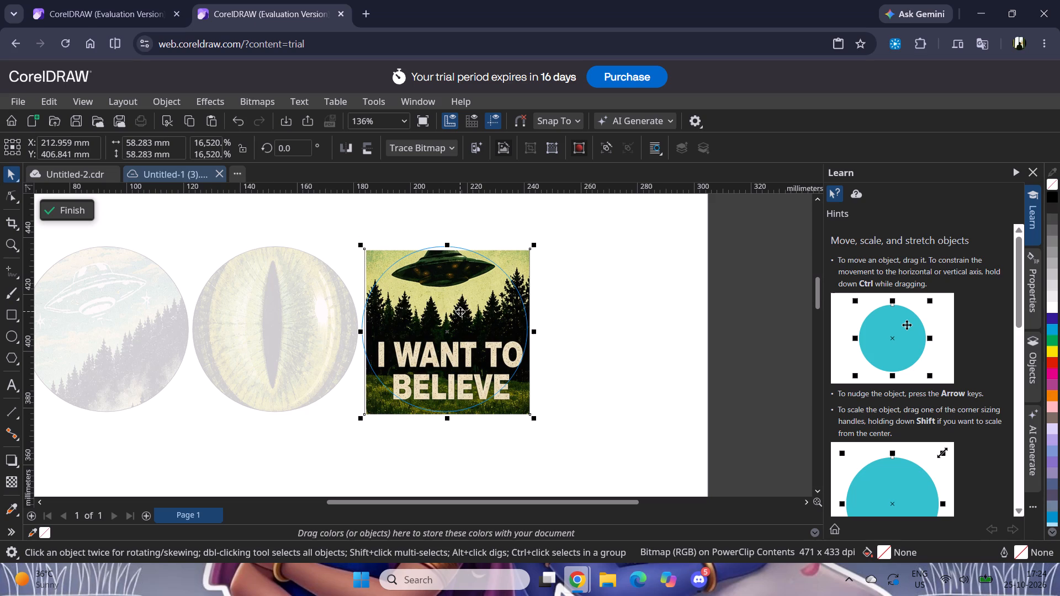
{"action": "left_click_drag", "start_coordinate": [459, 311], "coordinate": [459, 304]}
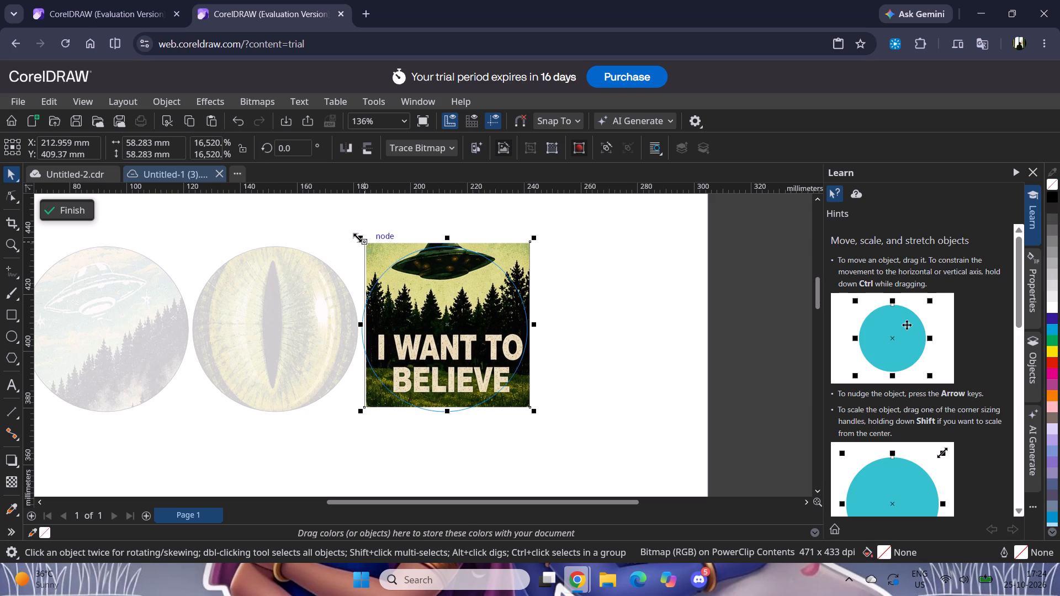
{"action": "left_click_drag", "start_coordinate": [359, 236], "coordinate": [365, 242]}
{"action": "left_click_drag", "start_coordinate": [474, 315], "coordinate": [463, 307]}
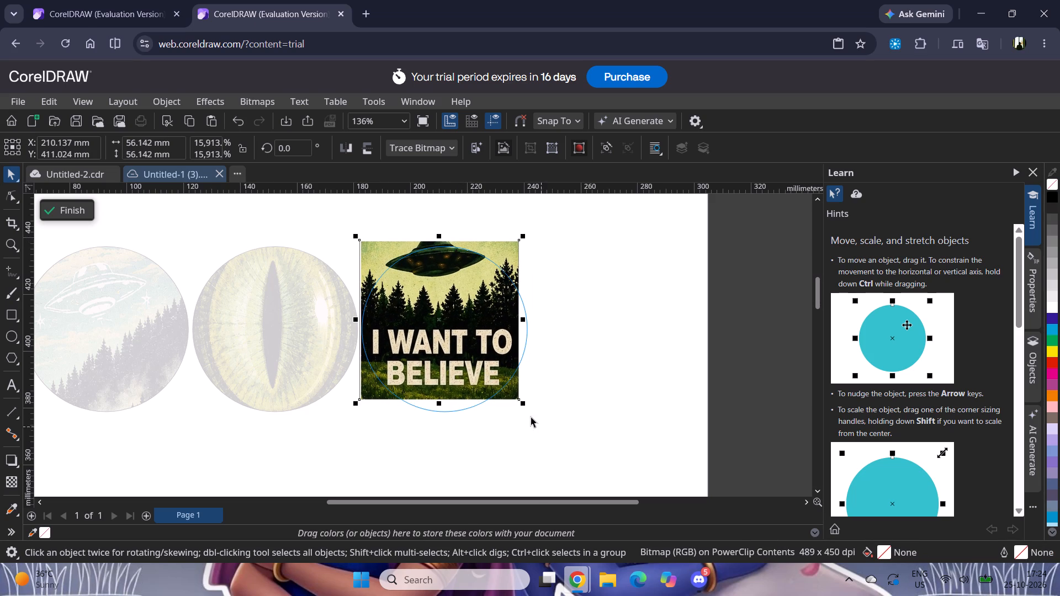
{"action": "left_click_drag", "start_coordinate": [522, 403], "coordinate": [529, 408]}
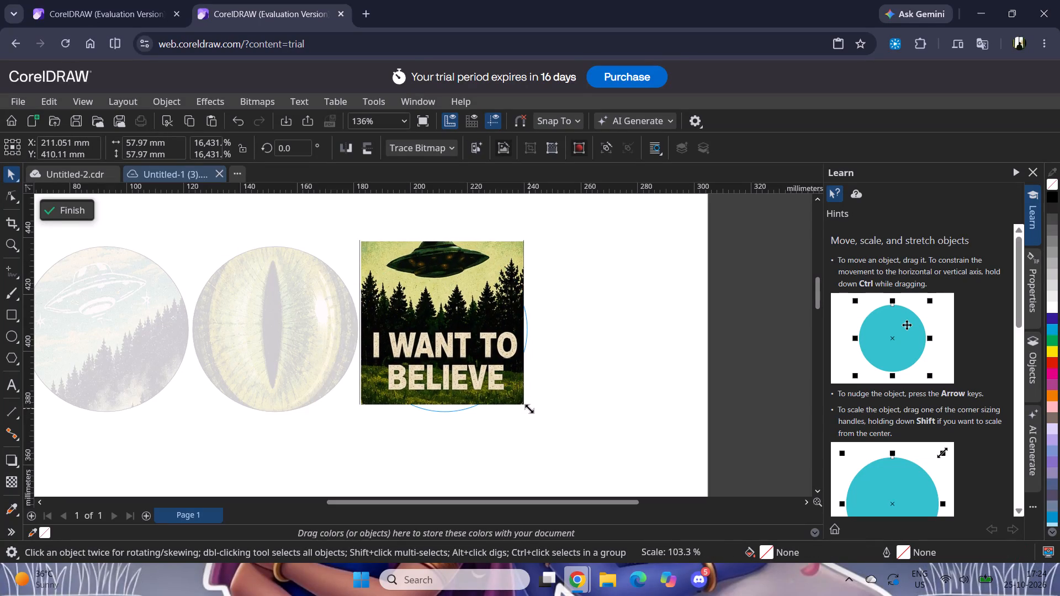
{"action": "left_click_drag", "start_coordinate": [529, 408], "coordinate": [533, 415]}
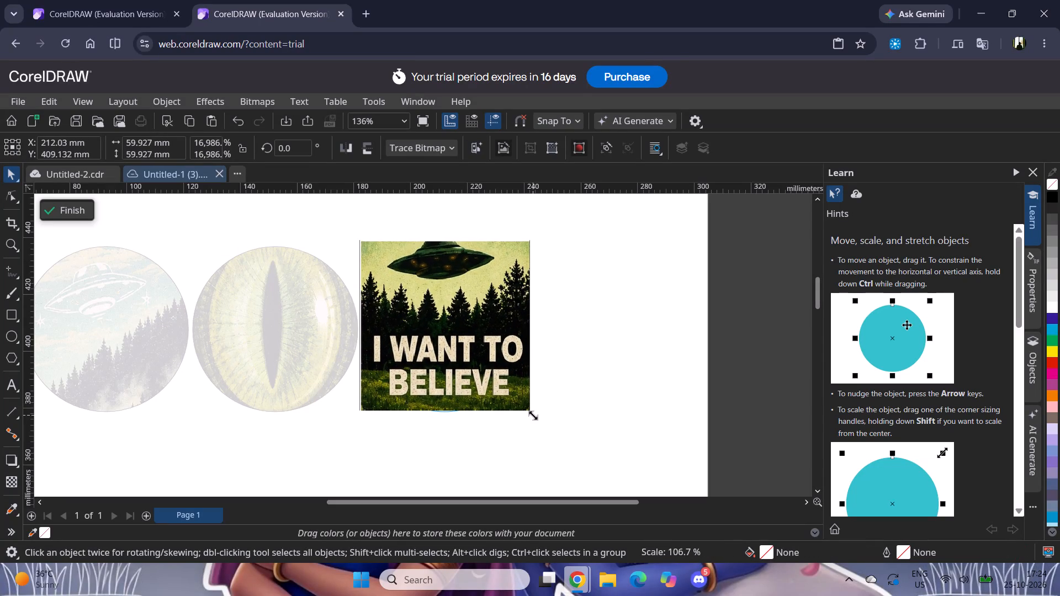
{"action": "left_click_drag", "start_coordinate": [533, 415], "coordinate": [533, 421]}
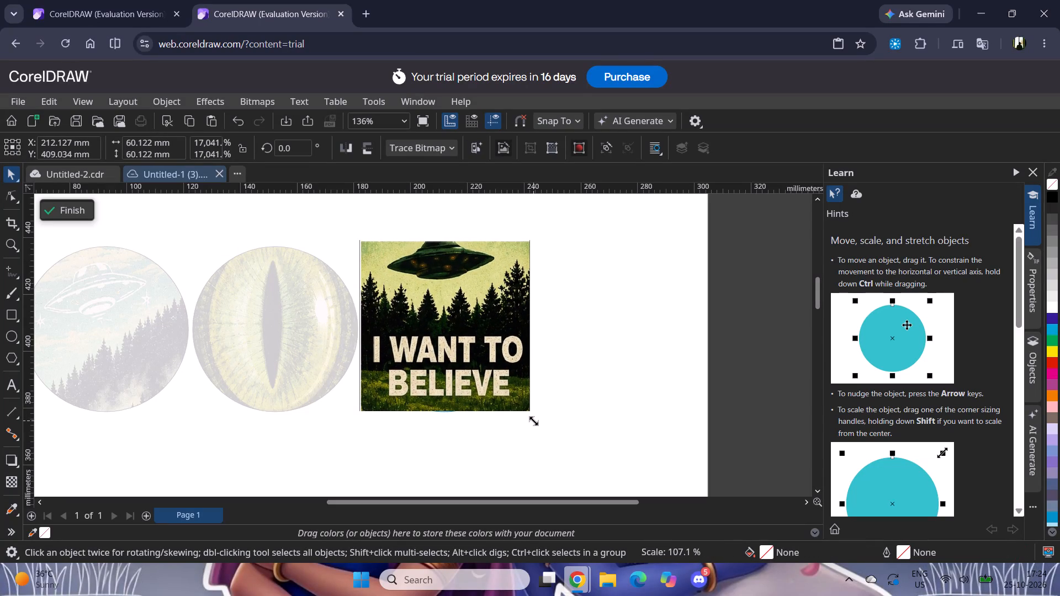
{"action": "left_click_drag", "start_coordinate": [533, 421], "coordinate": [536, 436]}
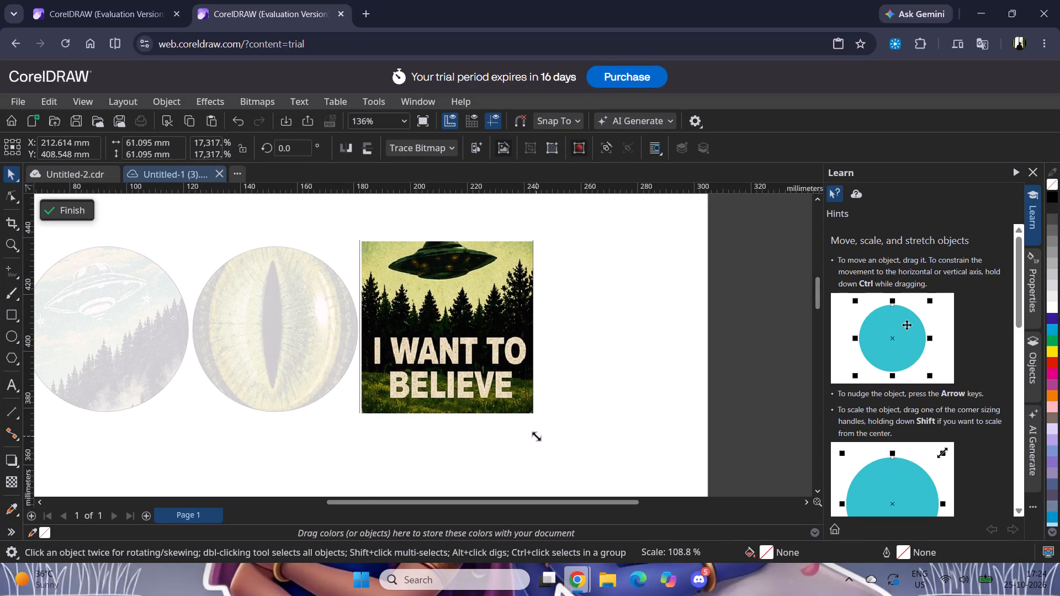
{"action": "left_click_drag", "start_coordinate": [536, 436], "coordinate": [537, 437]}
{"action": "left_click", "coordinate": [754, 395]}
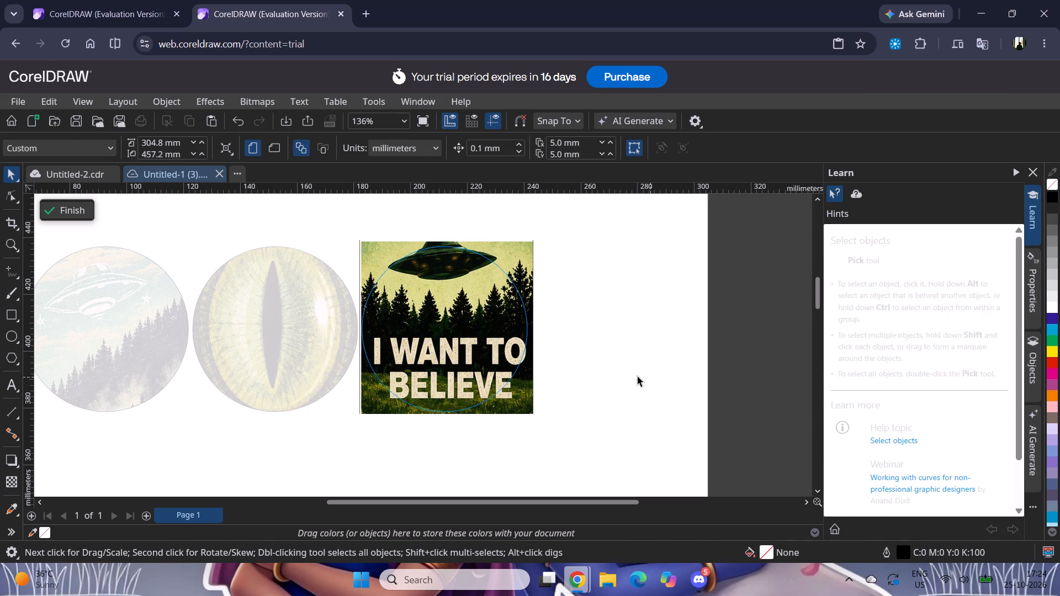
Move the "I WANT TO BELIEVE" picture up within its circle to about X 210.8 mm, Y 414.0 mm, and finish editing the contents.
{"action": "left_click", "coordinate": [487, 358]}
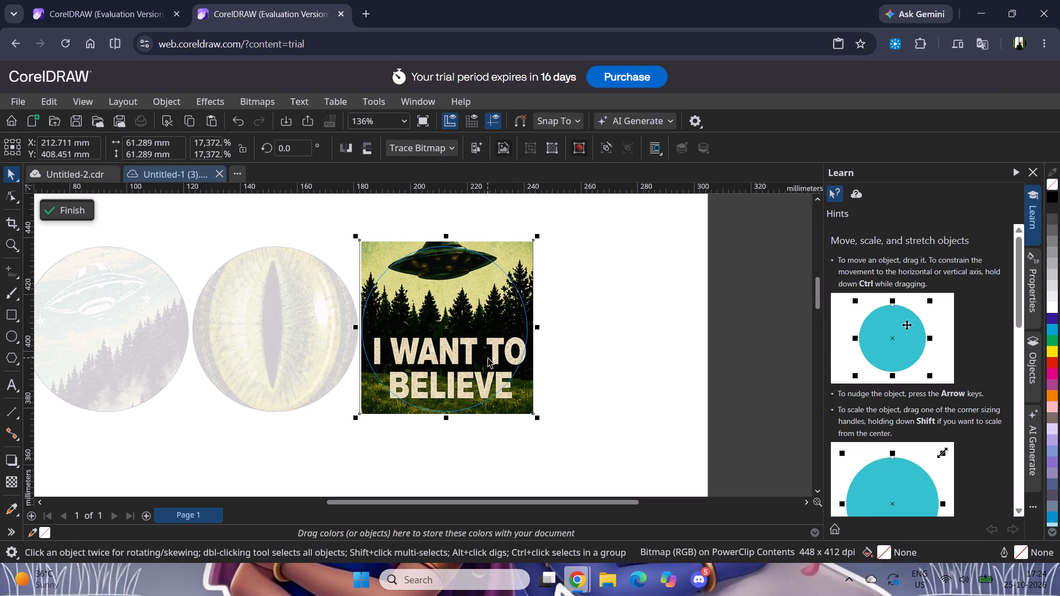
{"action": "key", "text": "Up"}
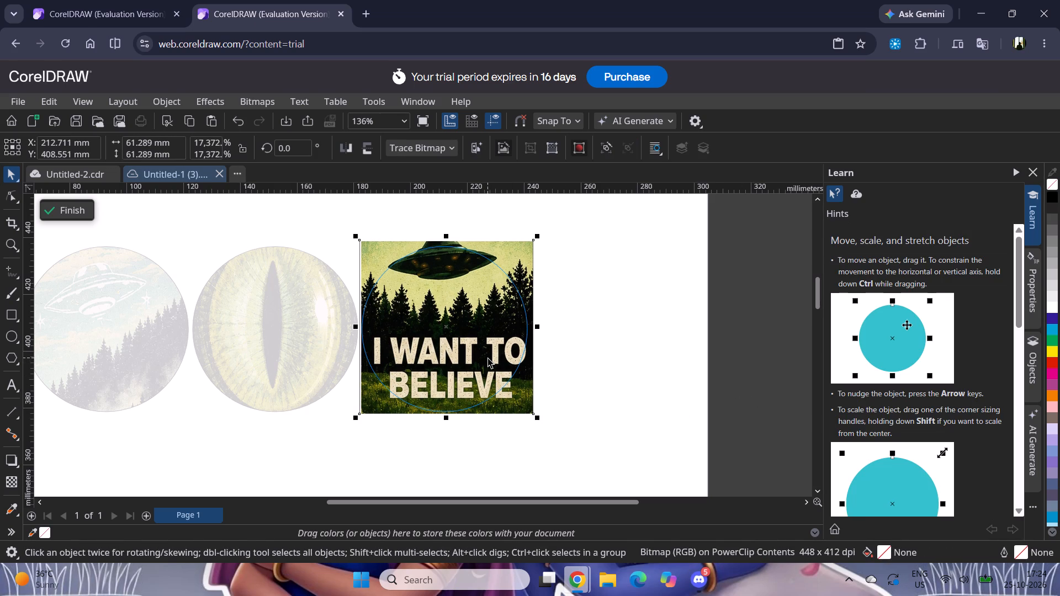
{"action": "key", "text": "Up"}
{"action": "key", "text": "Up"}
{"action": "key", "text": "Up"}
{"action": "key", "text": "Up"}
{"action": "key", "text": "Up"}
{"action": "key", "text": "Up"}
{"action": "key", "text": "Up"}
{"action": "key", "text": "Up"}
{"action": "left_click", "coordinate": [465, 362]}
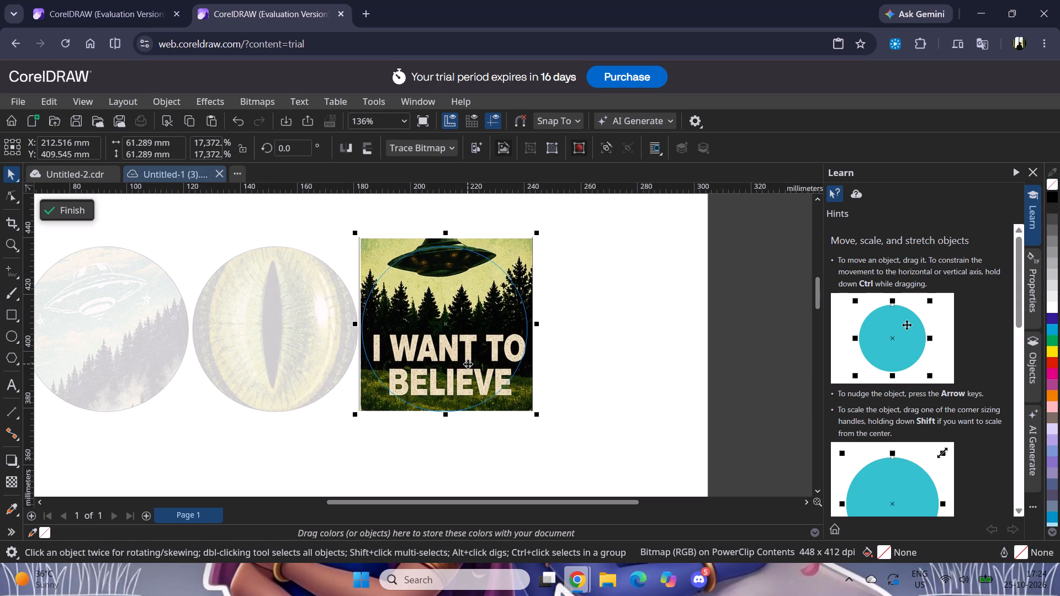
{"action": "left_click_drag", "start_coordinate": [468, 363], "coordinate": [464, 359]}
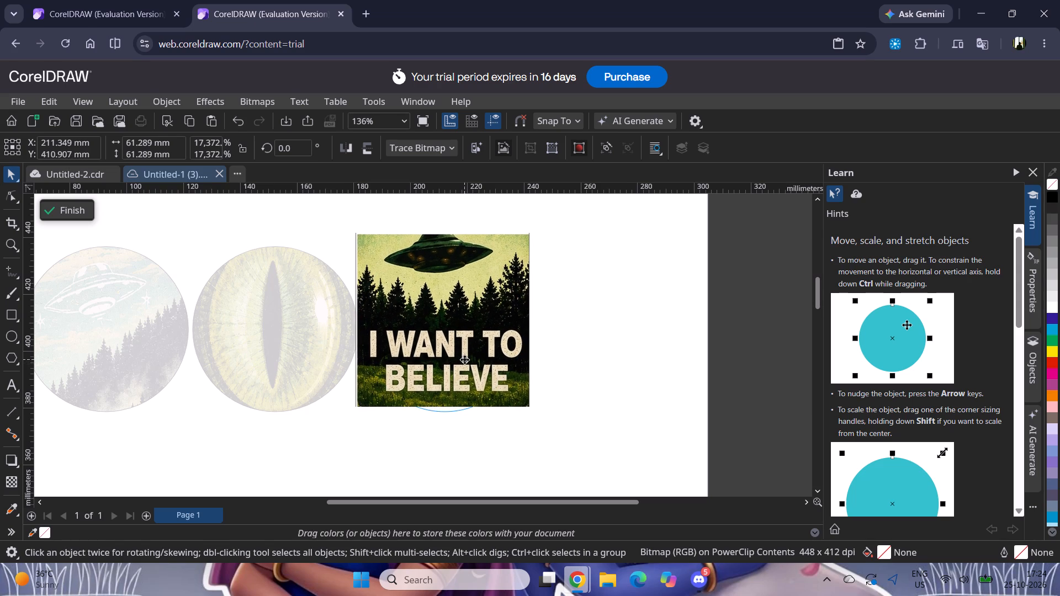
{"action": "left_click_drag", "start_coordinate": [464, 359], "coordinate": [468, 356]}
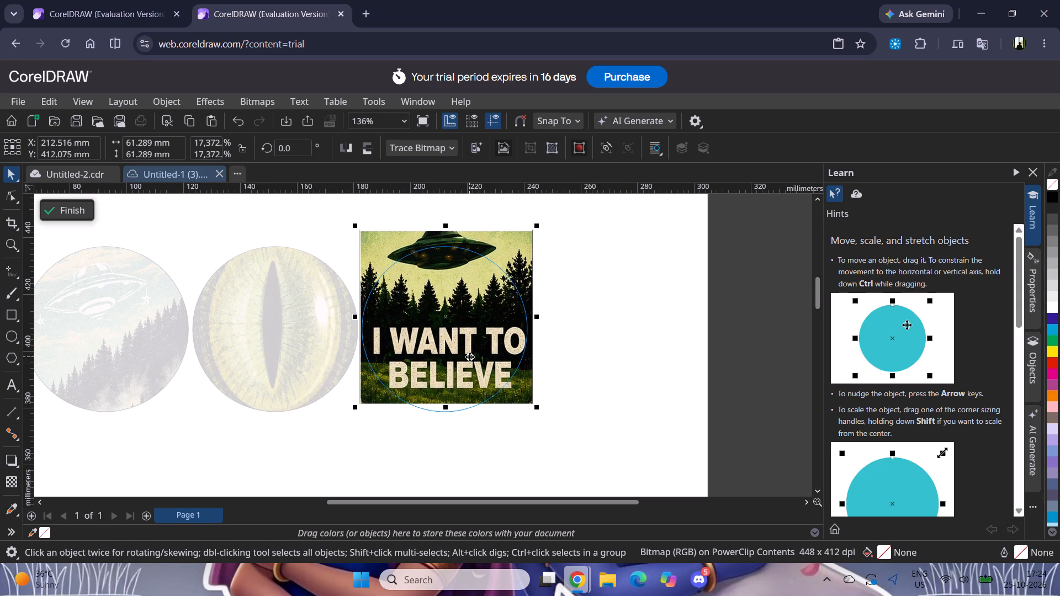
{"action": "left_click_drag", "start_coordinate": [470, 356], "coordinate": [465, 352]}
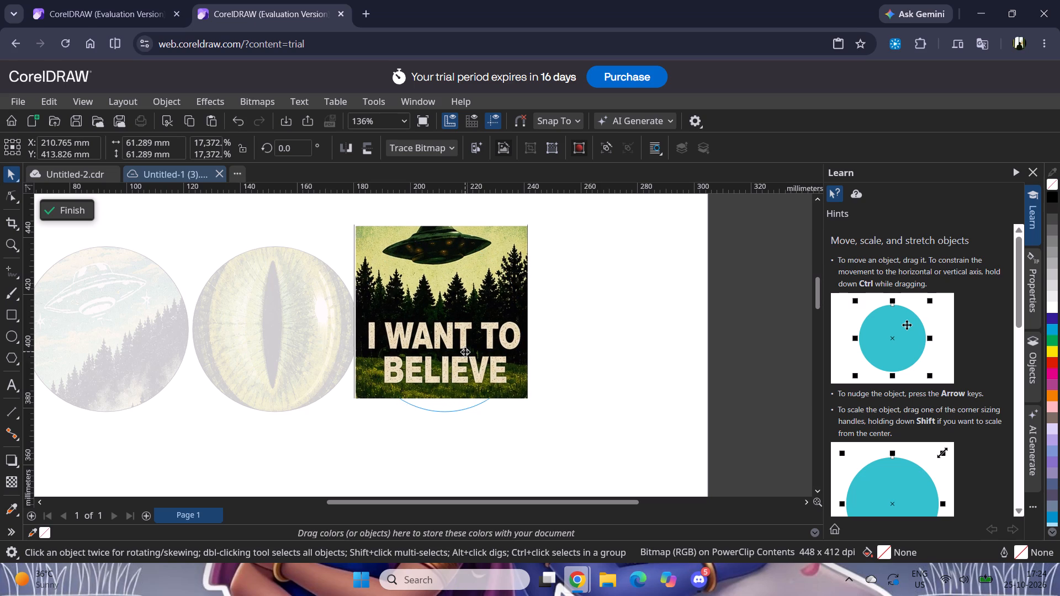
{"action": "left_click_drag", "start_coordinate": [465, 352], "coordinate": [465, 352]}
{"action": "left_click", "coordinate": [466, 352]}
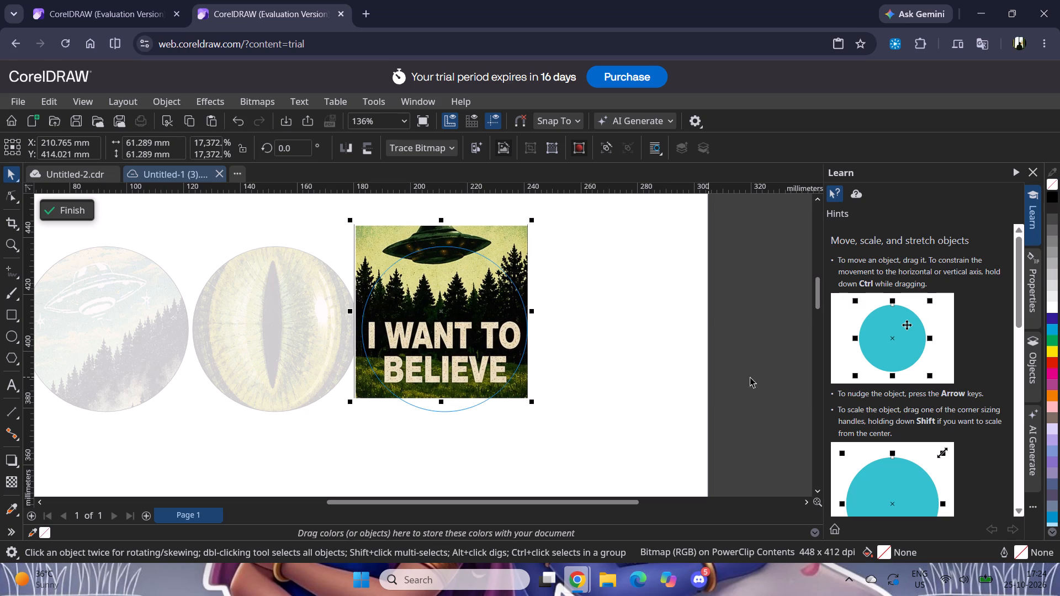
{"action": "left_click", "coordinate": [68, 209]}
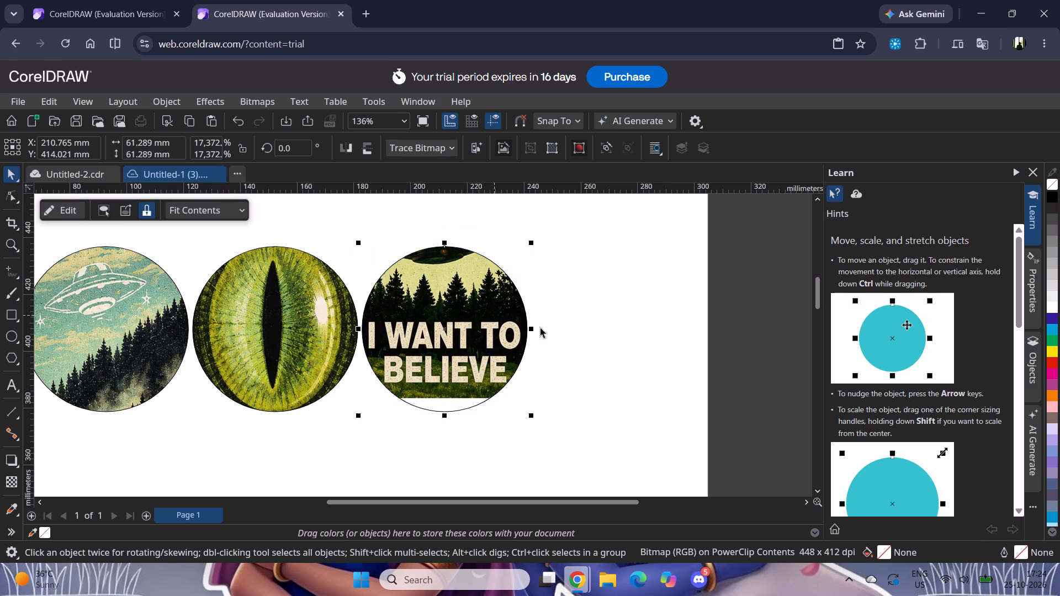
Reopen the fourth circle's contents and resize the "I WANT TO BELIEVE" picture freehand to about 58.2 × 58.4 mm, aligned with its circular frame.
{"action": "left_click", "coordinate": [474, 339]}
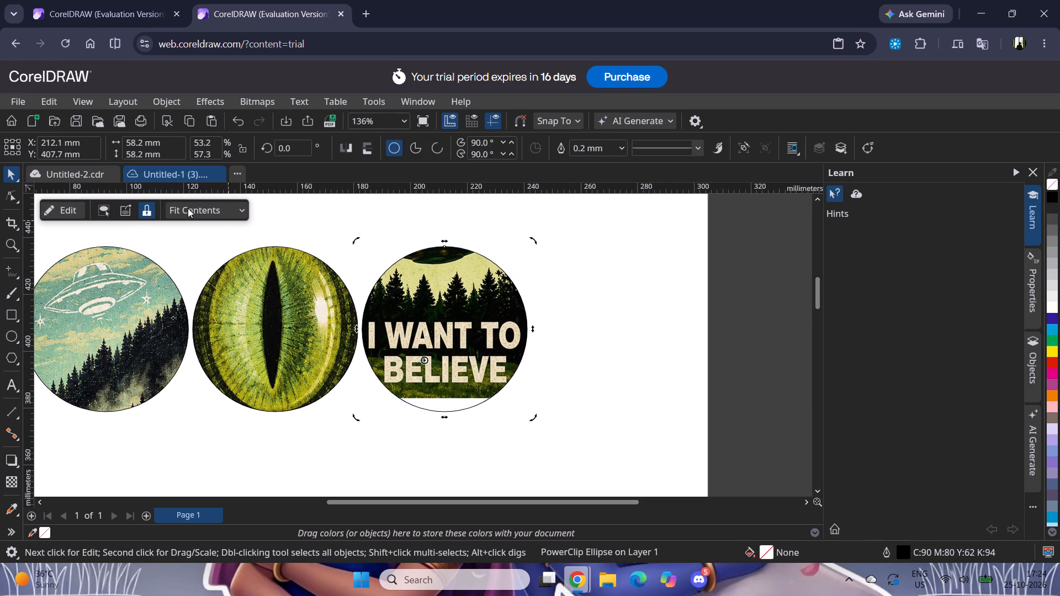
{"action": "double_click", "coordinate": [485, 316]}
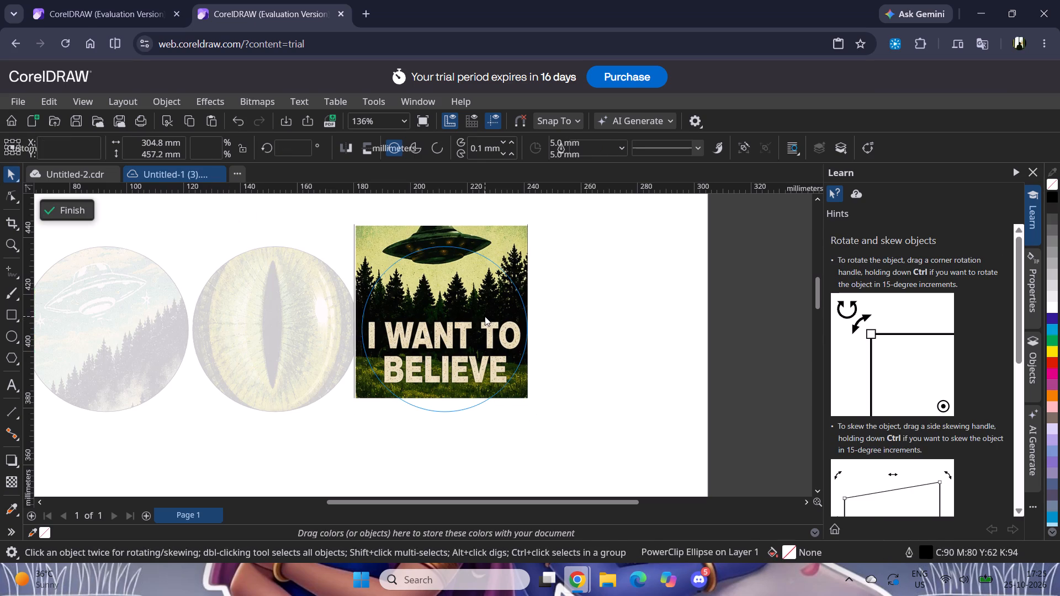
{"action": "left_click", "coordinate": [364, 231]}
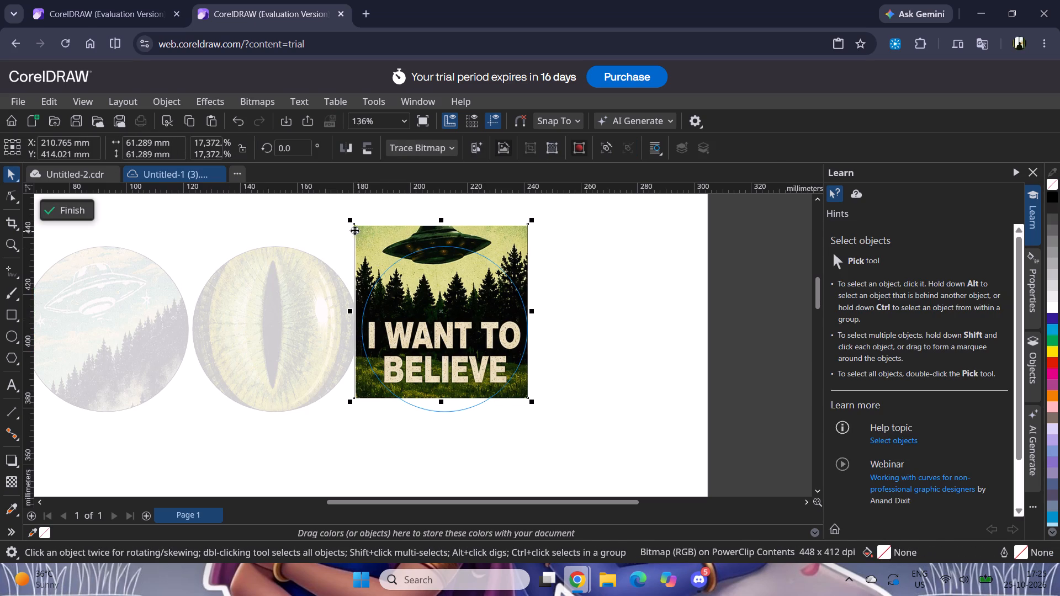
{"action": "left_click_drag", "start_coordinate": [349, 219], "coordinate": [369, 243]}
{"action": "left_click_drag", "start_coordinate": [447, 320], "coordinate": [439, 323]}
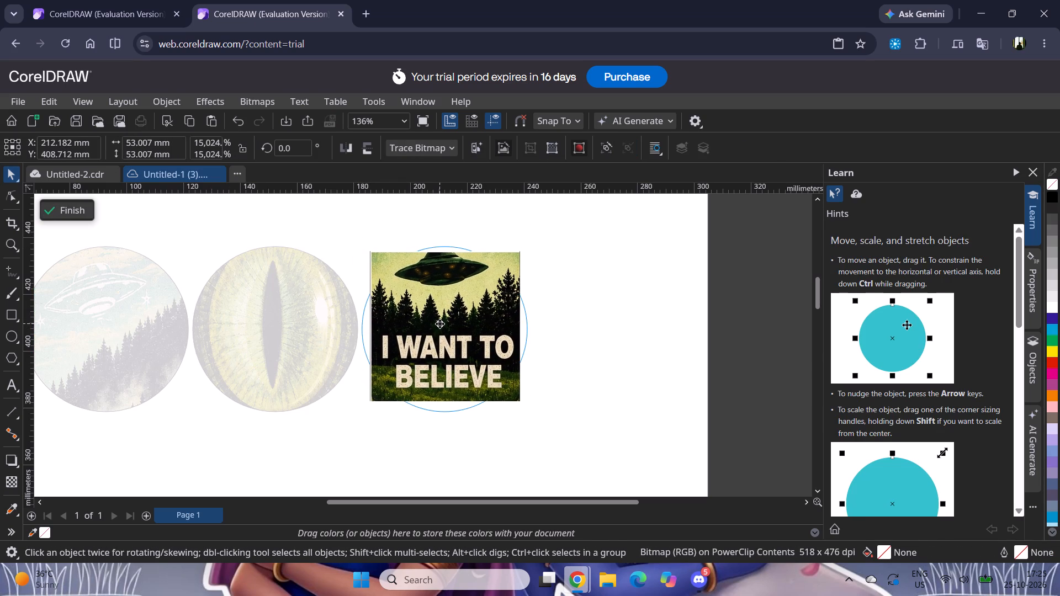
{"action": "left_click_drag", "start_coordinate": [439, 323], "coordinate": [441, 318]}
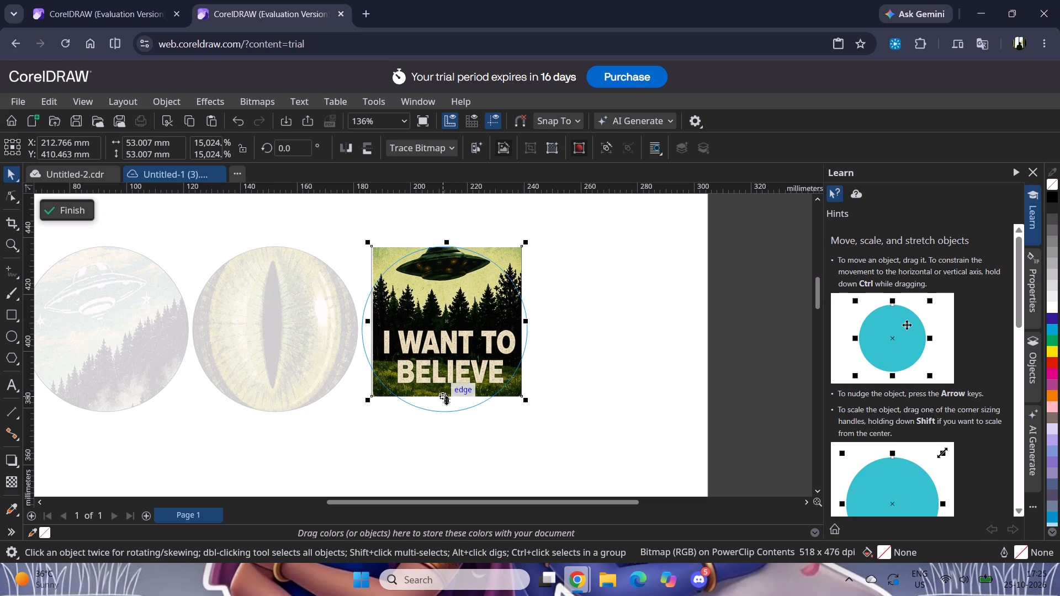
{"action": "left_click_drag", "start_coordinate": [446, 400], "coordinate": [445, 410]}
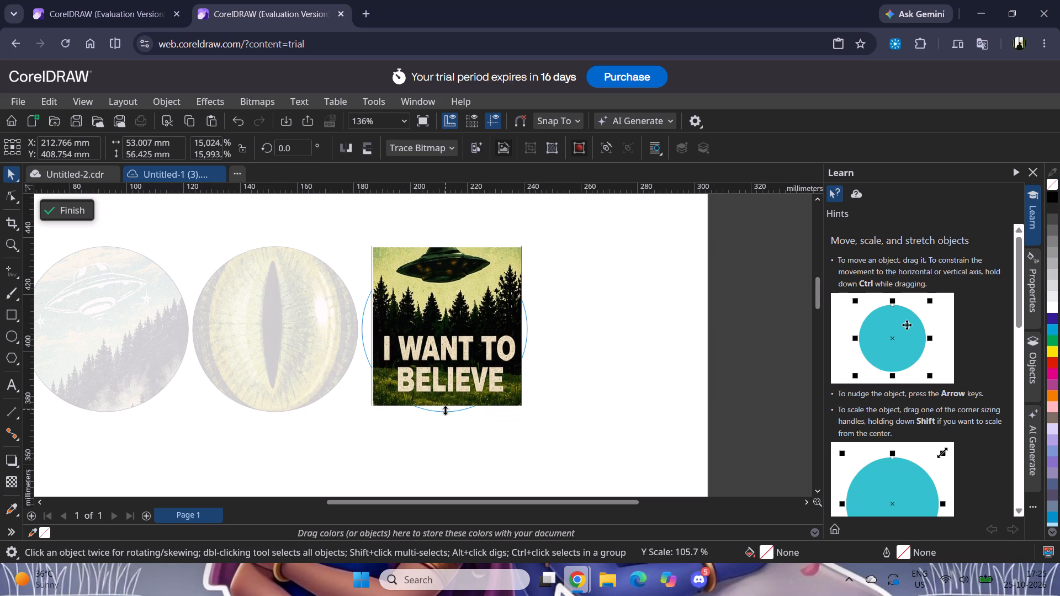
{"action": "left_click_drag", "start_coordinate": [445, 410], "coordinate": [444, 411]}
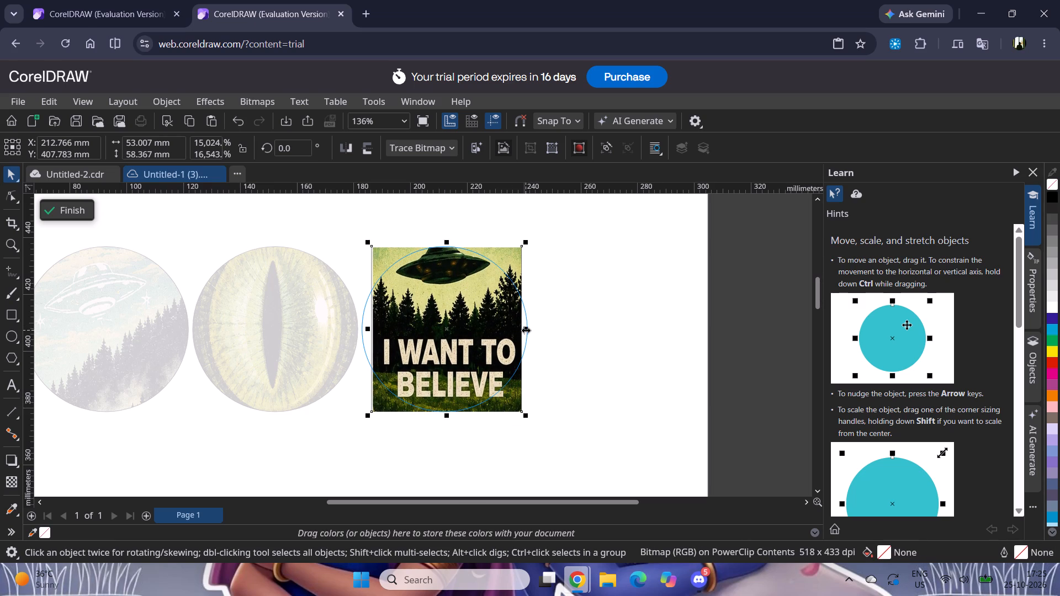
{"action": "left_click", "coordinate": [526, 330]}
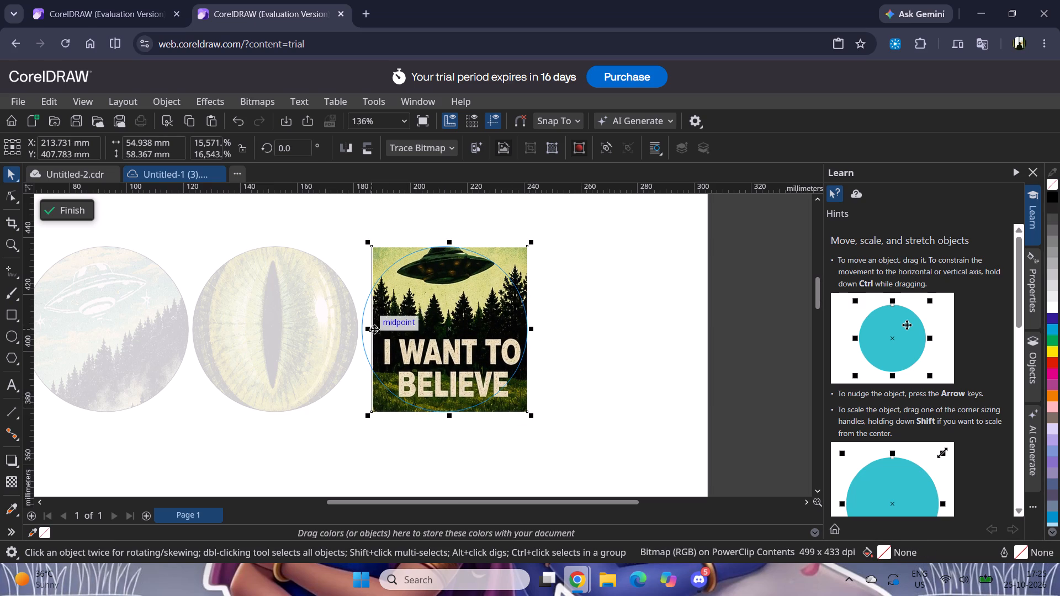
{"action": "left_click_drag", "start_coordinate": [368, 327], "coordinate": [363, 326]}
Raise the "I WANT TO BELIEVE" picture and stretch it downward to about 69.2 mm high, covering the circle's bottom, and finish editing the contents.
{"action": "left_click_drag", "start_coordinate": [444, 348], "coordinate": [444, 348]}
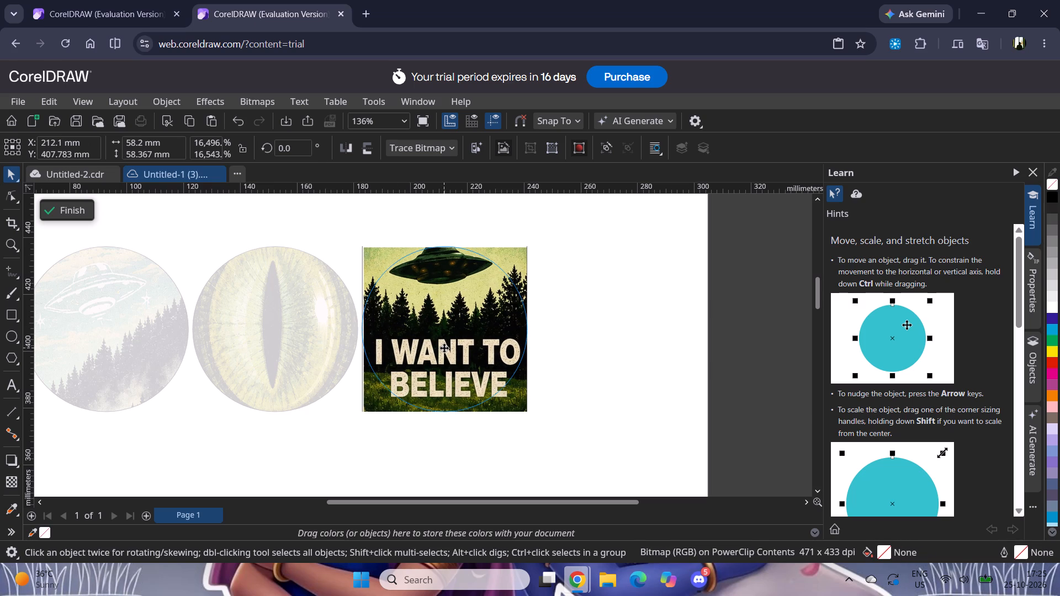
{"action": "left_click_drag", "start_coordinate": [444, 348], "coordinate": [443, 335]}
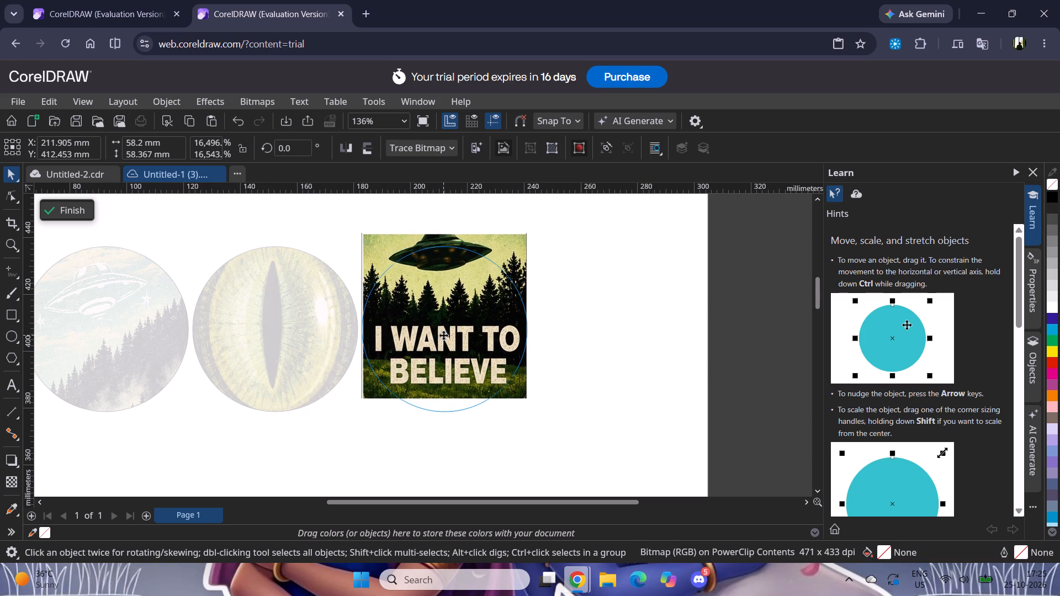
{"action": "left_click_drag", "start_coordinate": [442, 403], "coordinate": [442, 406]}
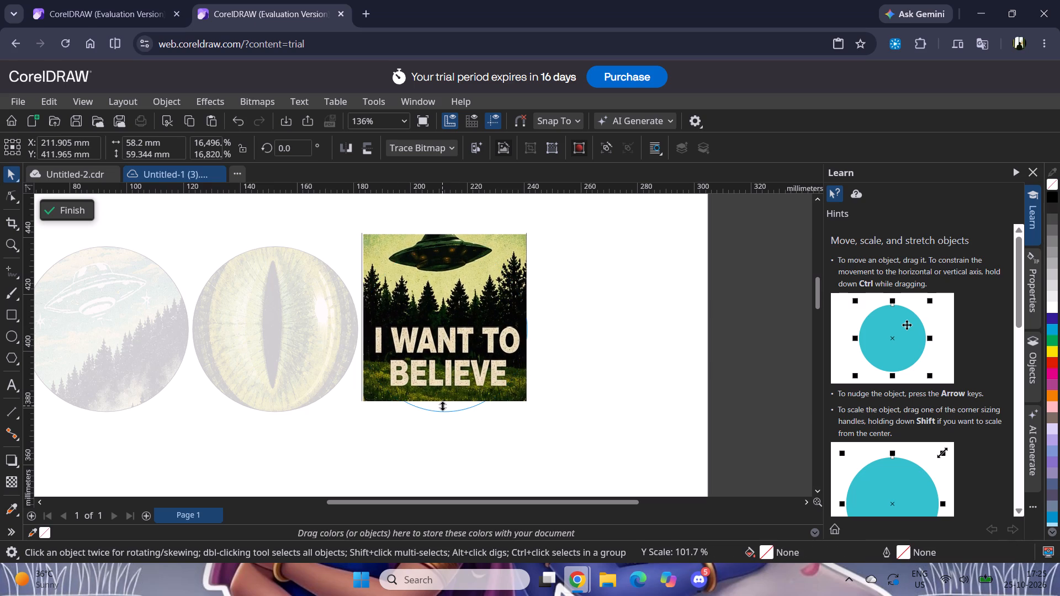
{"action": "left_click_drag", "start_coordinate": [442, 406], "coordinate": [442, 413]}
{"action": "left_click_drag", "start_coordinate": [455, 375], "coordinate": [453, 370]}
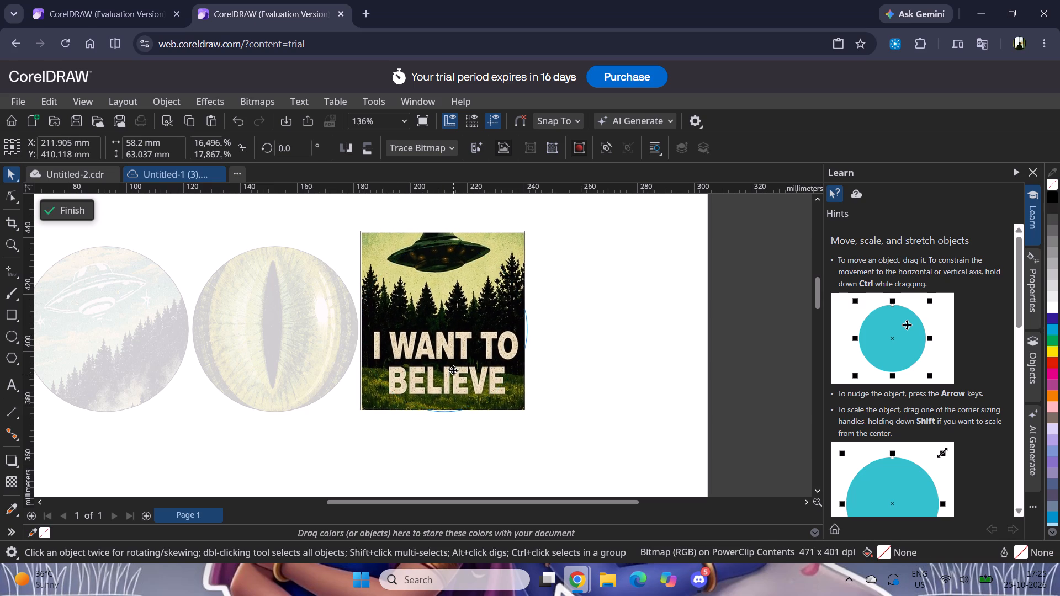
{"action": "left_click_drag", "start_coordinate": [453, 370], "coordinate": [458, 365]}
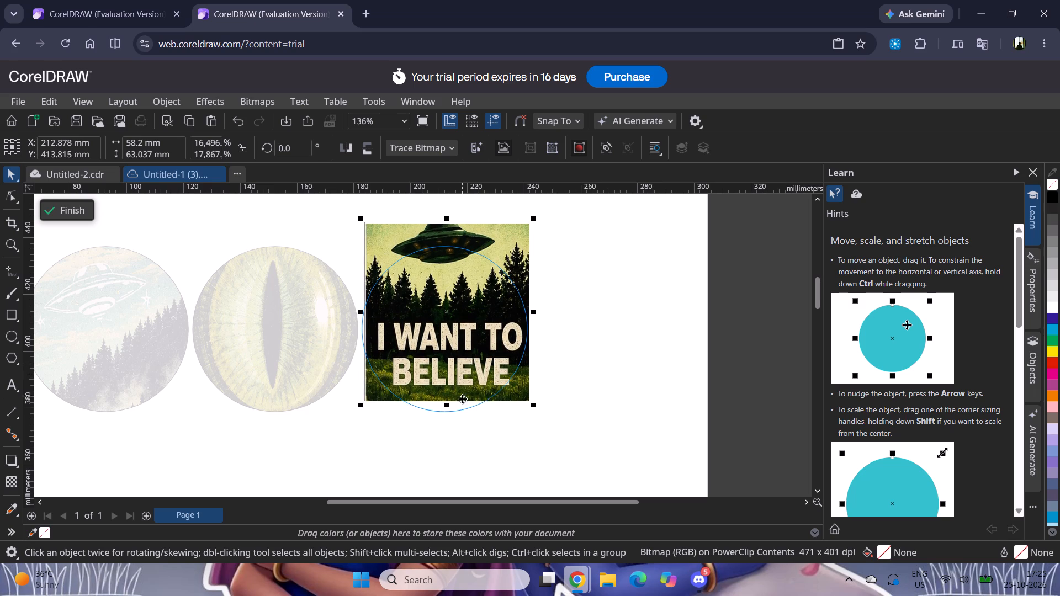
{"action": "left_click_drag", "start_coordinate": [447, 404], "coordinate": [447, 408]}
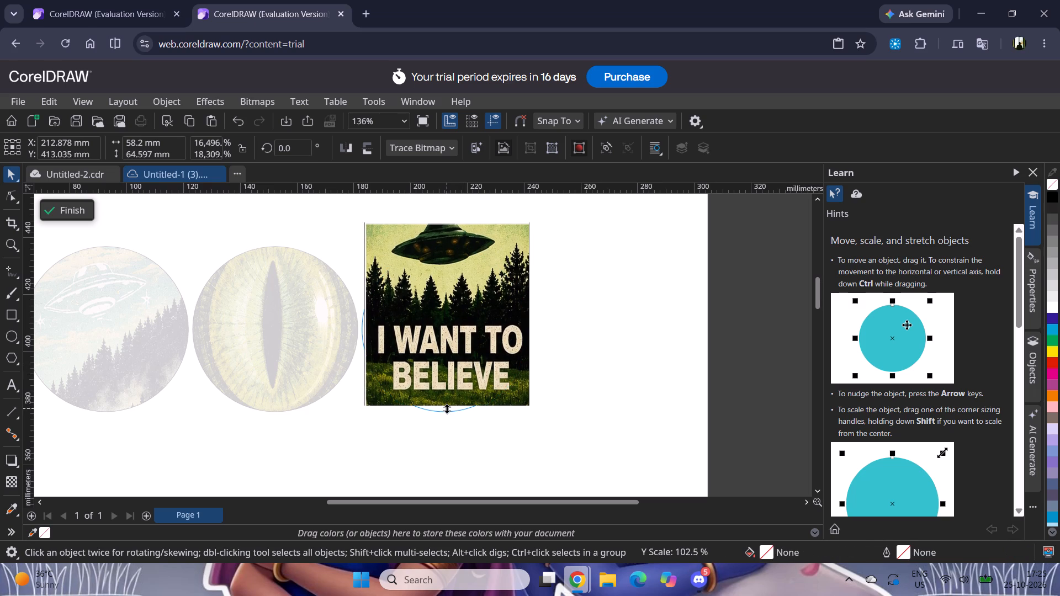
{"action": "left_click_drag", "start_coordinate": [447, 408], "coordinate": [447, 411]}
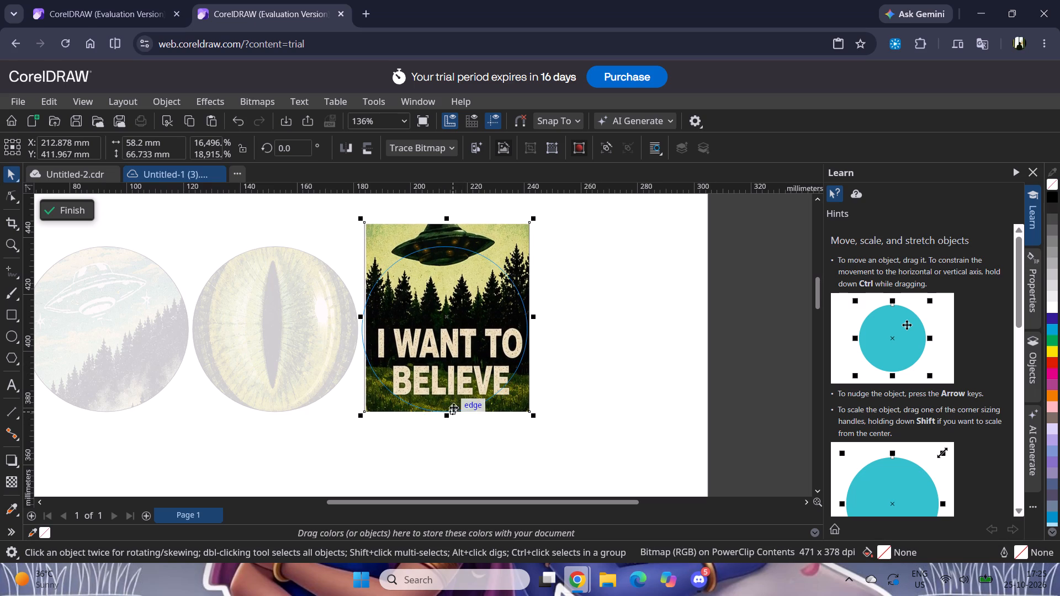
{"action": "left_click_drag", "start_coordinate": [469, 379], "coordinate": [467, 372]}
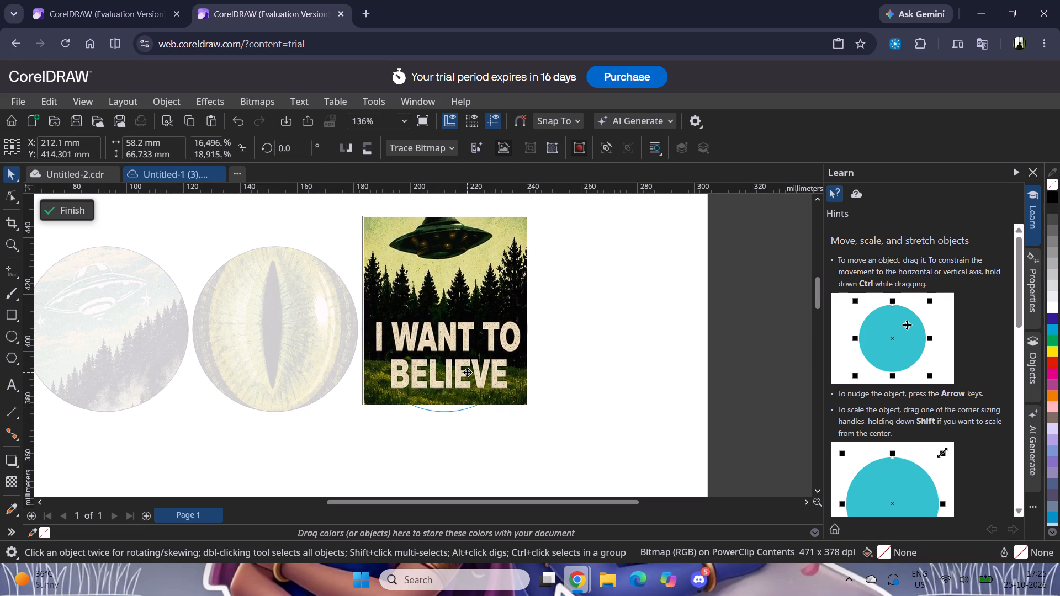
{"action": "left_click_drag", "start_coordinate": [467, 372], "coordinate": [466, 371]}
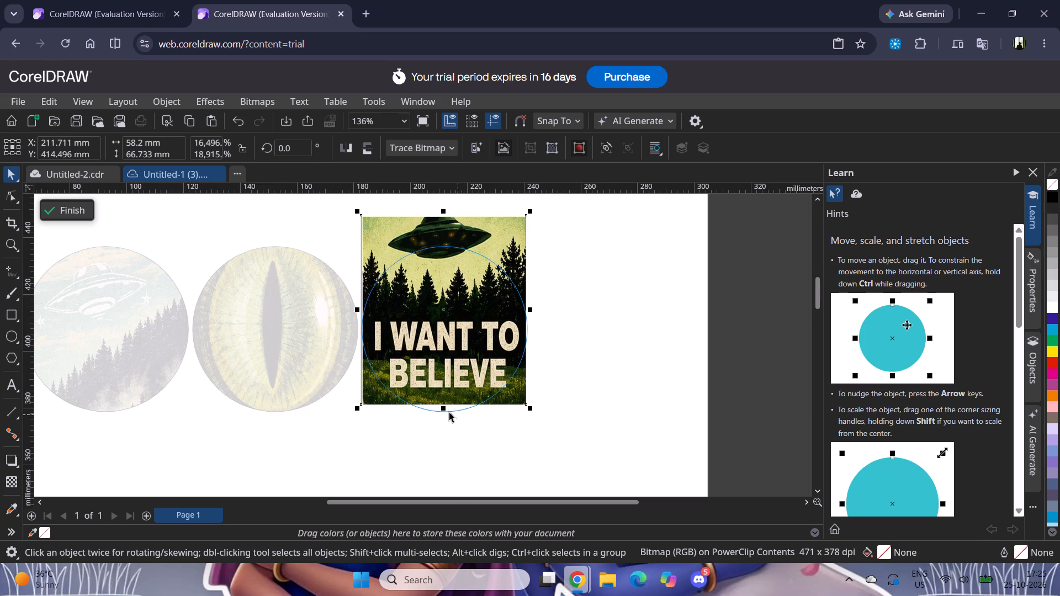
{"action": "left_click_drag", "start_coordinate": [446, 409], "coordinate": [443, 414]}
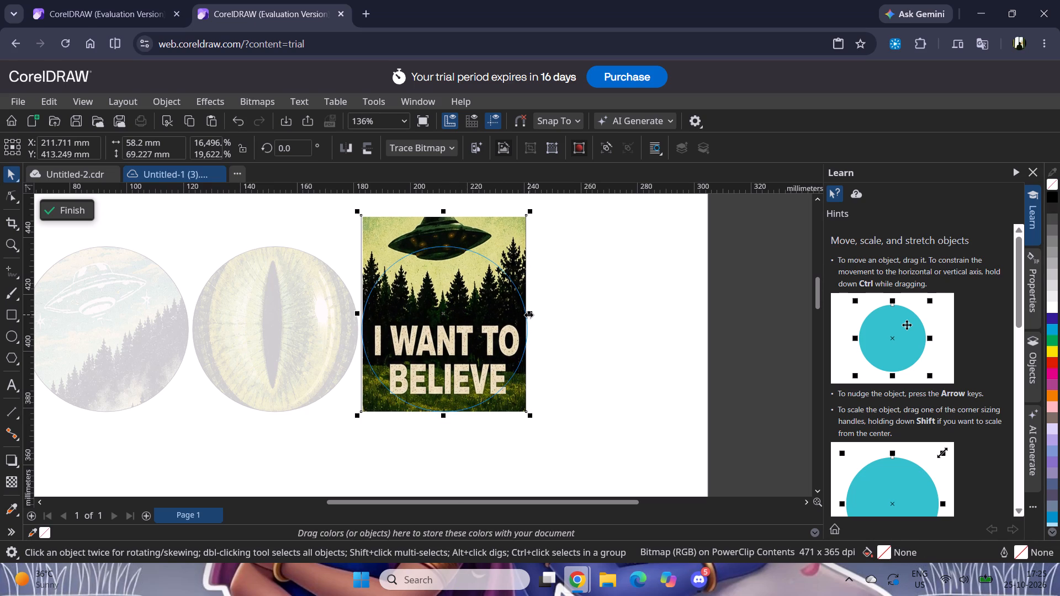
{"action": "left_click", "coordinate": [45, 205]}
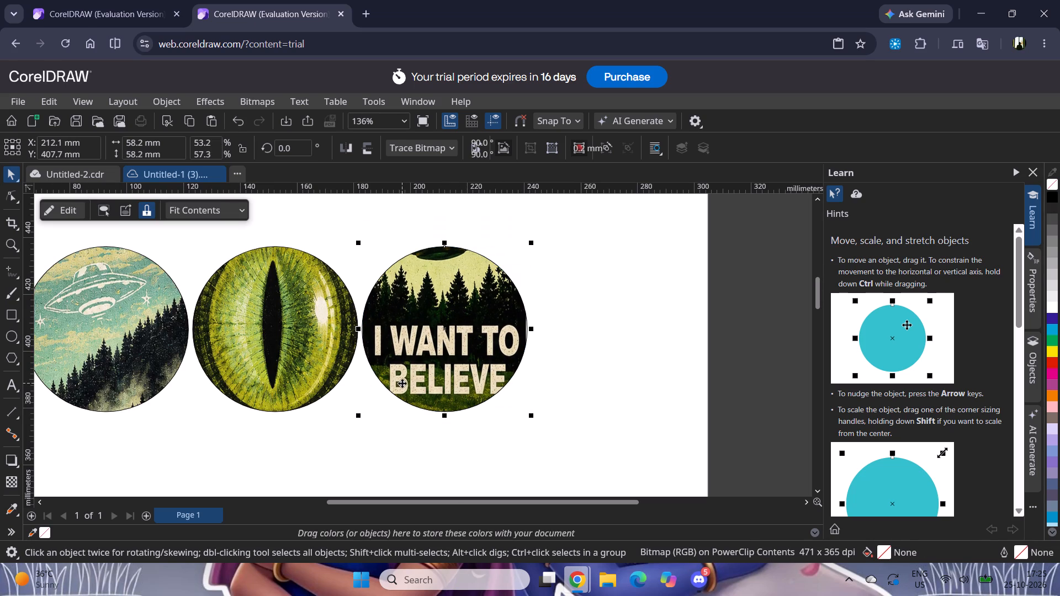
Copy the fifth circle of the top row, the Spider-Man mask, from Untitled-2.cdr into the new document.
{"action": "left_click", "coordinate": [92, 174]}
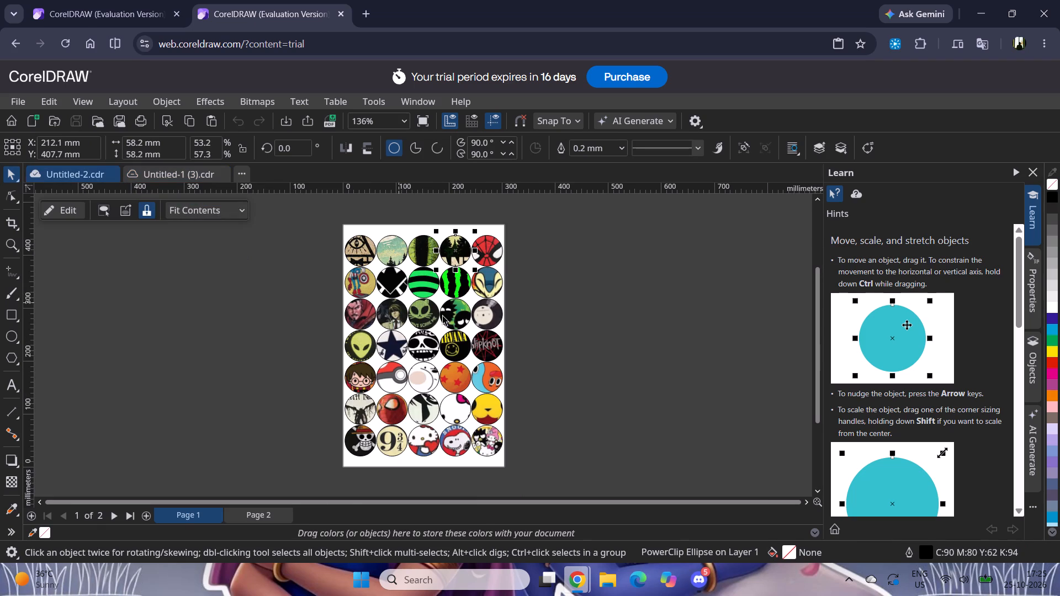
{"action": "left_click", "coordinate": [496, 256]}
{"action": "key", "text": "ctrl+c"}
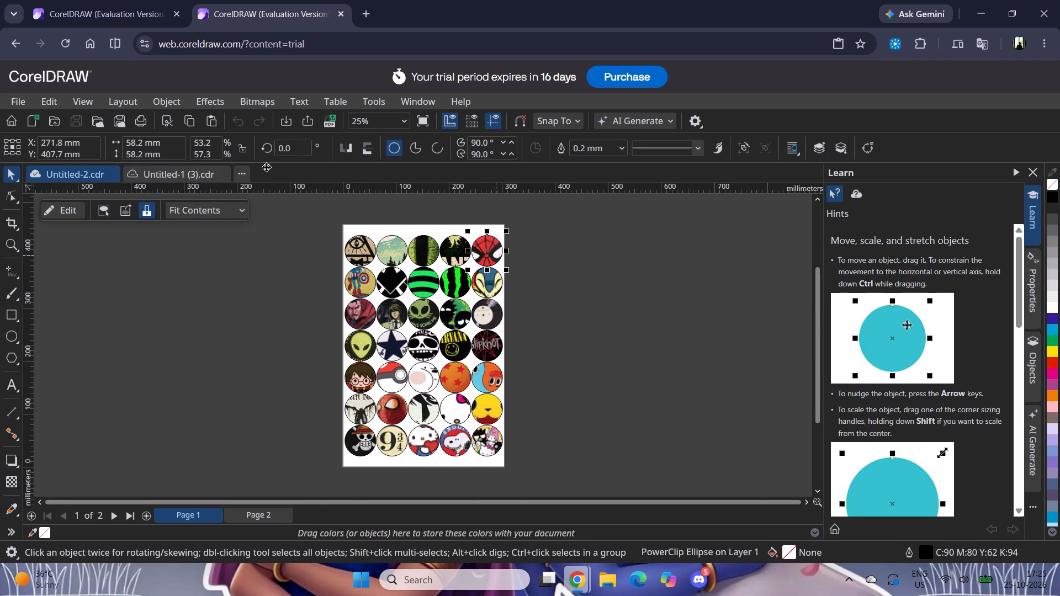
{"action": "left_click", "coordinate": [168, 176]}
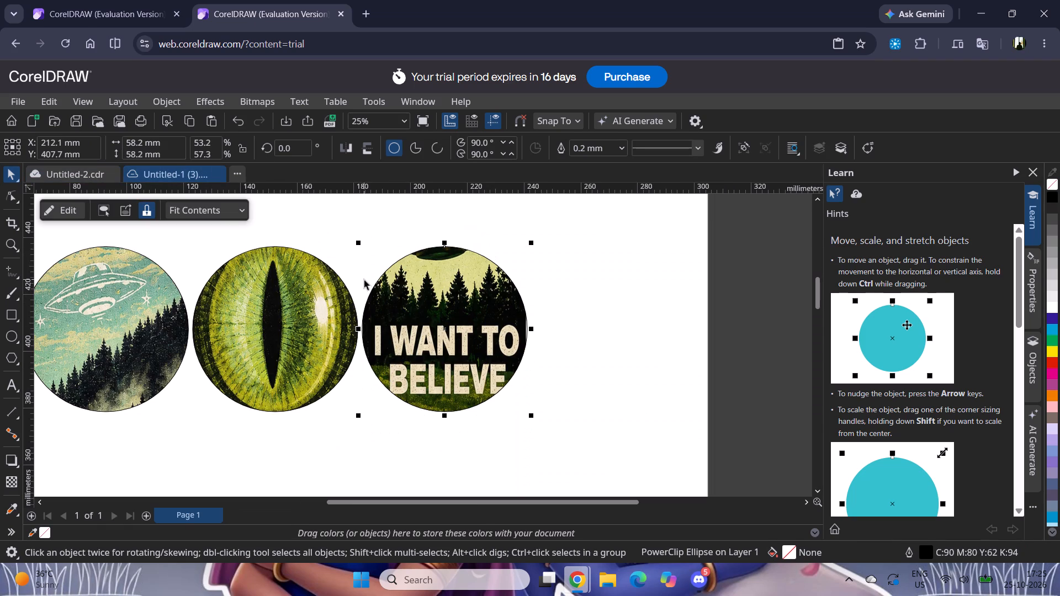
{"action": "key", "text": "ctrl+v"}
Open the fifth circle's contents and set the Spider-Man picture to 60 mm wide and 60 mm high.
{"action": "double_click", "coordinate": [628, 358]}
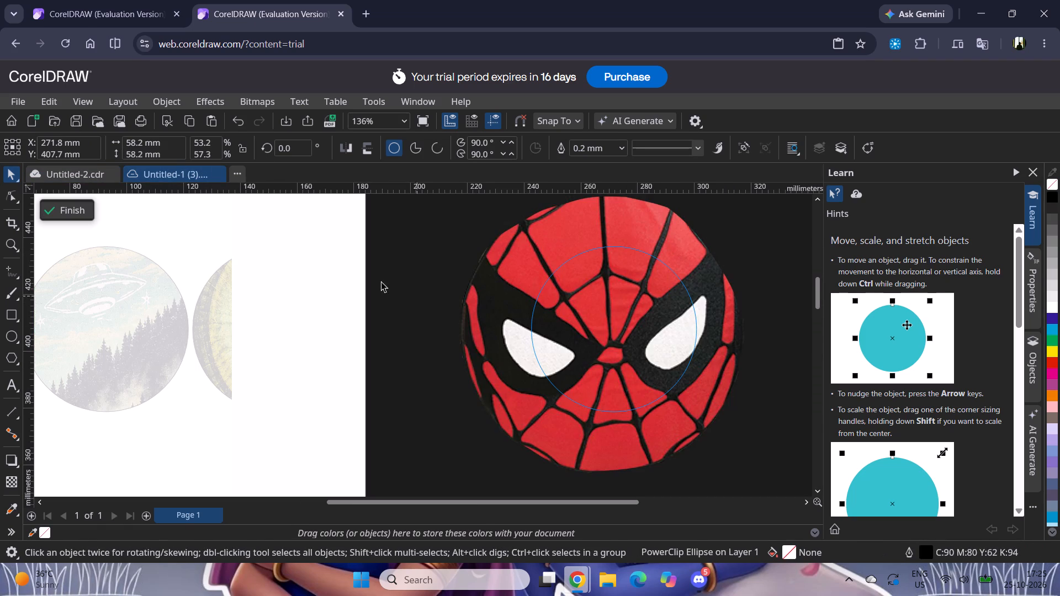
{"action": "left_click", "coordinate": [624, 350]}
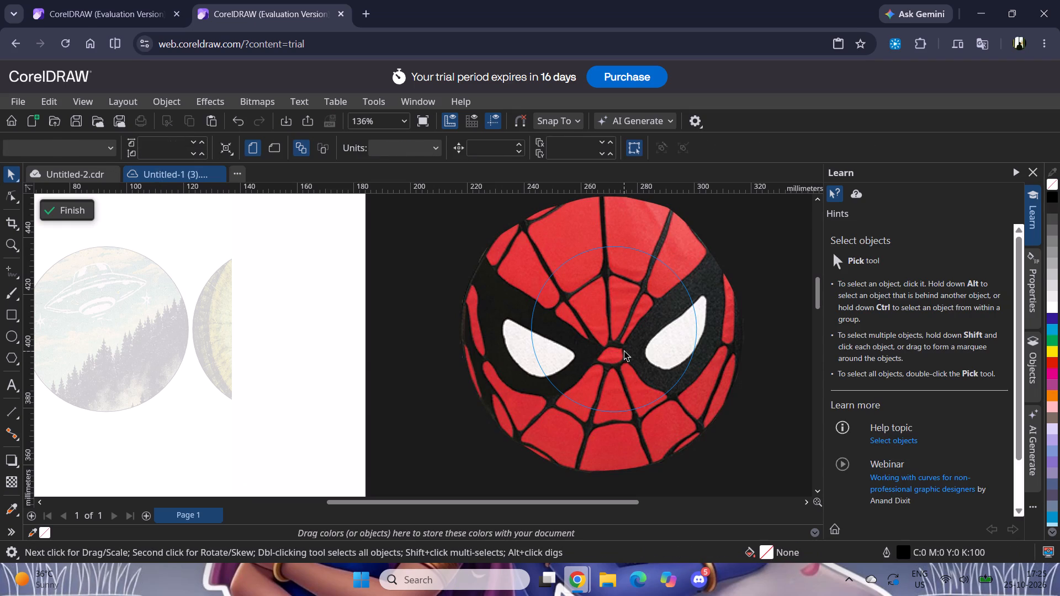
{"action": "left_click", "coordinate": [420, 344]}
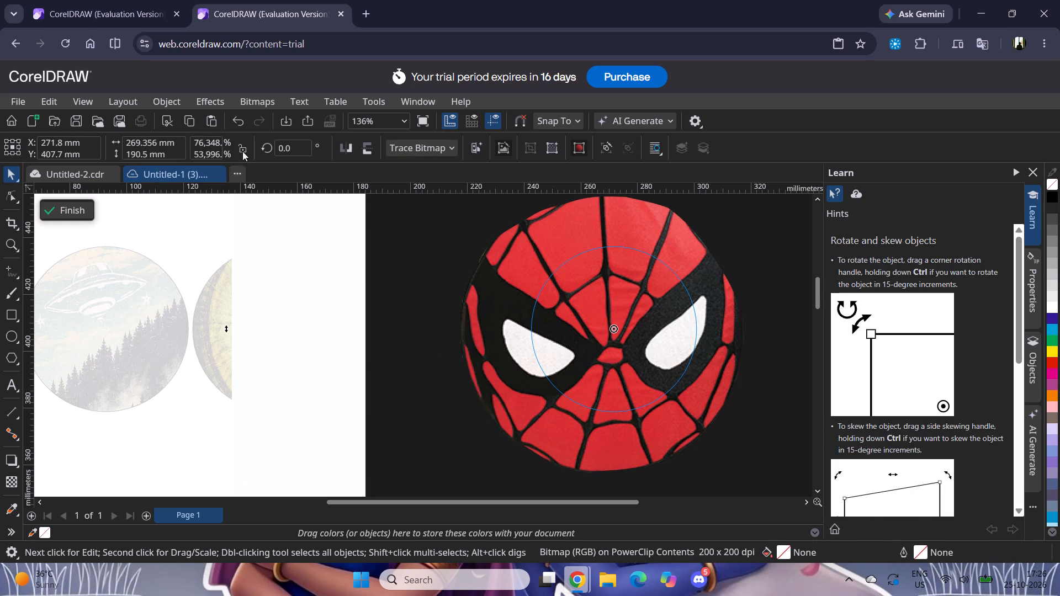
{"action": "left_click_drag", "start_coordinate": [179, 140], "coordinate": [59, 150]}
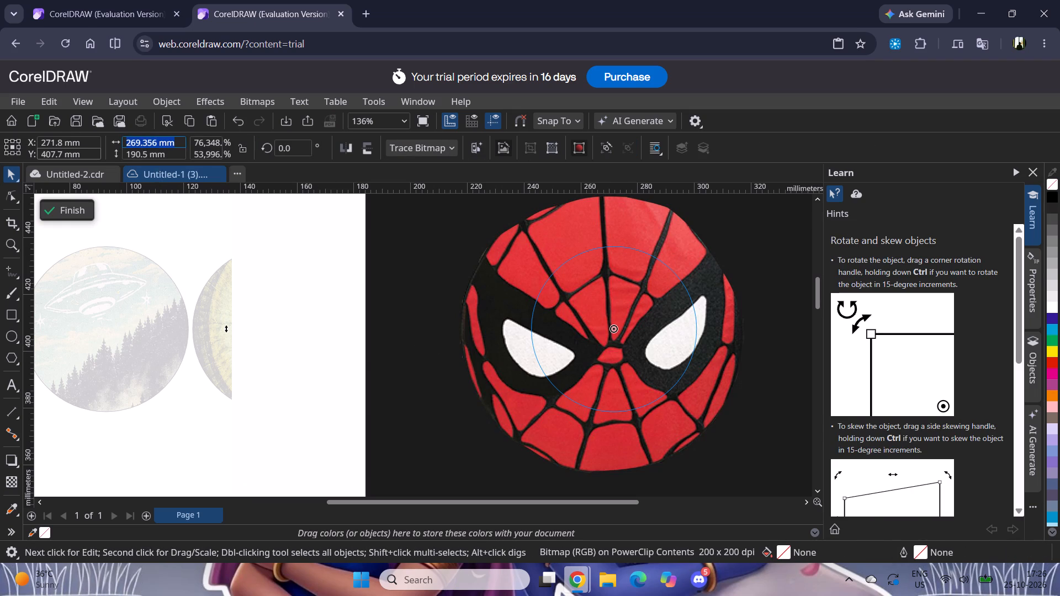
{"action": "type", "text": "60"}
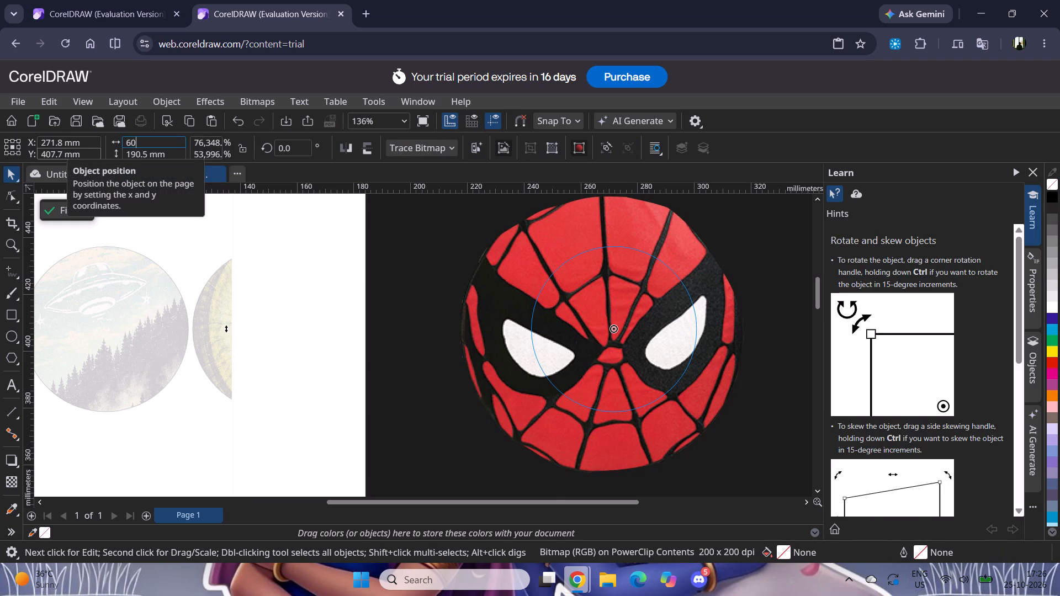
{"action": "key", "text": "Tab"}
{"action": "type", "text": "60"}
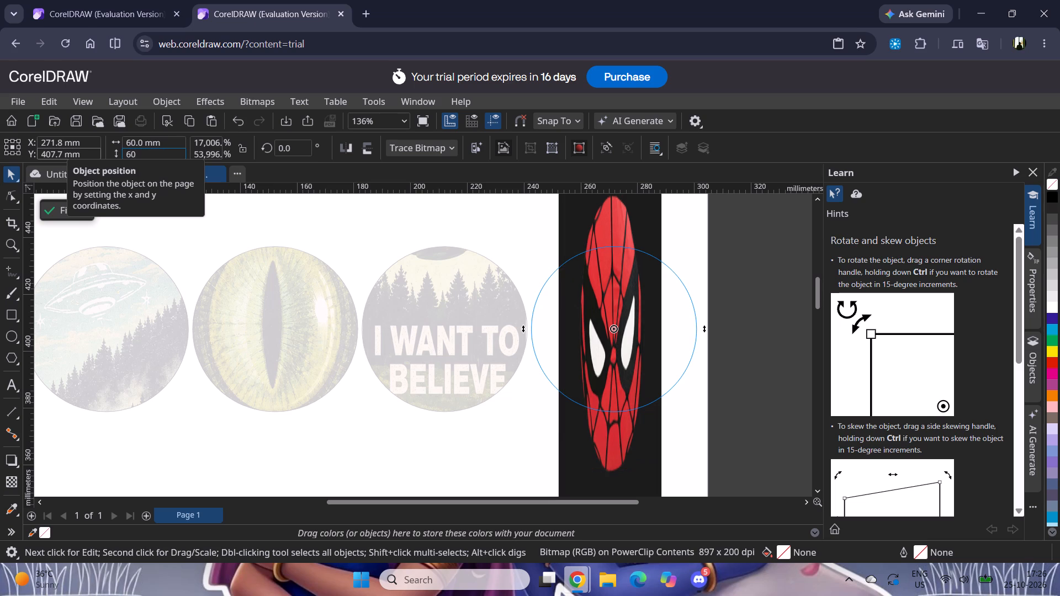
{"action": "key", "text": "Return"}
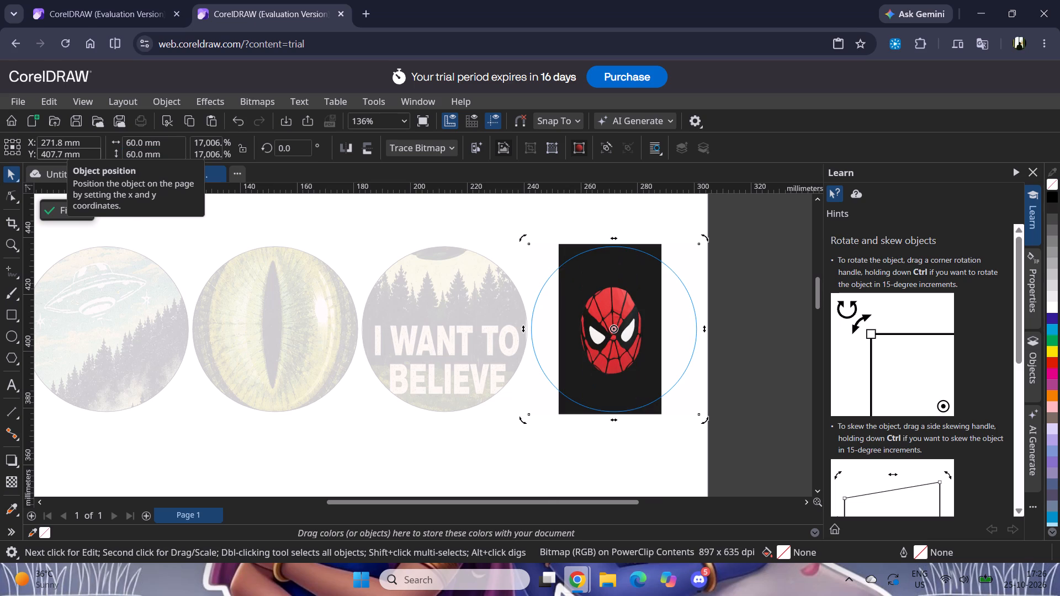
{"action": "left_click", "coordinate": [751, 401]}
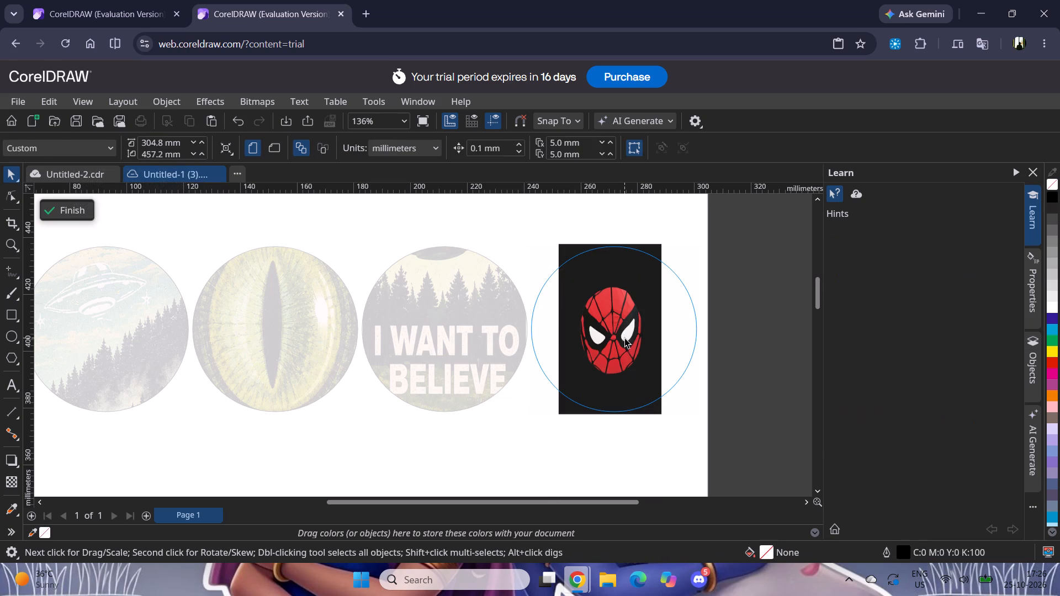
Enlarge the Spider-Man picture inside the fifth circle freehand to about 98.1 × 98.1 mm, so its dark background spans the circle.
{"action": "left_click", "coordinate": [624, 338]}
{"action": "left_click_drag", "start_coordinate": [522, 238], "coordinate": [506, 230]}
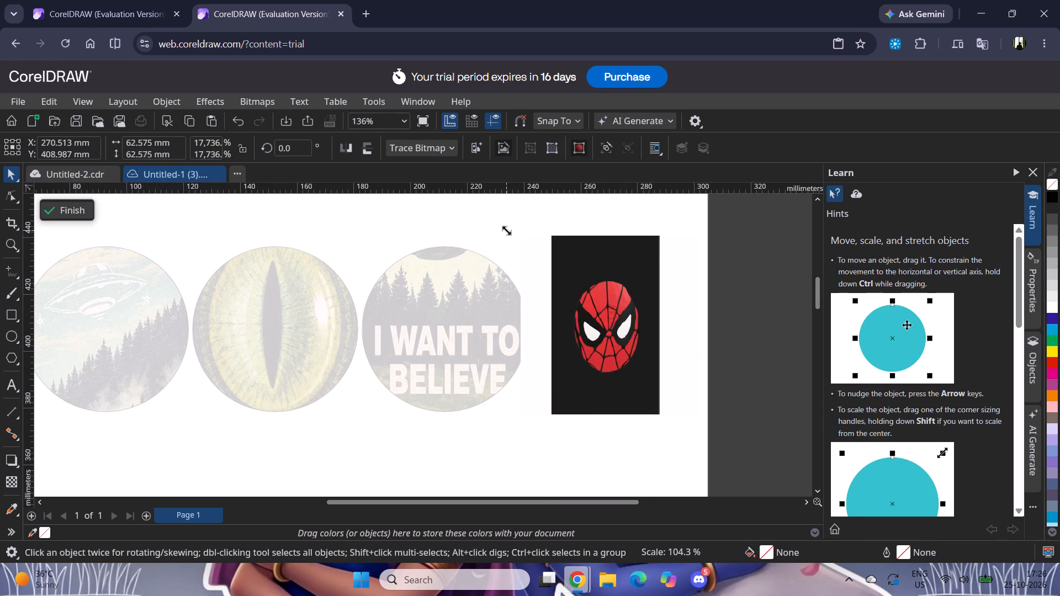
{"action": "left_click_drag", "start_coordinate": [506, 230], "coordinate": [487, 225]}
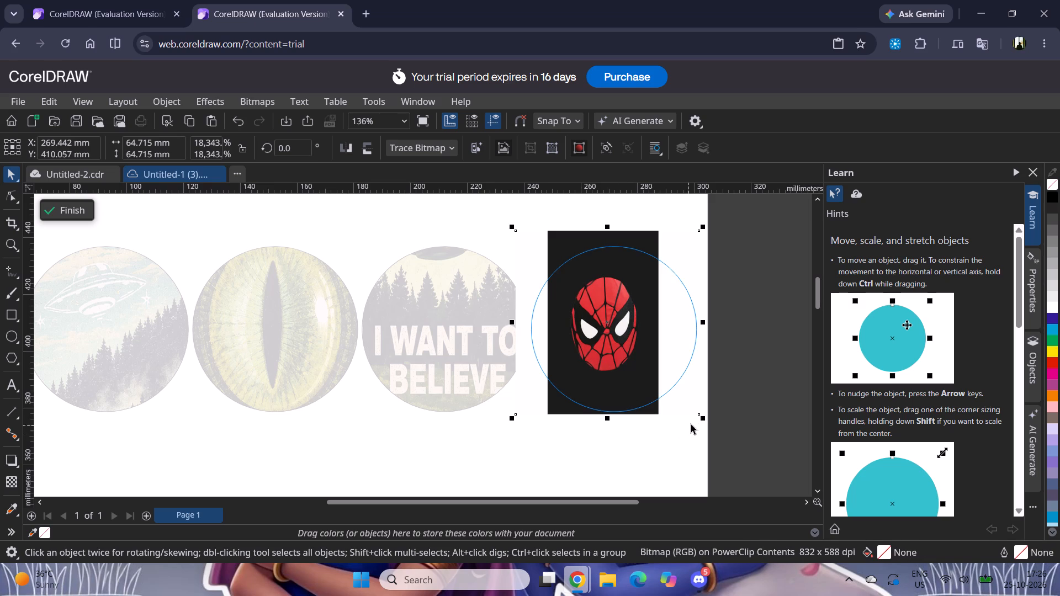
{"action": "left_click_drag", "start_coordinate": [702, 417], "coordinate": [747, 467]}
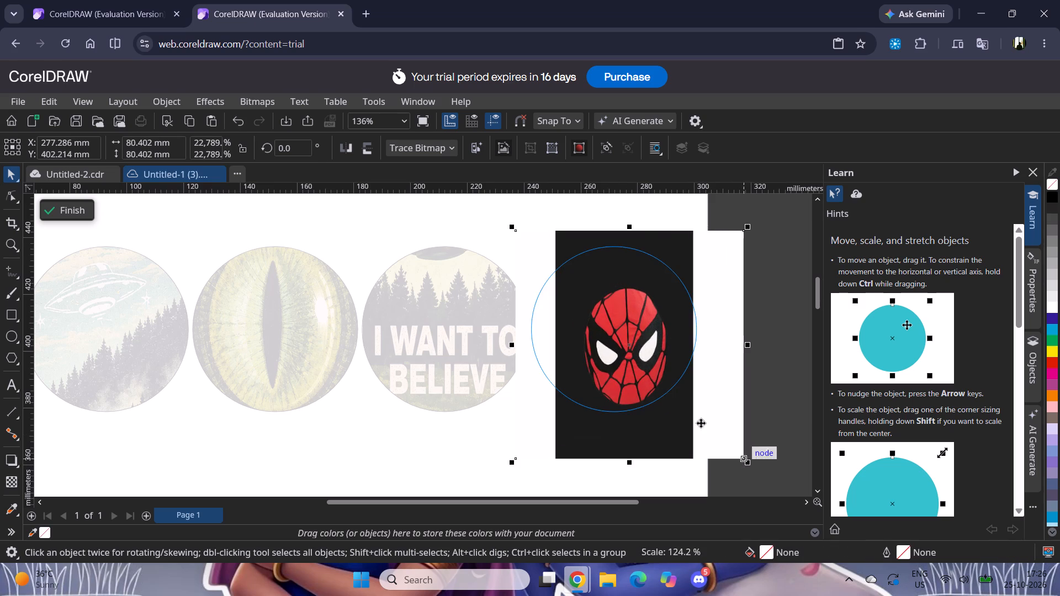
{"action": "left_click_drag", "start_coordinate": [636, 371], "coordinate": [623, 359]}
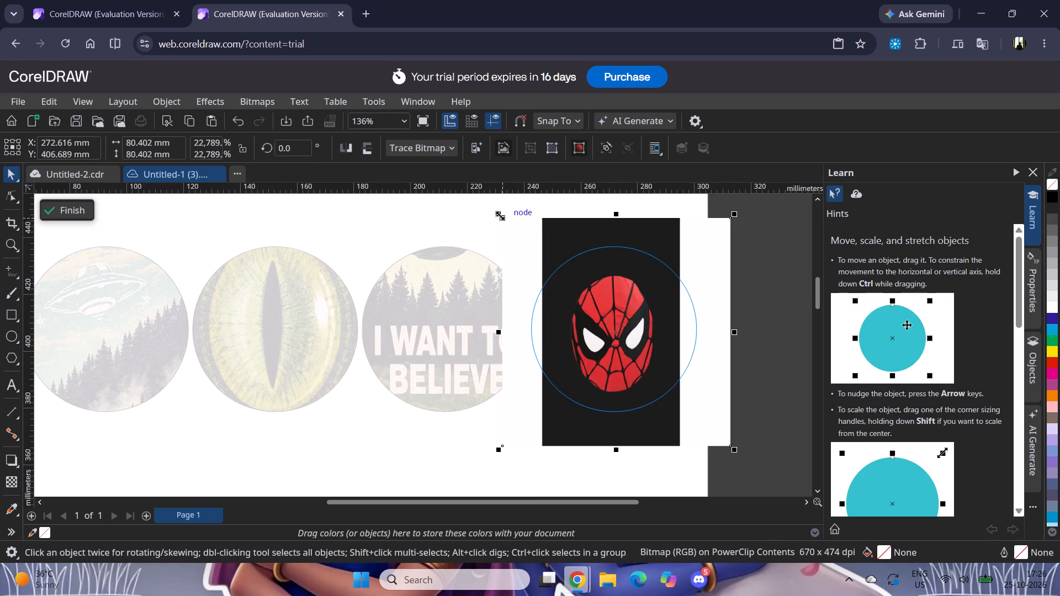
{"action": "left_click_drag", "start_coordinate": [499, 214], "coordinate": [447, 190]}
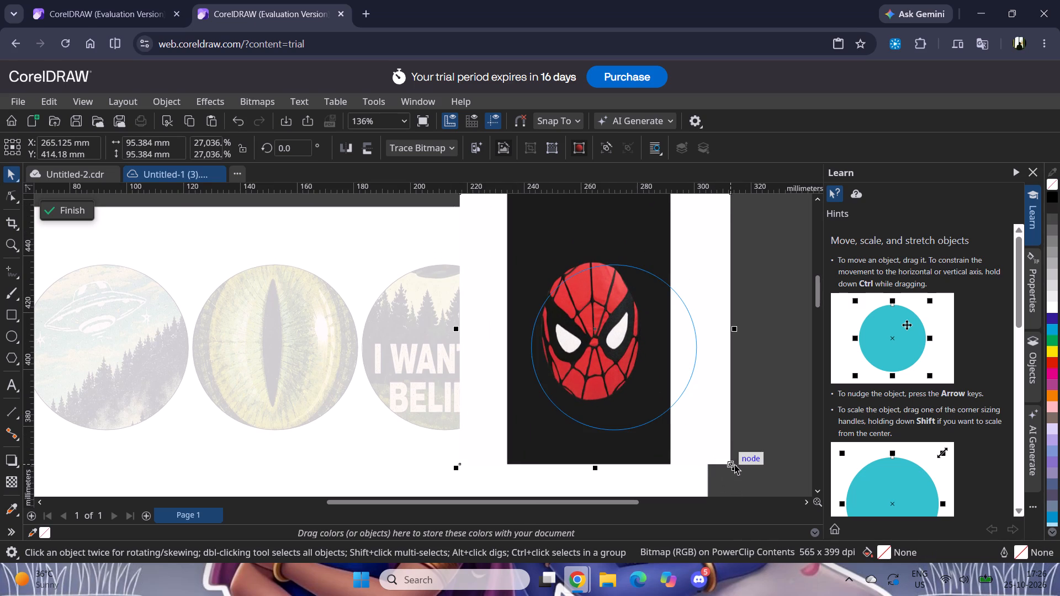
{"action": "left_click_drag", "start_coordinate": [734, 464], "coordinate": [750, 484]}
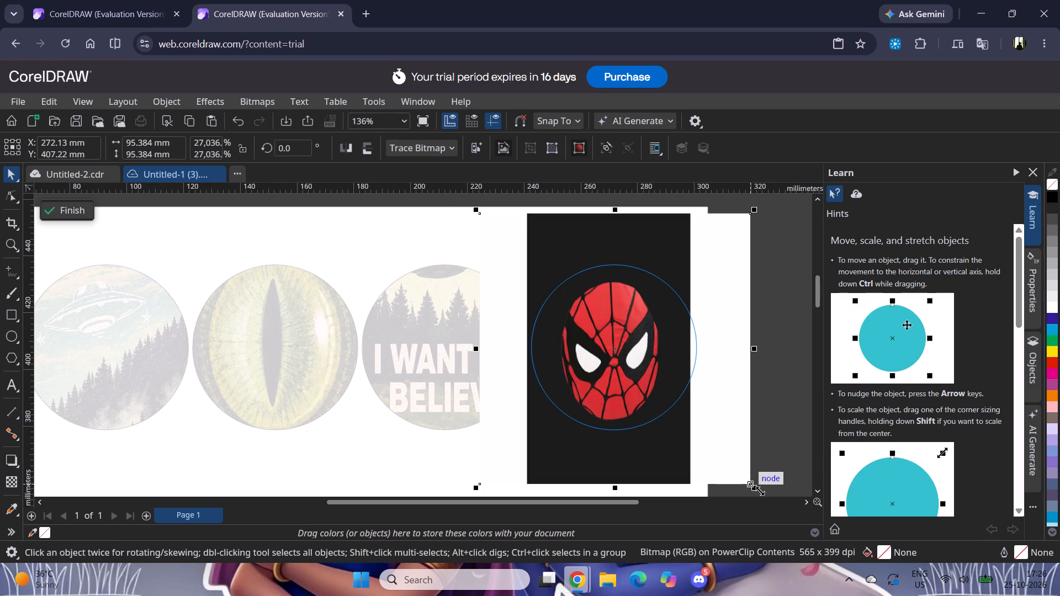
{"action": "left_click_drag", "start_coordinate": [754, 488], "coordinate": [761, 497]}
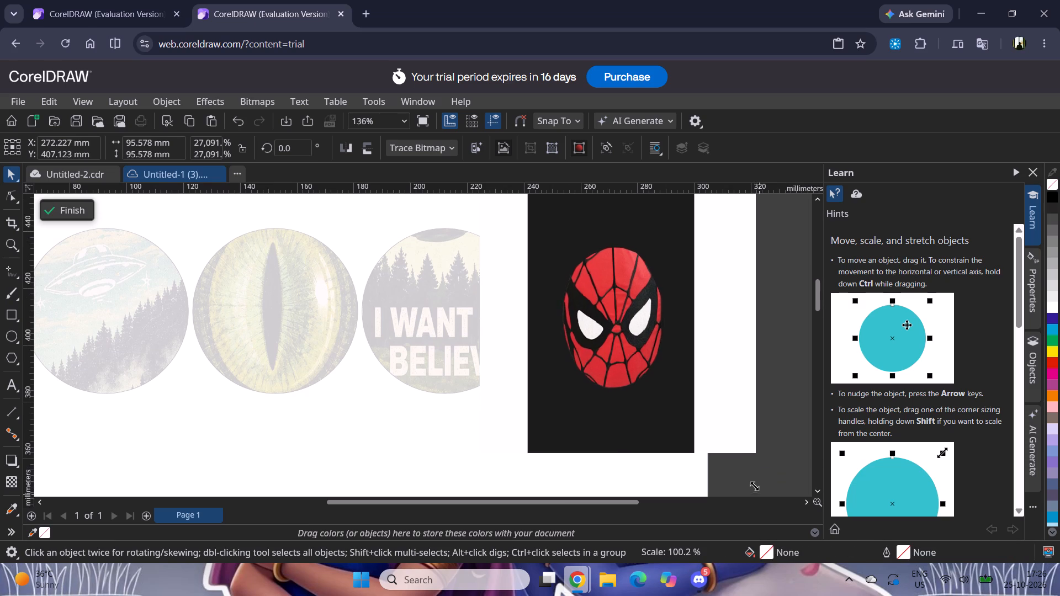
Centre the Spider-Man mask within its circle at about X 273.3 mm, Y 408.4 mm, and finish editing the contents.
{"action": "left_click_drag", "start_coordinate": [627, 322], "coordinate": [626, 318]}
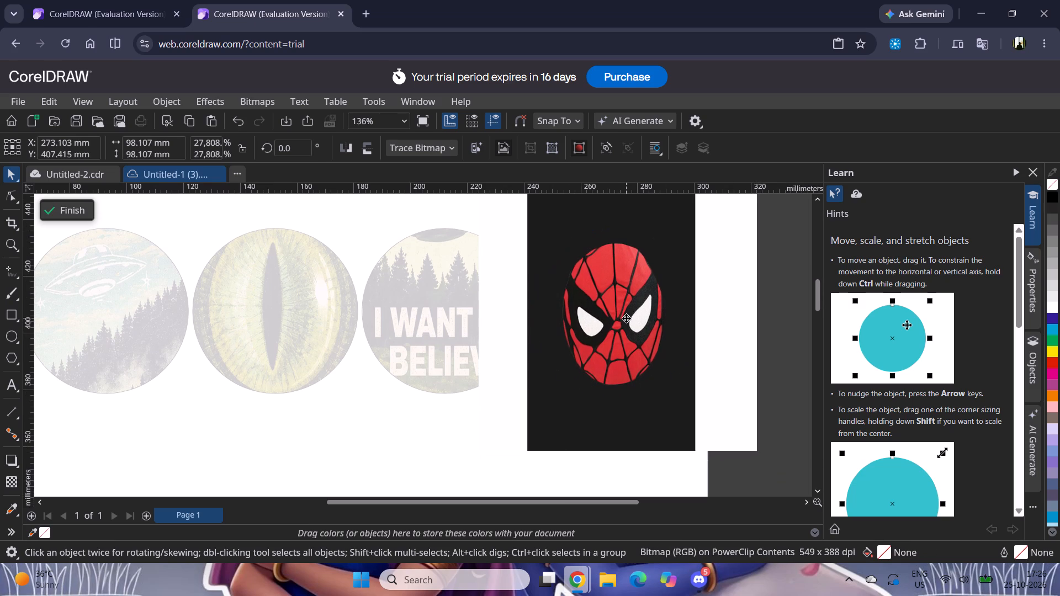
{"action": "left_click_drag", "start_coordinate": [626, 318], "coordinate": [626, 317]}
{"action": "left_click", "coordinate": [626, 317]}
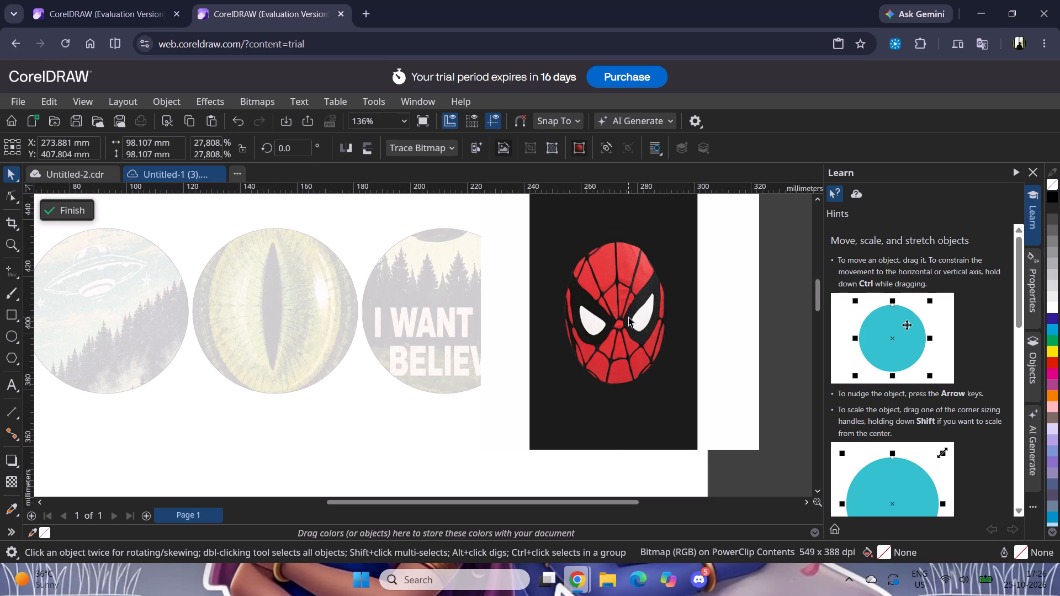
{"action": "left_click", "coordinate": [628, 317]}
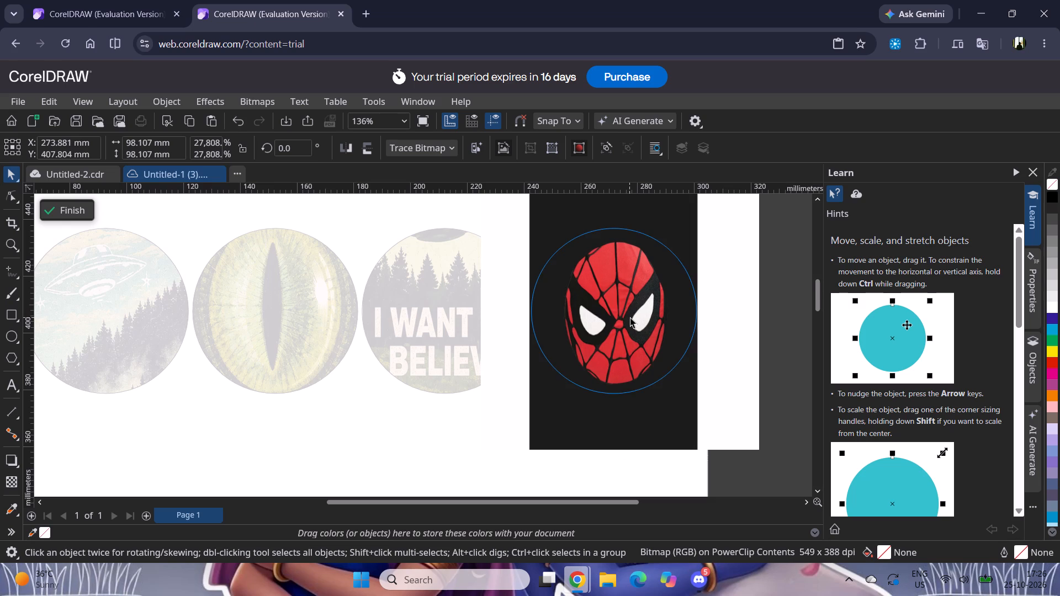
{"action": "left_click", "coordinate": [630, 317]}
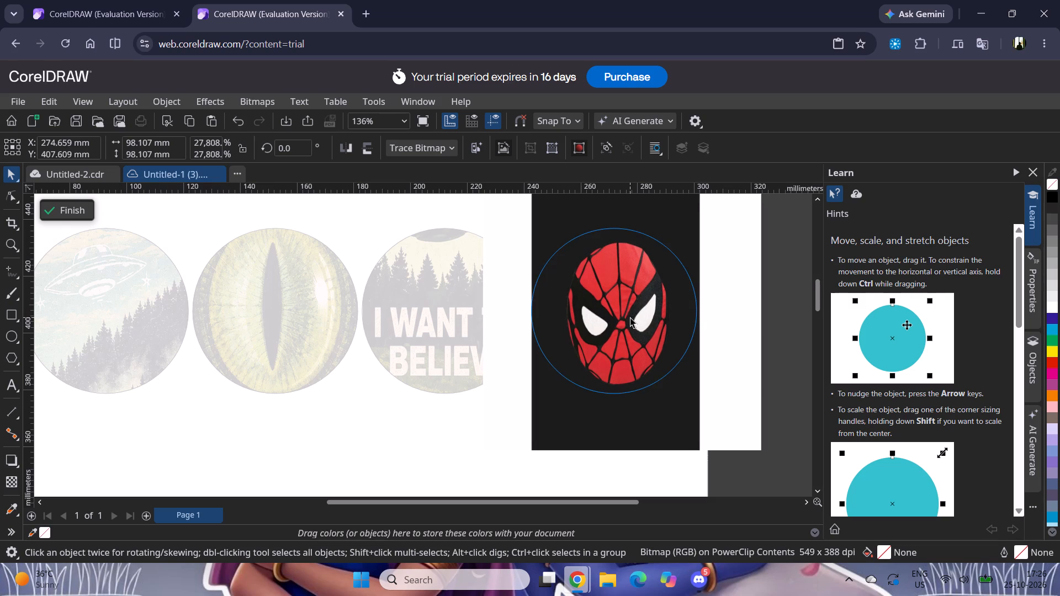
{"action": "left_click", "coordinate": [628, 317]}
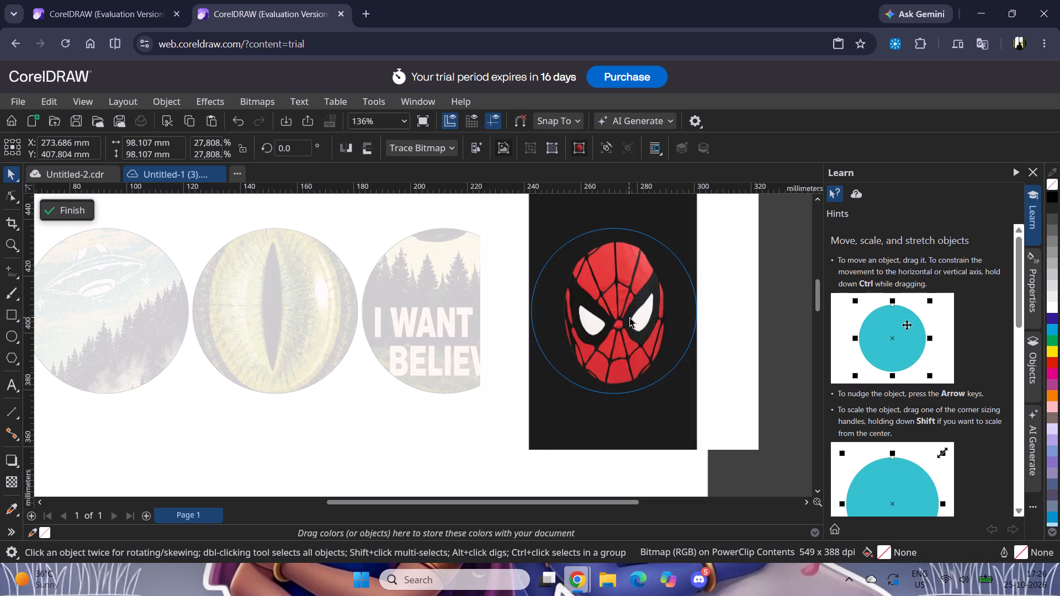
{"action": "left_click", "coordinate": [630, 317]}
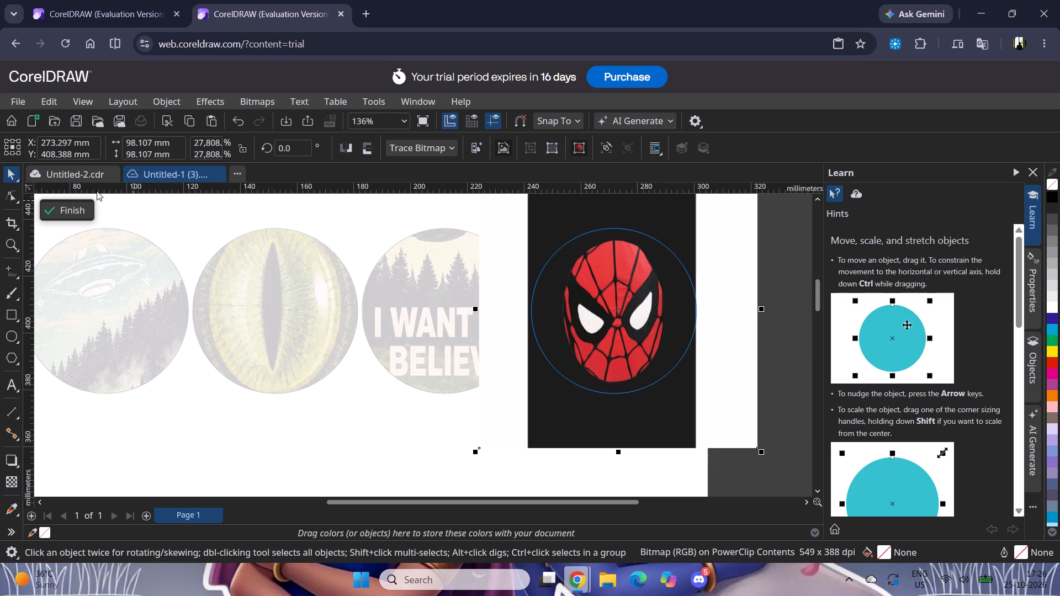
{"action": "left_click", "coordinate": [71, 204]}
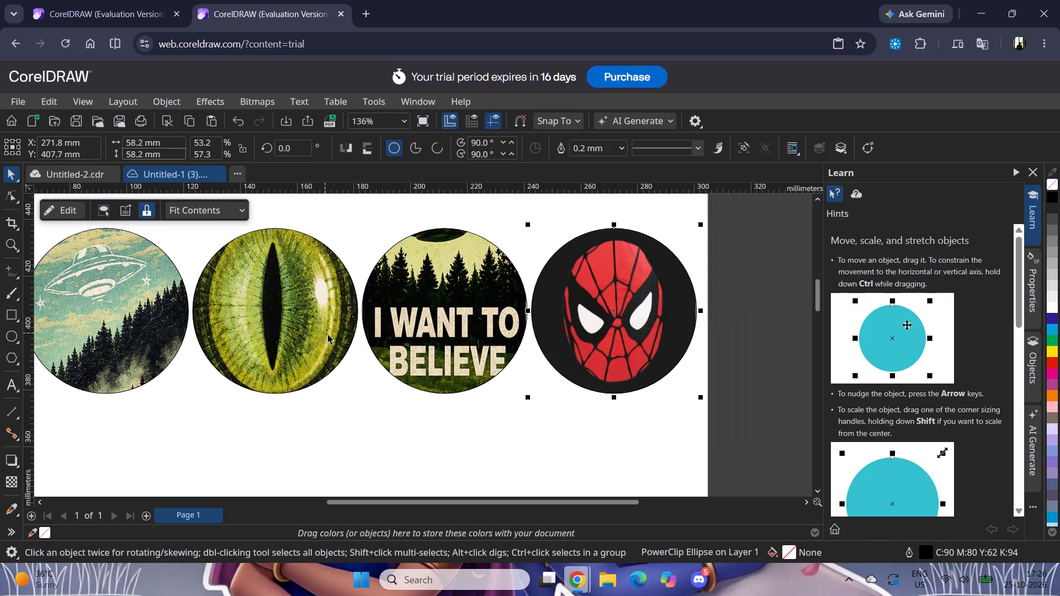
Copy the first circle of the second row, the Captain America badge, from Untitled-2.cdr into the new document.
{"action": "scroll", "coordinate": [330, 332], "scroll_direction": "down", "scroll_amount": 4}
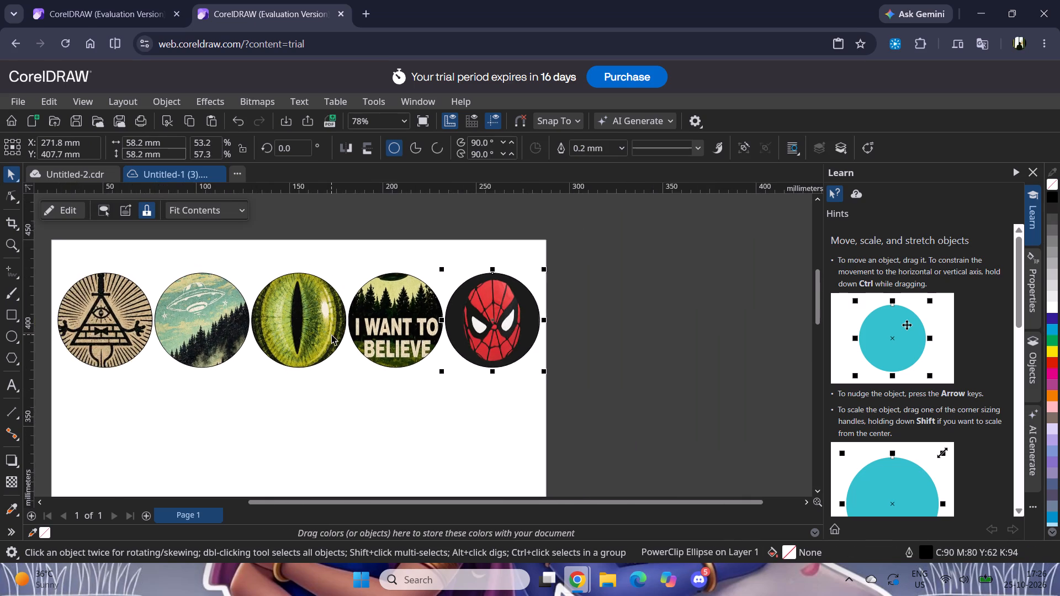
{"action": "scroll", "coordinate": [331, 334], "scroll_direction": "down", "scroll_amount": 3}
{"action": "scroll", "coordinate": [77, 359], "scroll_direction": "down", "scroll_amount": 2}
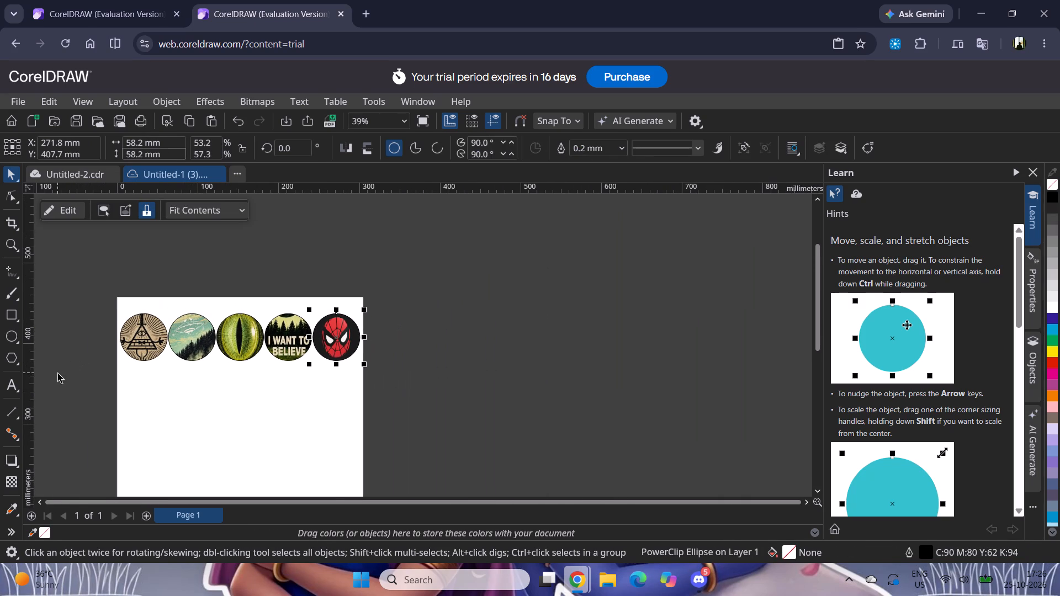
{"action": "scroll", "coordinate": [67, 372], "scroll_direction": "down", "scroll_amount": 1, "text": "ctrl"}
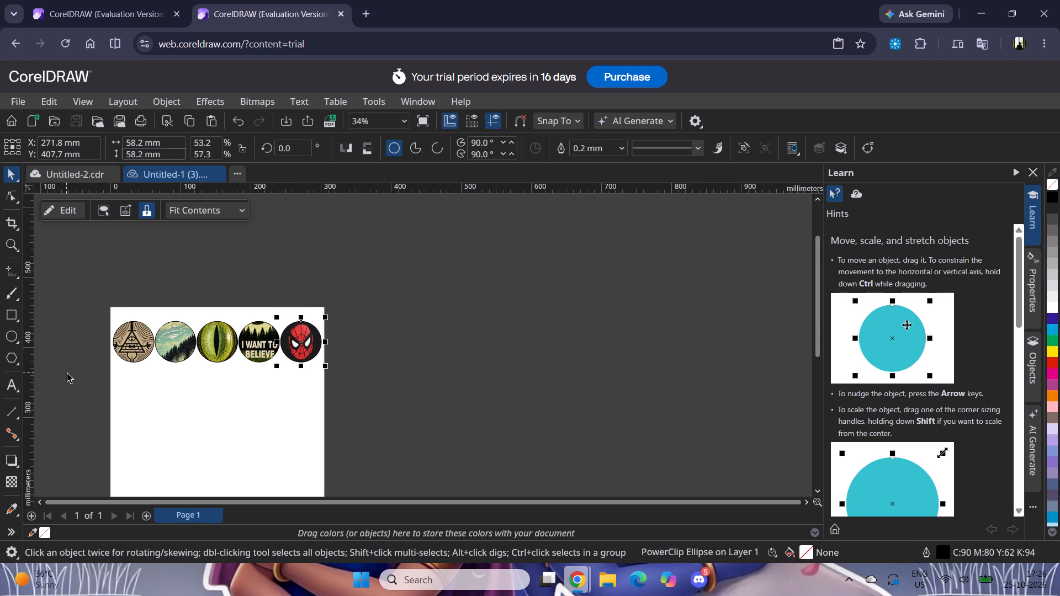
{"action": "middle_click_drag", "start_coordinate": [148, 438], "coordinate": [272, 393]}
{"action": "scroll", "coordinate": [148, 438], "scroll_direction": "down", "scroll_amount": 1}
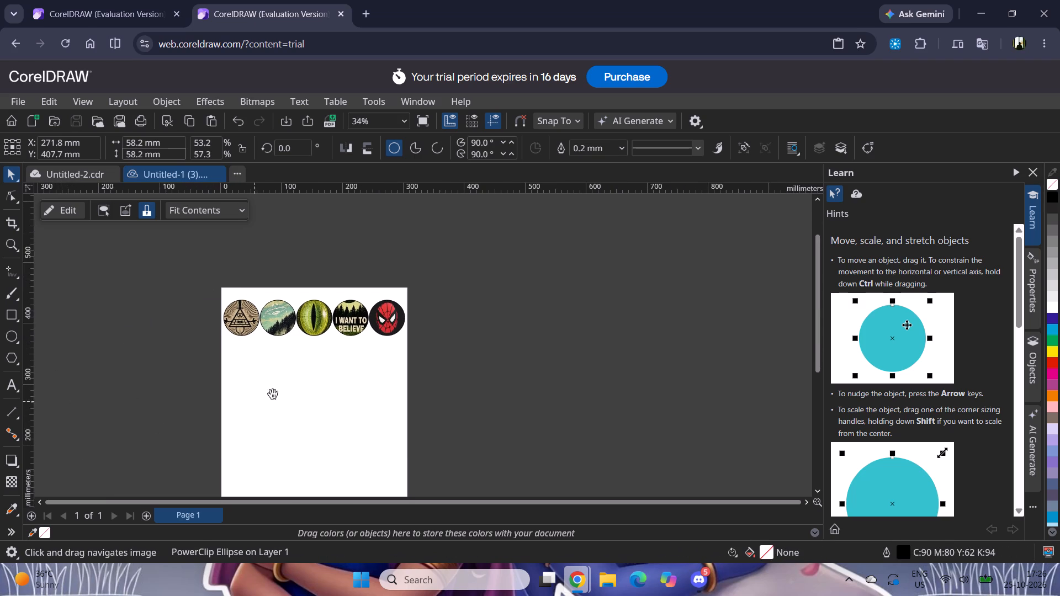
{"action": "middle_click_drag", "start_coordinate": [272, 393], "coordinate": [380, 332]}
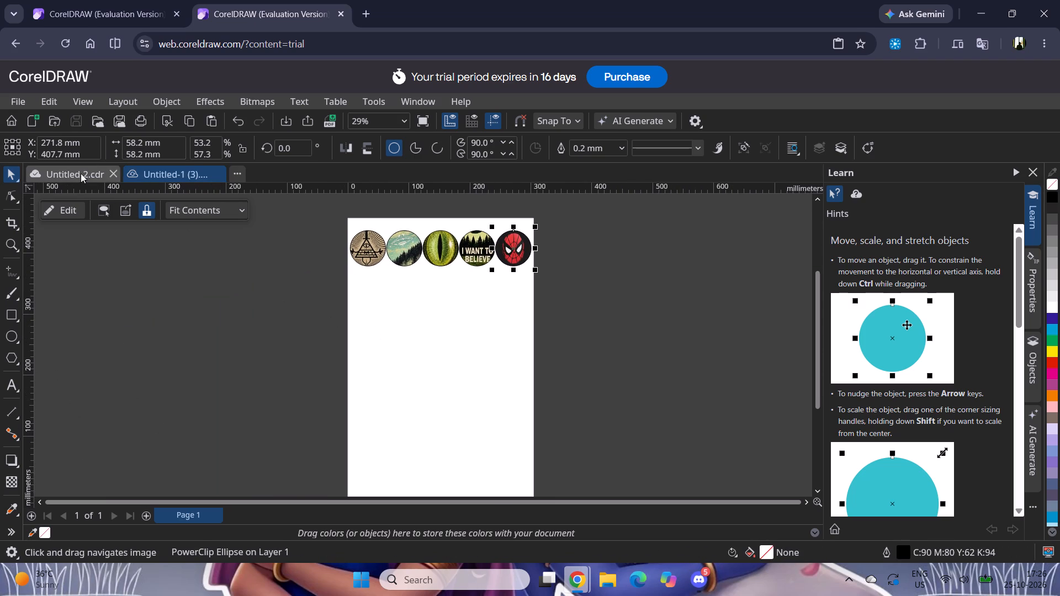
{"action": "left_click", "coordinate": [79, 175]}
{"action": "left_click", "coordinate": [358, 282]}
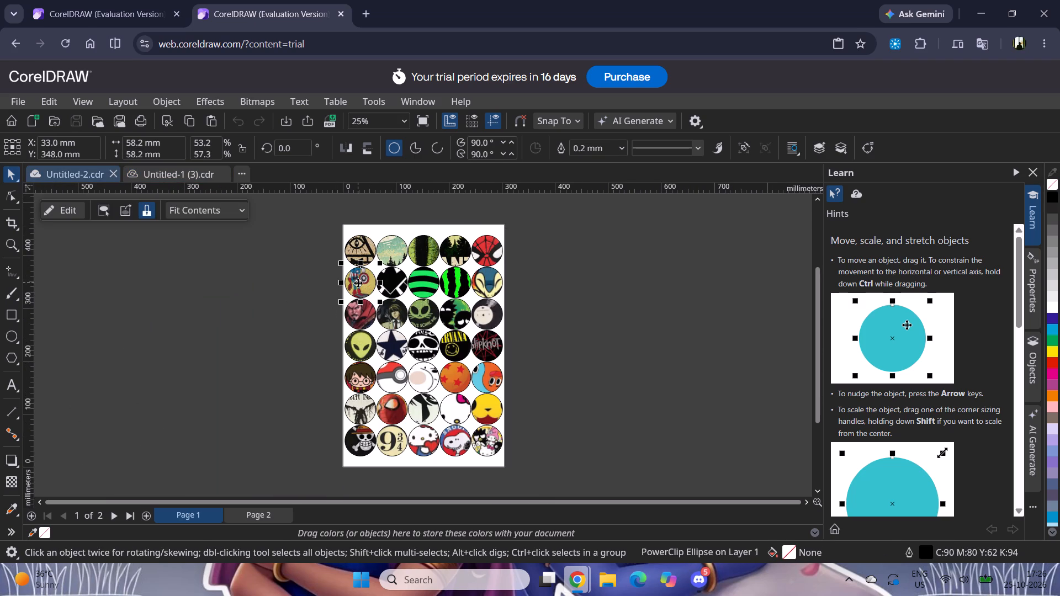
{"action": "key", "text": "ctrl+c"}
{"action": "left_click", "coordinate": [185, 179]}
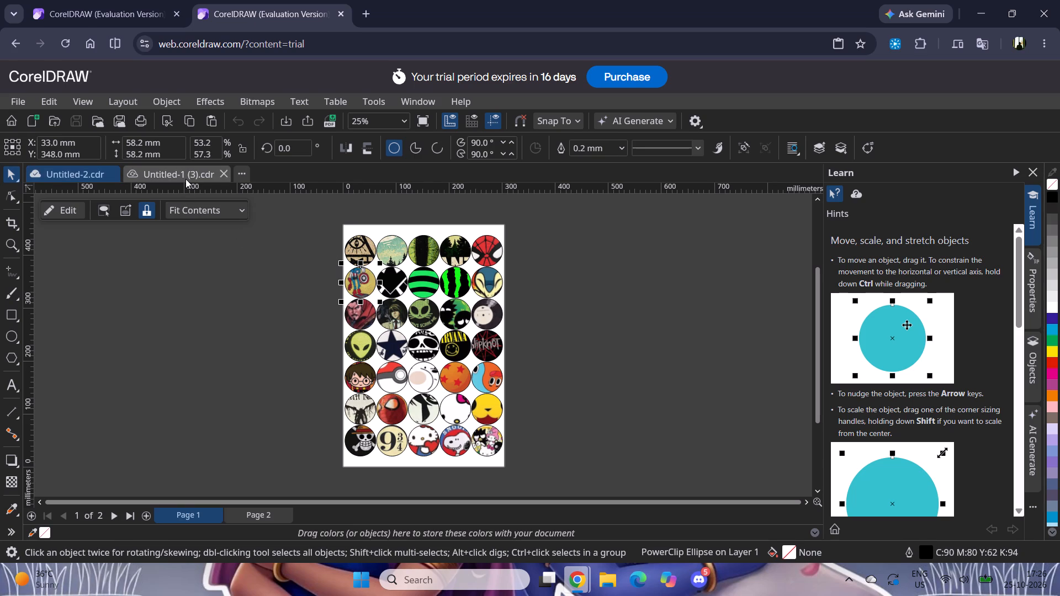
{"action": "key", "text": "ctrl+v"}
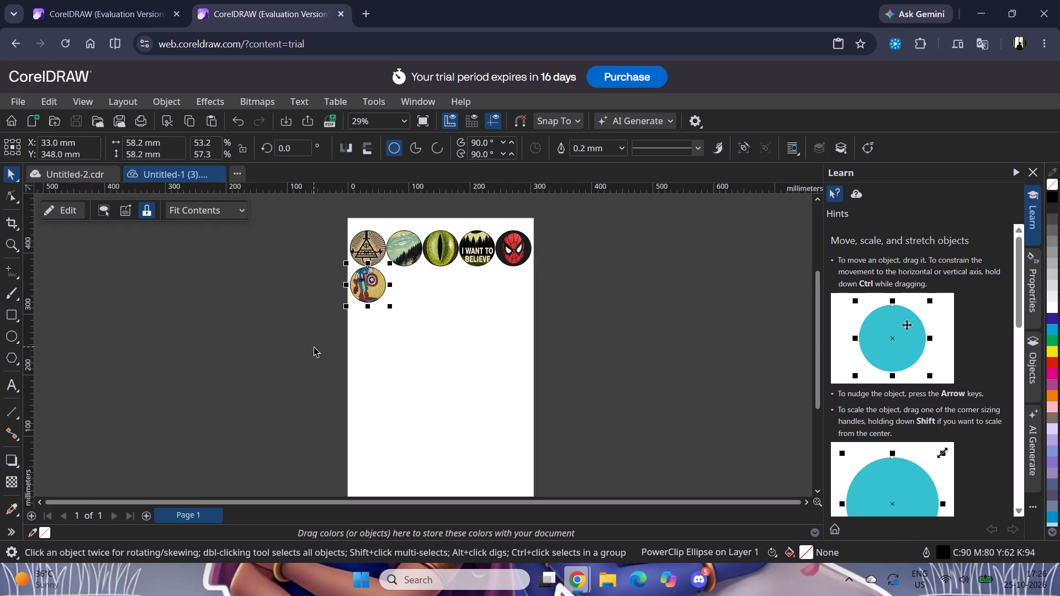
Open the Captain America circle's contents and shrink the picture freehand to about 156.3 × 110.5 mm, so the yellow patch nearly fills the circle.
{"action": "left_click", "coordinate": [298, 335]}
{"action": "double_click", "coordinate": [365, 292]}
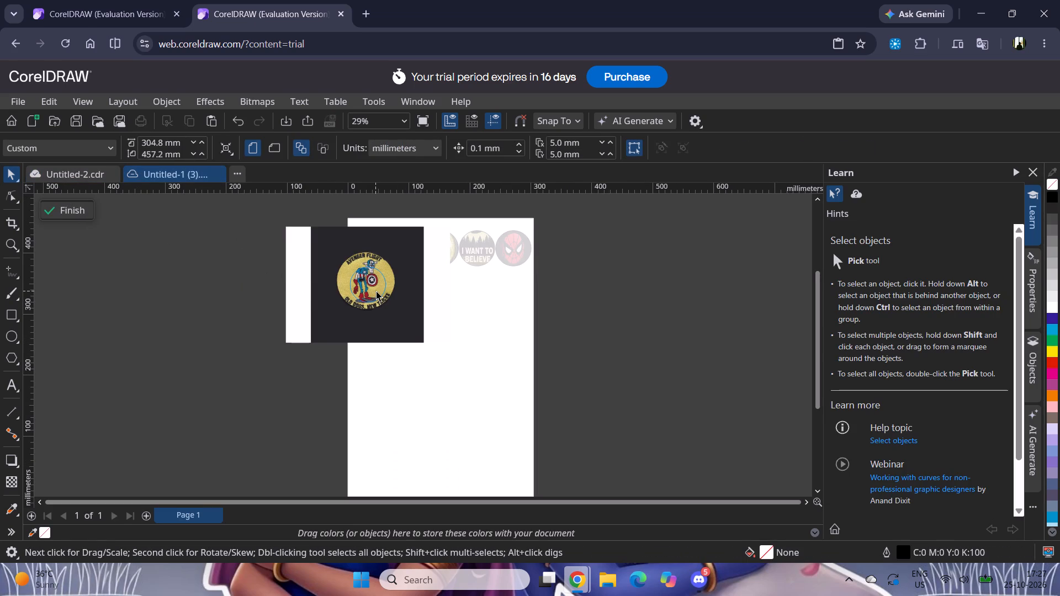
{"action": "left_click", "coordinate": [325, 247]}
{"action": "left_click_drag", "start_coordinate": [279, 220], "coordinate": [281, 220]}
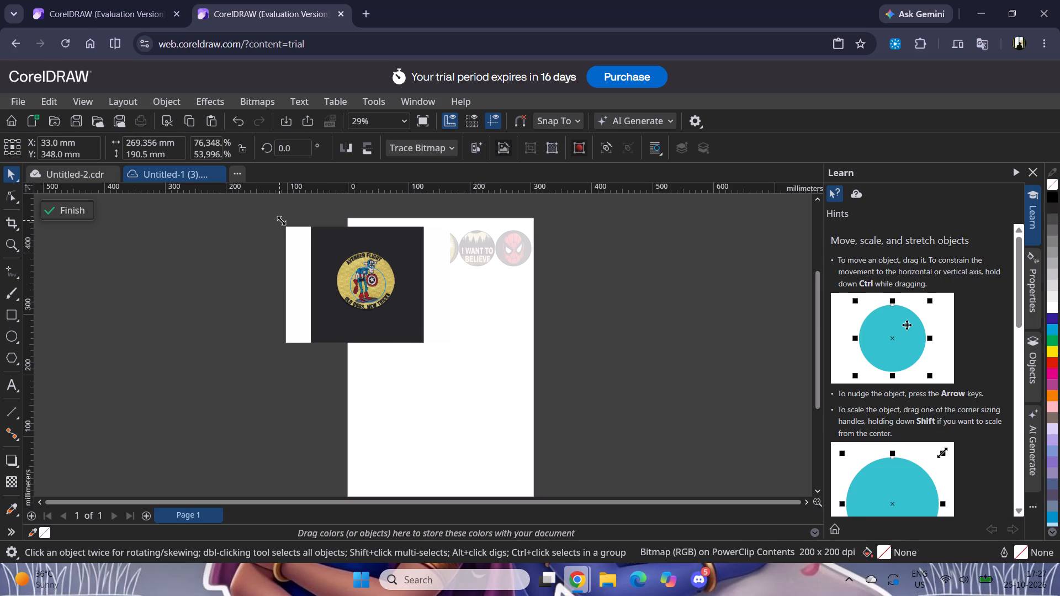
{"action": "left_click_drag", "start_coordinate": [281, 220], "coordinate": [290, 227]}
{"action": "left_click_drag", "start_coordinate": [289, 228], "coordinate": [306, 246]}
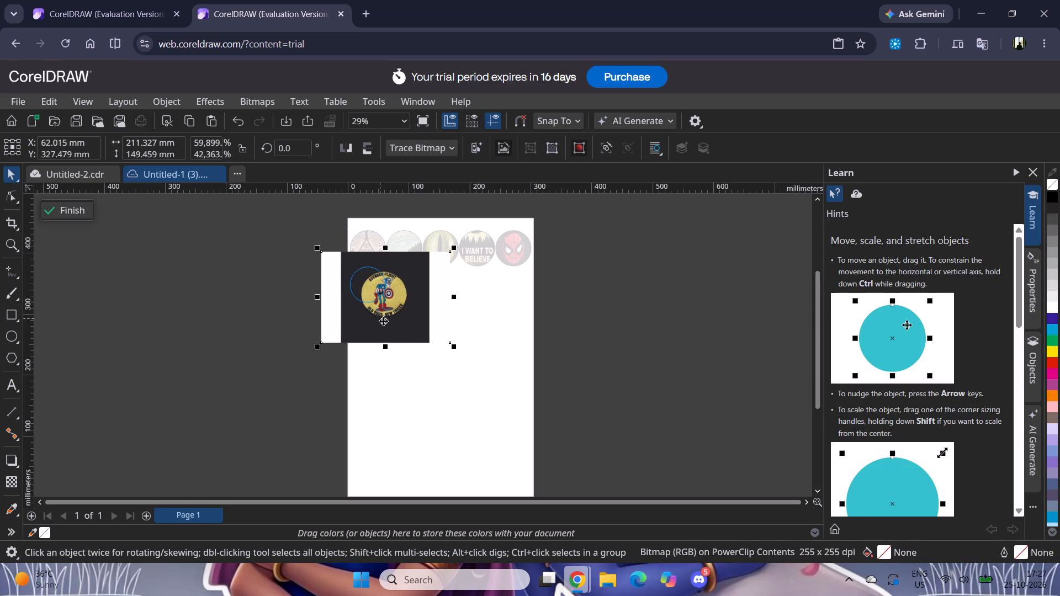
{"action": "left_click_drag", "start_coordinate": [413, 326], "coordinate": [401, 318]}
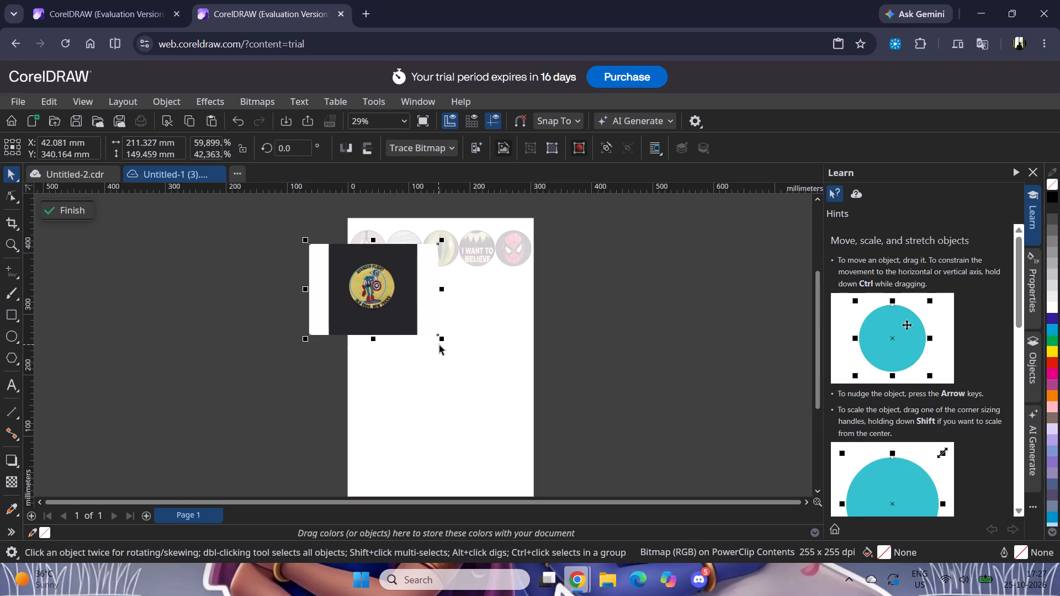
{"action": "left_click_drag", "start_coordinate": [439, 335], "coordinate": [425, 326]}
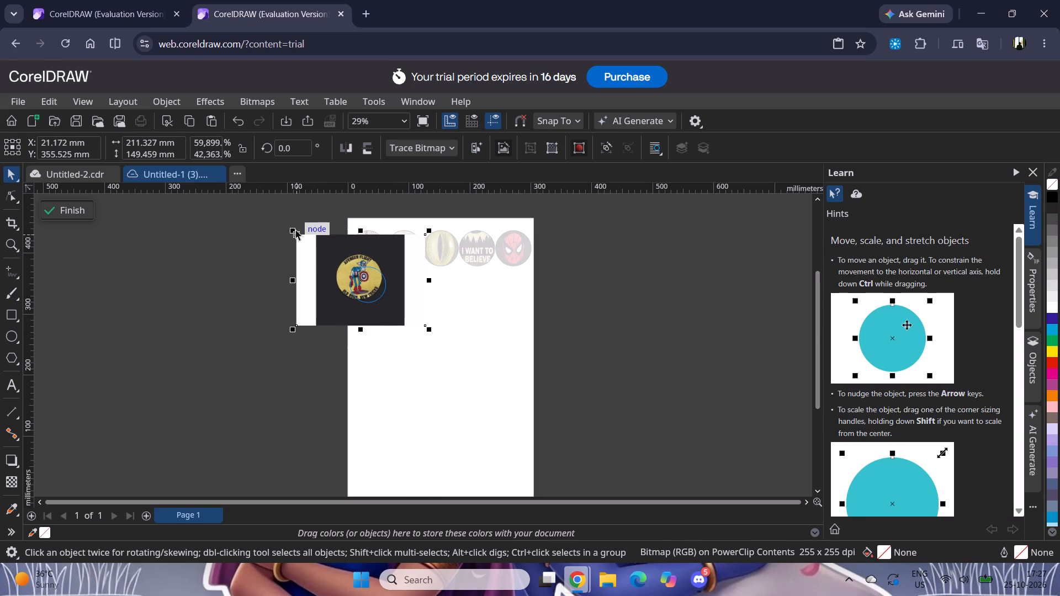
{"action": "left_click_drag", "start_coordinate": [290, 227], "coordinate": [310, 242]}
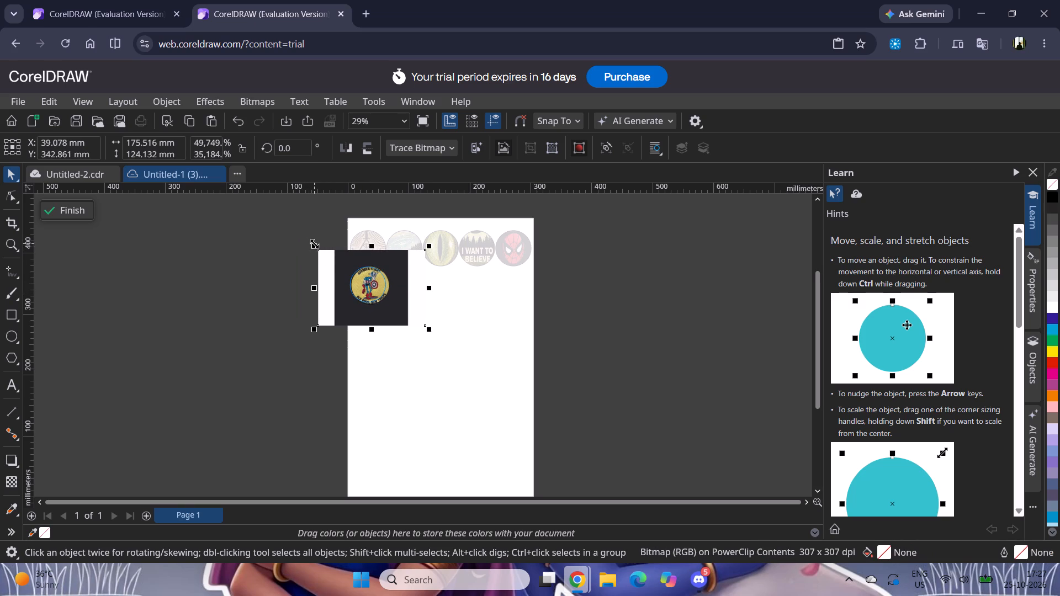
{"action": "left_click_drag", "start_coordinate": [314, 243], "coordinate": [323, 251]}
Centre the yellow "AVENGER FLIGHT" patch within its circle, with the picture at about X 35.2 mm, Y 343.6 mm, and finish editing the contents.
{"action": "left_click_drag", "start_coordinate": [397, 315], "coordinate": [392, 310]}
{"action": "left_click", "coordinate": [392, 311]}
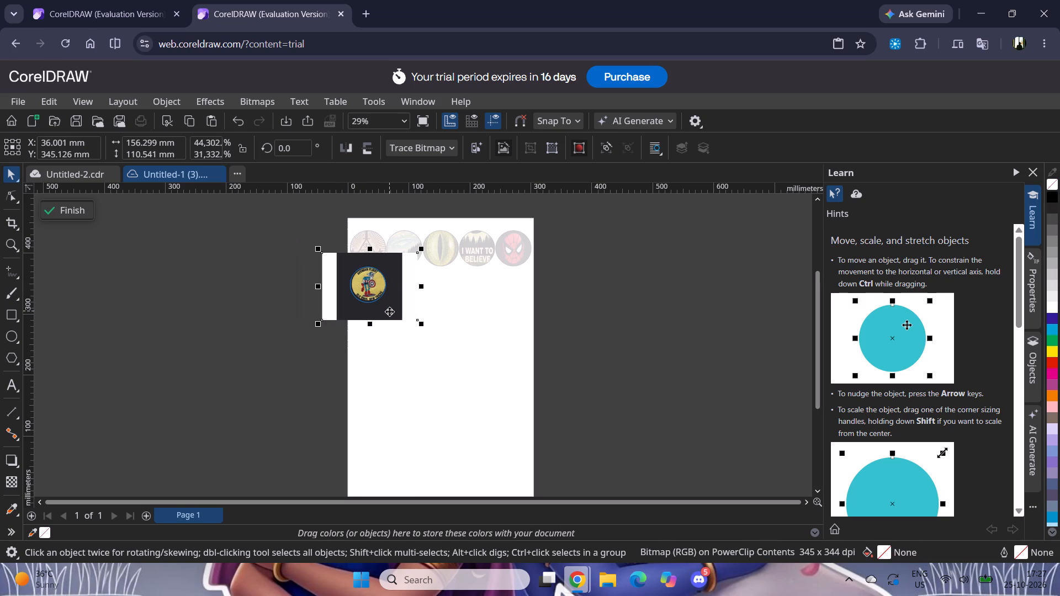
{"action": "left_click", "coordinate": [389, 311]}
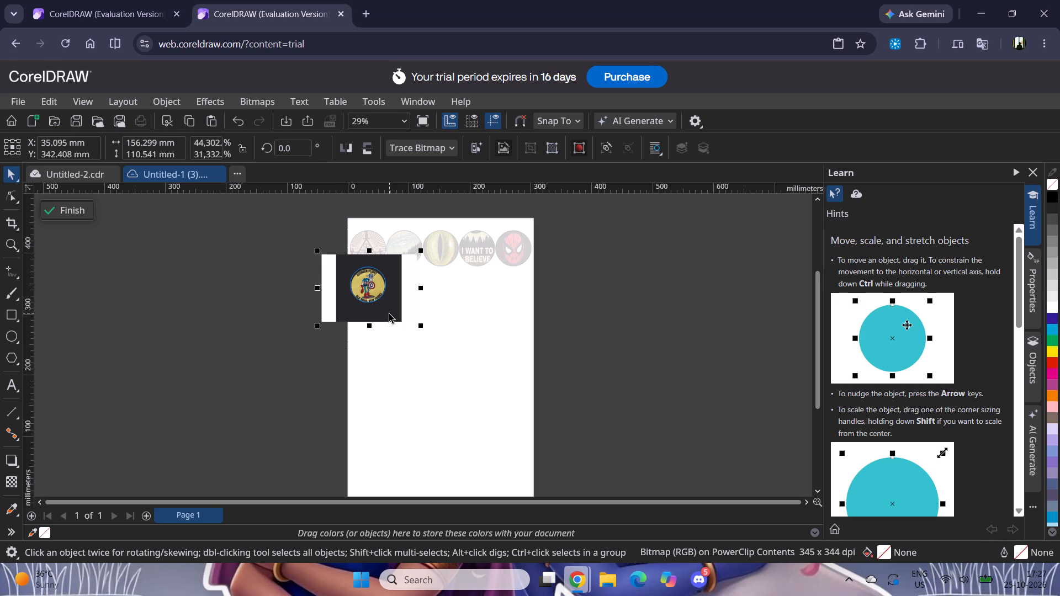
{"action": "scroll", "coordinate": [360, 280], "scroll_direction": "up", "scroll_amount": 11}
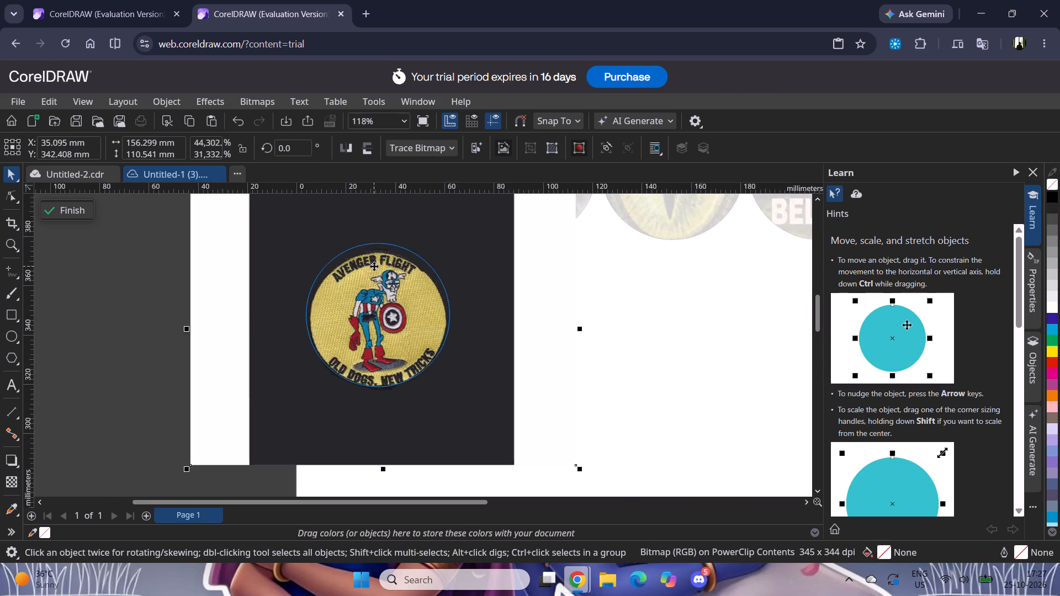
{"action": "scroll", "coordinate": [374, 266], "scroll_direction": "up", "scroll_amount": 3}
{"action": "left_click_drag", "start_coordinate": [374, 270], "coordinate": [373, 267]}
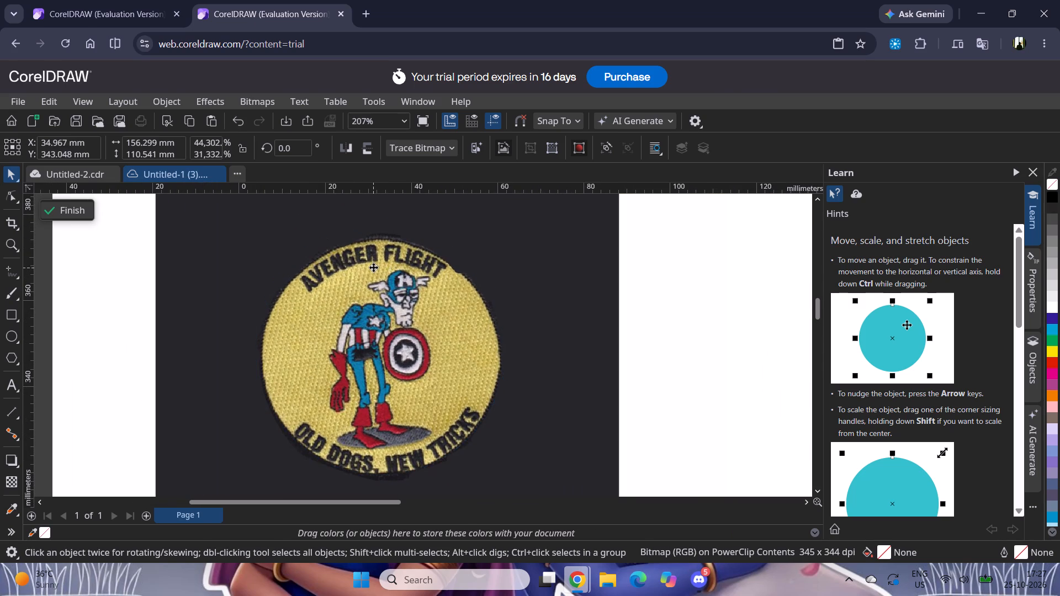
{"action": "left_click_drag", "start_coordinate": [373, 267], "coordinate": [374, 265]}
{"action": "left_click", "coordinate": [375, 266]}
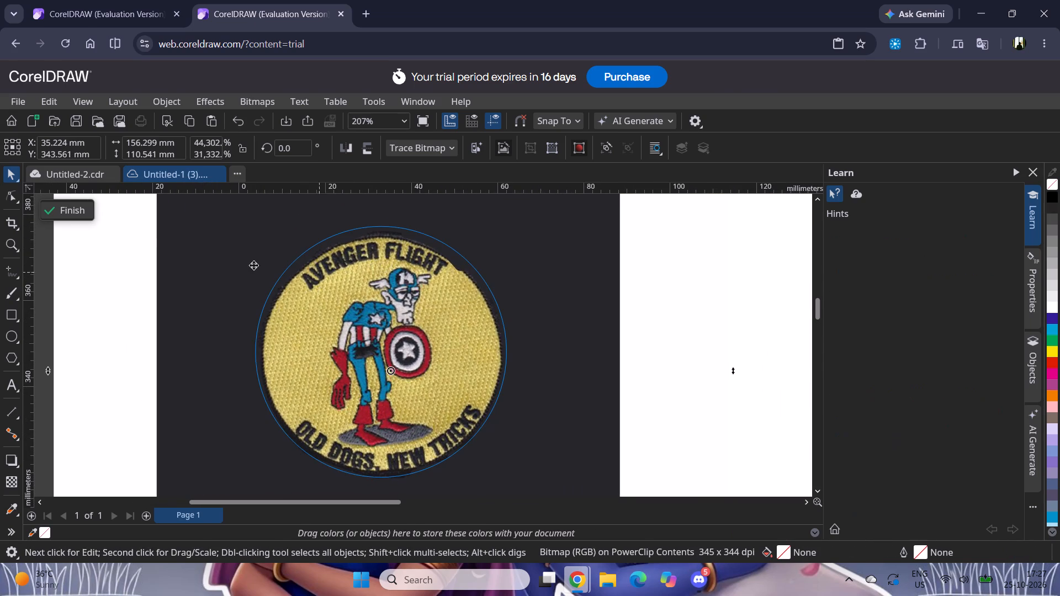
{"action": "left_click", "coordinate": [84, 214]}
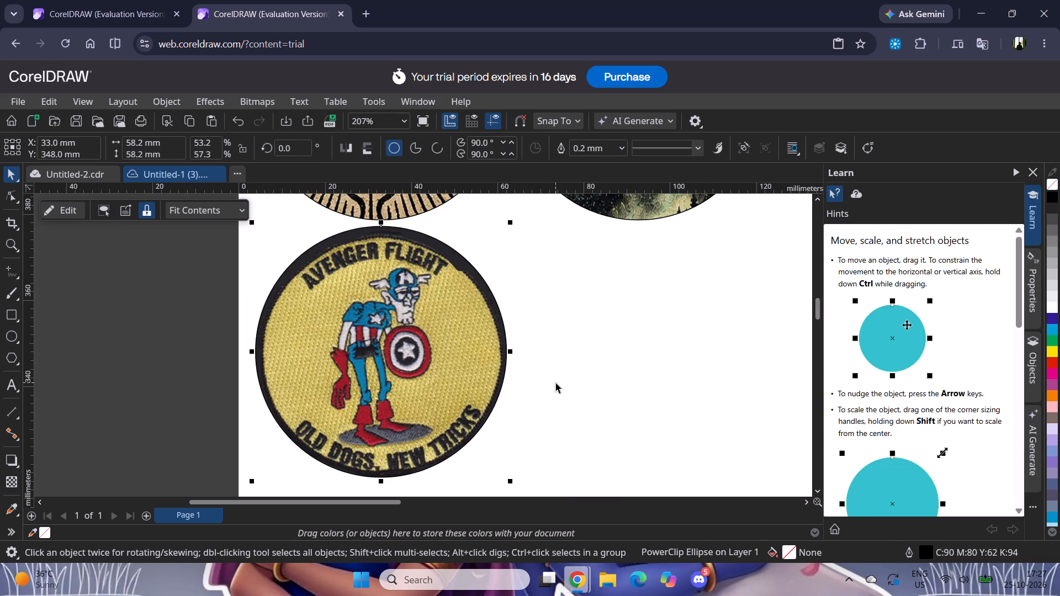
{"action": "scroll", "coordinate": [578, 354], "scroll_direction": "down", "scroll_amount": 5}
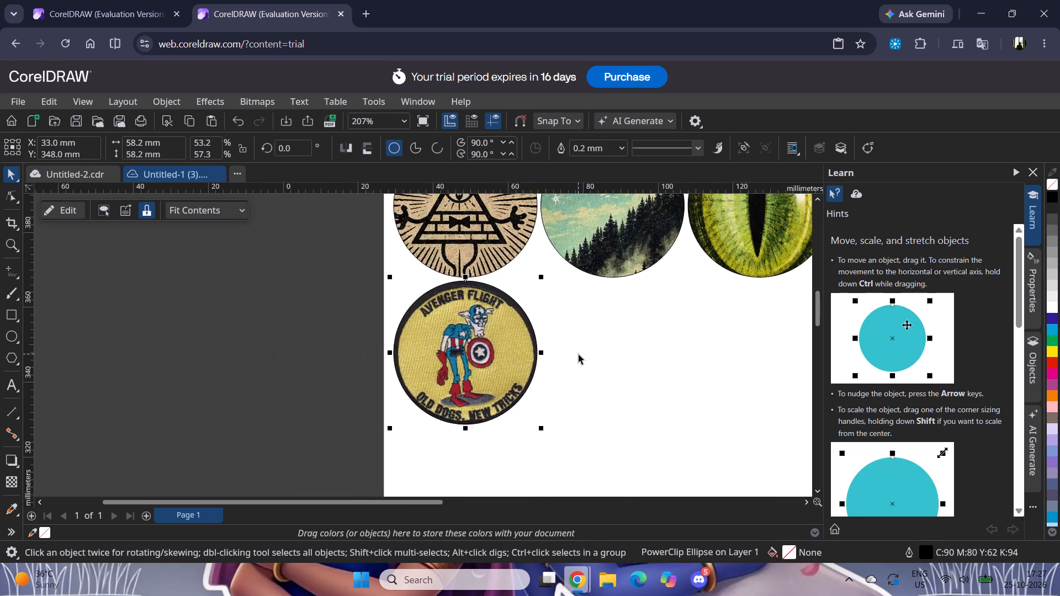
Copy the second circle of the second row, the black-and-white eagle emblem, from Untitled-2.cdr into the new document.
{"action": "scroll", "coordinate": [578, 354], "scroll_direction": "down", "scroll_amount": 8}
{"action": "scroll", "coordinate": [634, 384], "scroll_direction": "down", "scroll_amount": 1}
{"action": "middle_click_drag", "start_coordinate": [635, 386], "coordinate": [412, 315]}
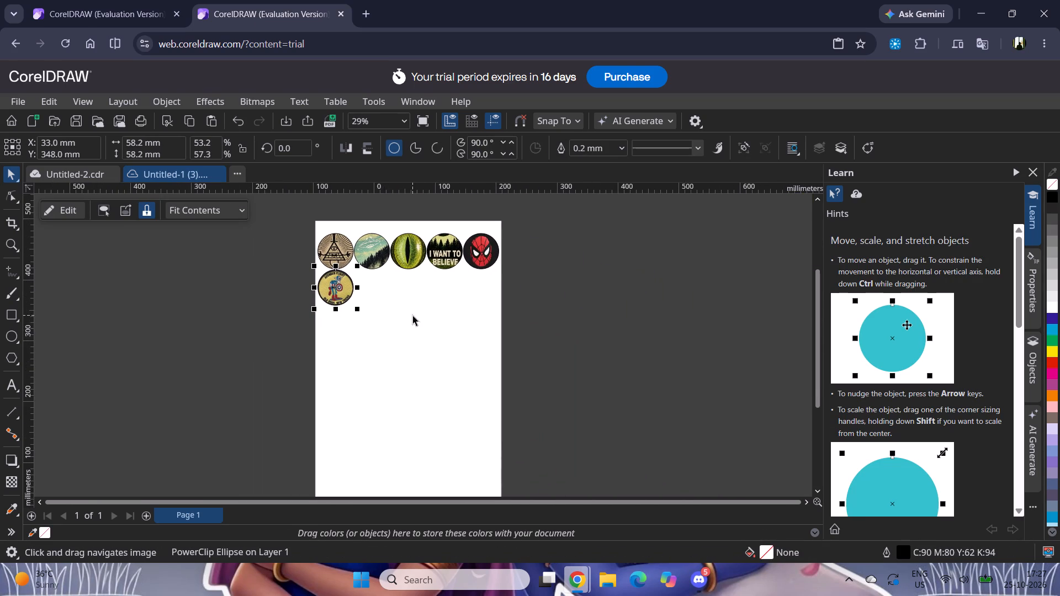
{"action": "left_click", "coordinate": [83, 172]}
{"action": "left_click", "coordinate": [400, 284]}
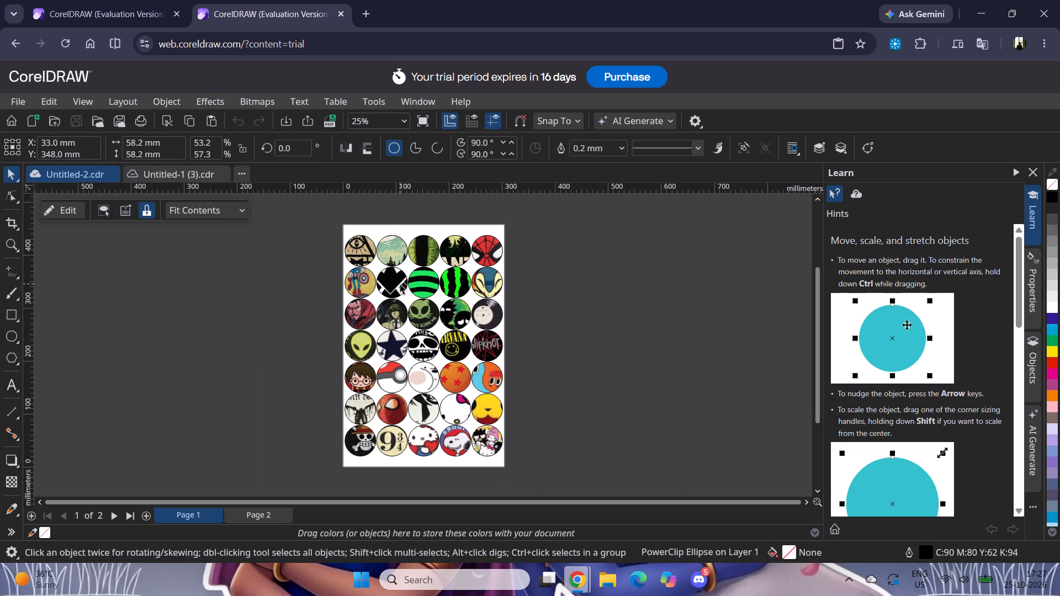
{"action": "key", "text": "ctrl+c"}
{"action": "left_click", "coordinate": [180, 168]}
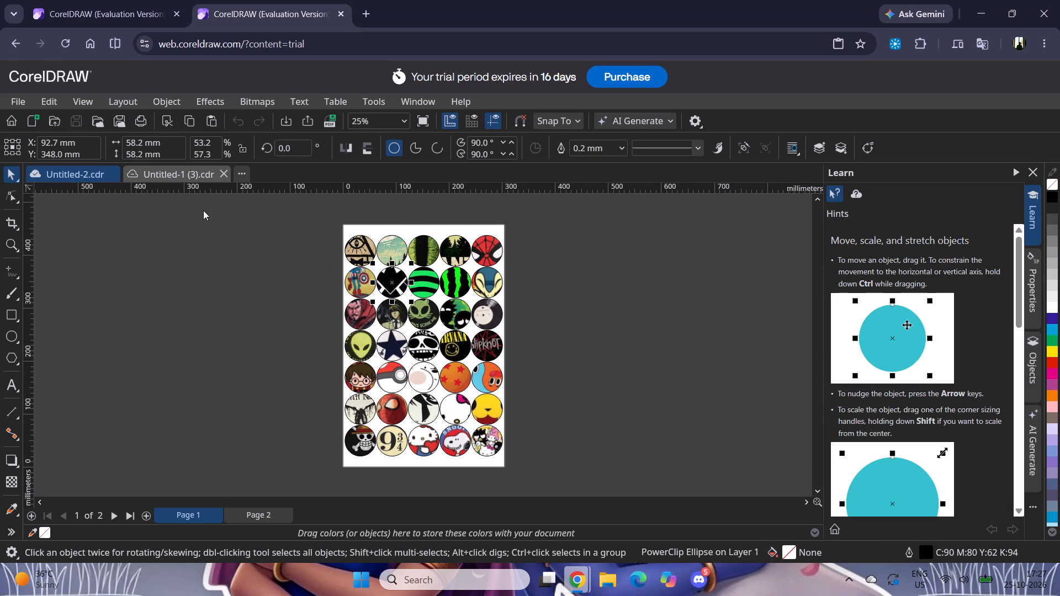
{"action": "key", "text": "ctrl+v"}
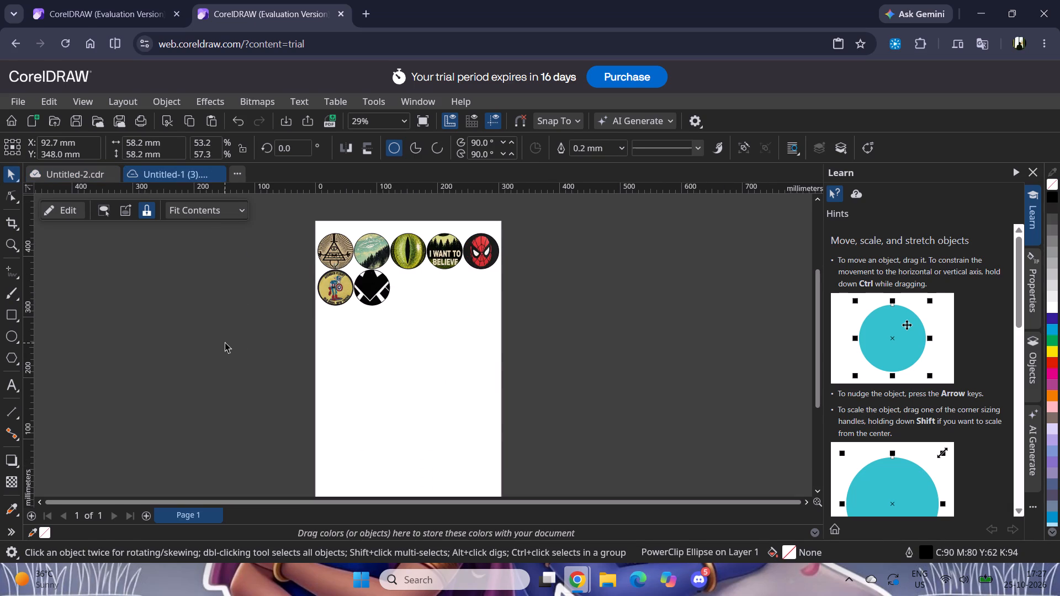
{"action": "left_click", "coordinate": [225, 342]}
Open the eagle circle's contents and shrink the picture freehand to about 115.7 × 81.8 mm, so the emblem fits inside the circle.
{"action": "double_click", "coordinate": [374, 289]}
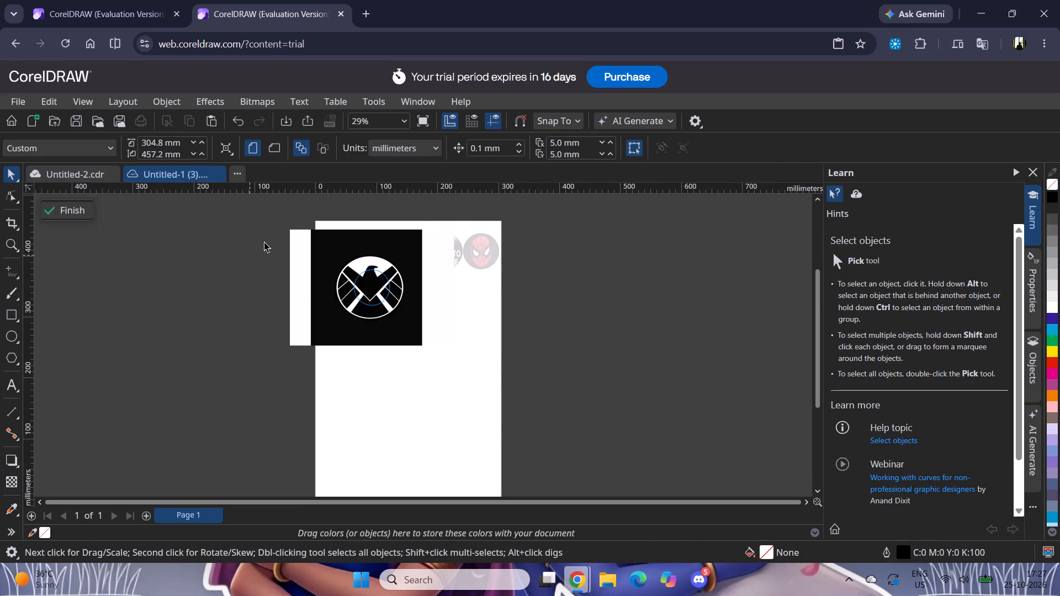
{"action": "left_click", "coordinate": [299, 244]}
{"action": "left_click_drag", "start_coordinate": [282, 223], "coordinate": [312, 248]}
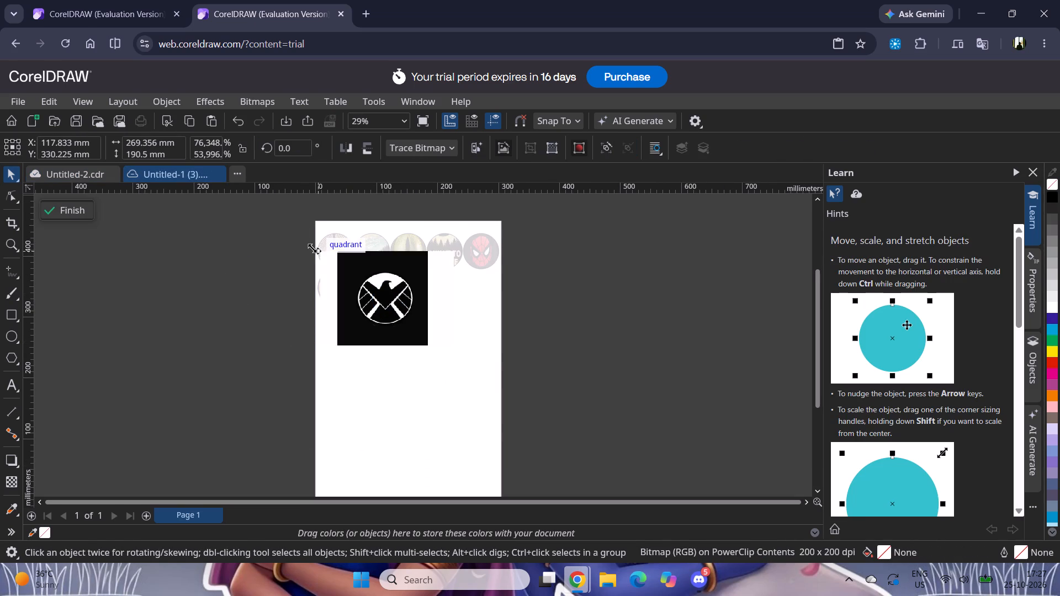
{"action": "left_click_drag", "start_coordinate": [312, 248], "coordinate": [347, 290]}
Centre the eagle emblem within its circle, with the picture at about X 94.2 mm, Y 347.9 mm, and finish editing the contents.
{"action": "left_click_drag", "start_coordinate": [434, 327], "coordinate": [390, 297]}
{"action": "scroll", "coordinate": [377, 298], "scroll_direction": "up", "scroll_amount": 13}
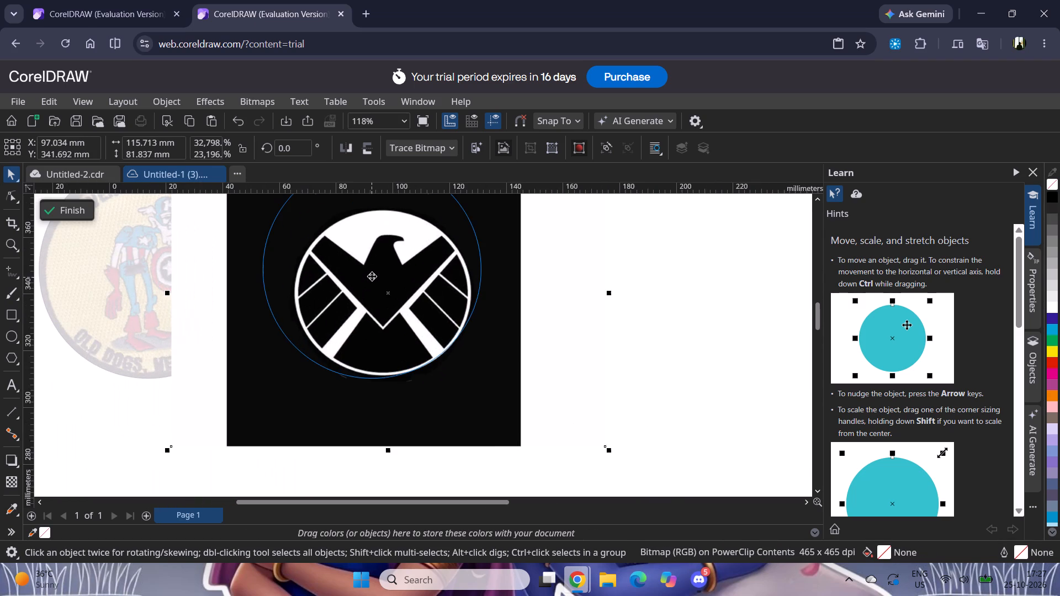
{"action": "left_click_drag", "start_coordinate": [374, 278], "coordinate": [370, 270]}
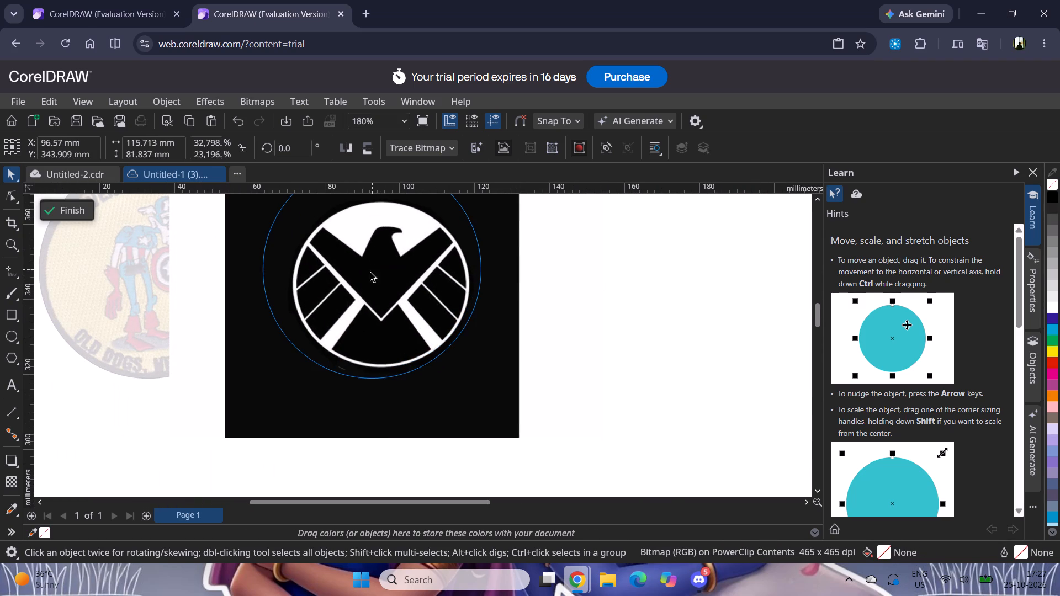
{"action": "left_click_drag", "start_coordinate": [377, 270], "coordinate": [372, 262]}
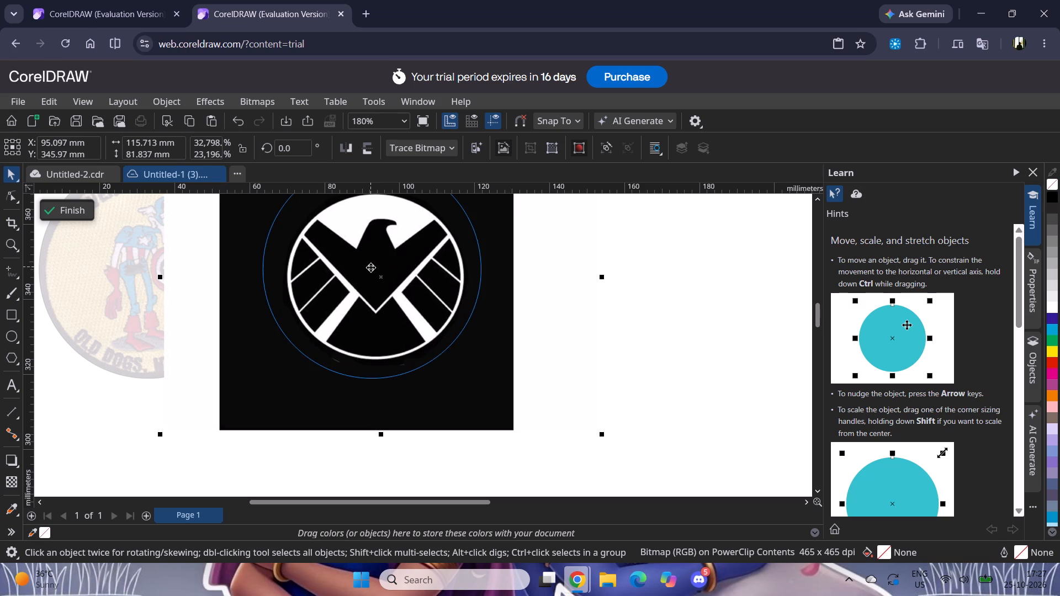
{"action": "left_click_drag", "start_coordinate": [362, 290], "coordinate": [359, 283]}
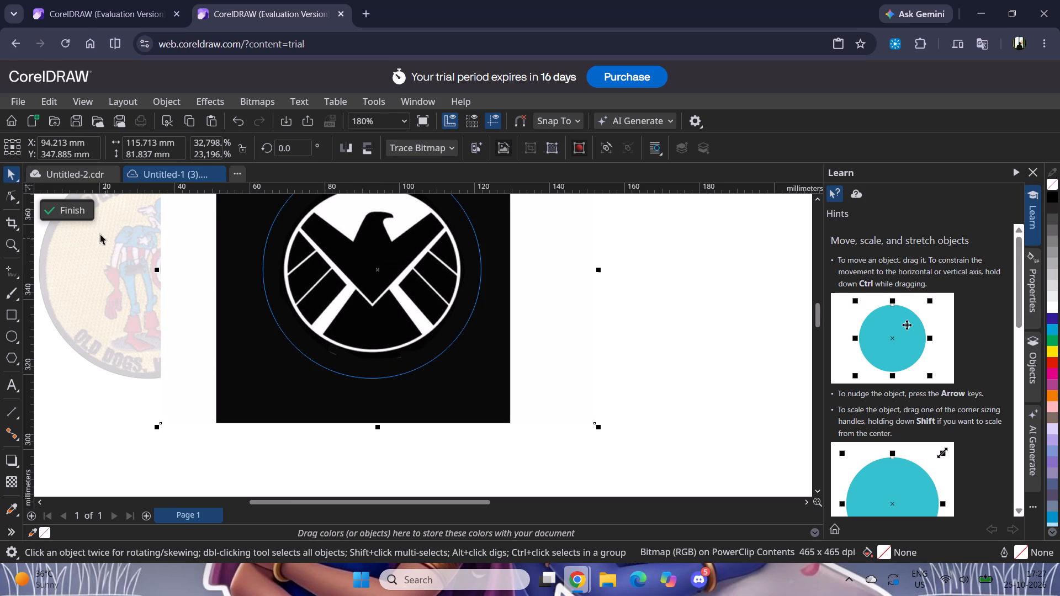
{"action": "left_click", "coordinate": [60, 206]}
Copy the third circle of the second row, the green-and-black Spotify badge, from Untitled-2.cdr into the new document.
{"action": "middle_click_drag", "start_coordinate": [577, 323], "coordinate": [577, 324]}
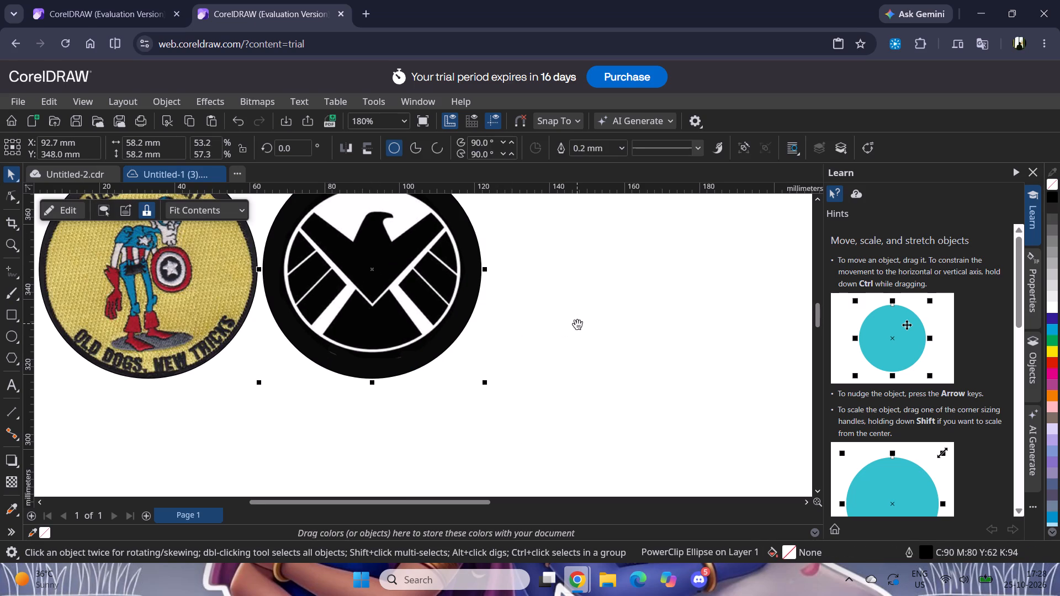
{"action": "middle_click_drag", "start_coordinate": [577, 324], "coordinate": [679, 387]}
{"action": "scroll", "coordinate": [533, 318], "scroll_direction": "down", "scroll_amount": 6}
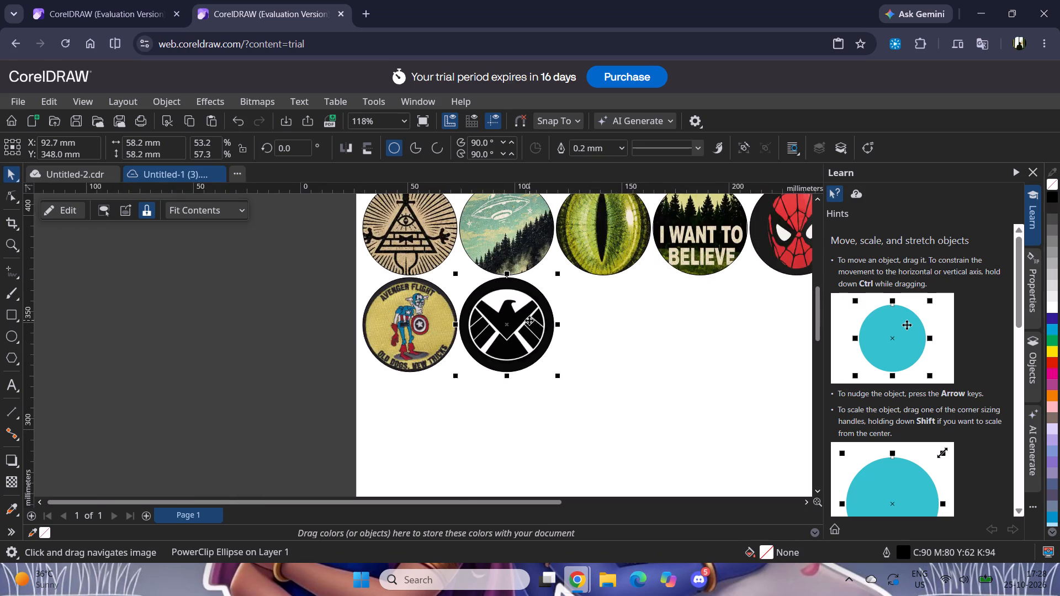
{"action": "scroll", "coordinate": [529, 320], "scroll_direction": "down", "scroll_amount": 7}
{"action": "middle_click_drag", "start_coordinate": [703, 371], "coordinate": [599, 340]}
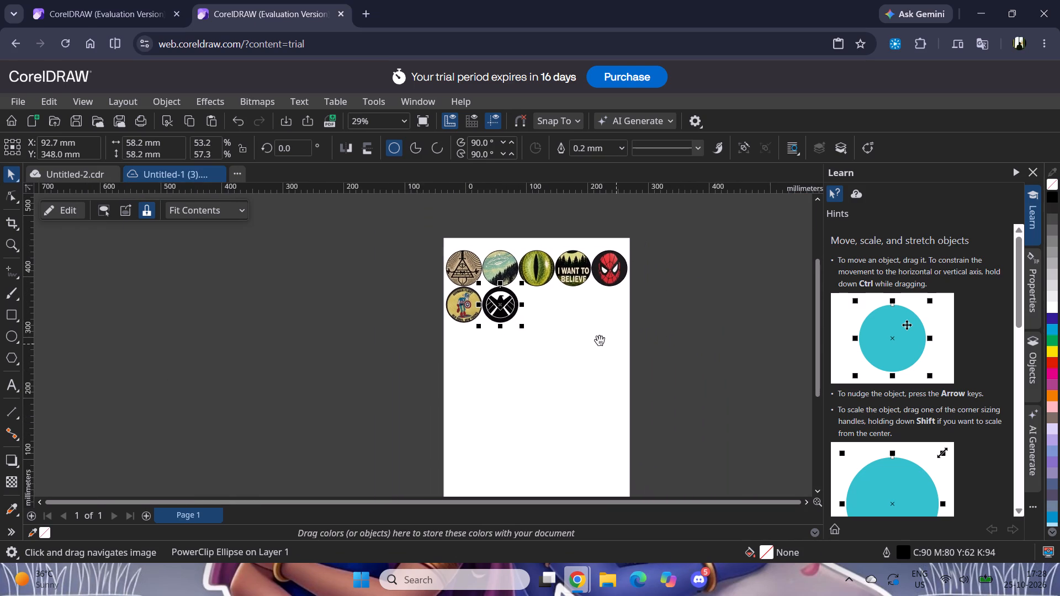
{"action": "middle_click_drag", "start_coordinate": [599, 340], "coordinate": [542, 322]}
{"action": "left_click", "coordinate": [69, 168]}
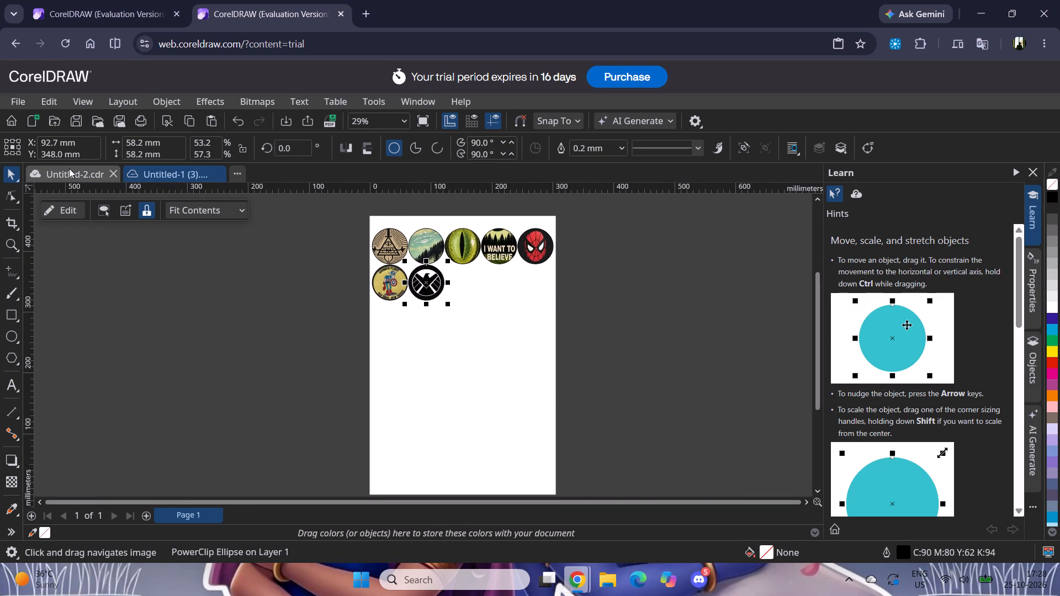
{"action": "left_click", "coordinate": [431, 279]}
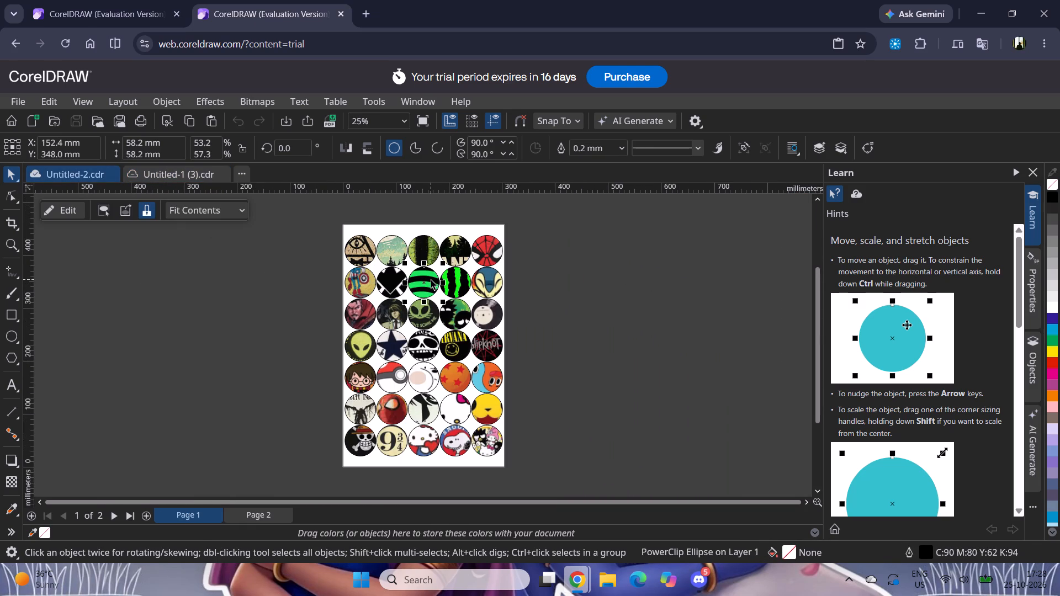
{"action": "key", "text": "ctrl+c"}
{"action": "left_click", "coordinate": [150, 178]}
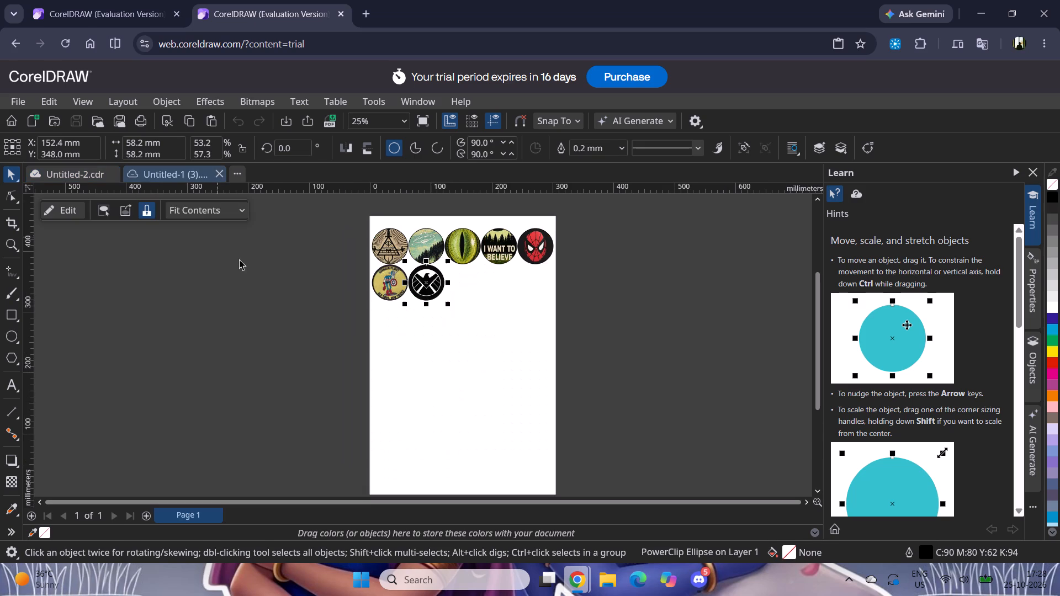
{"action": "key", "text": "ctrl+v"}
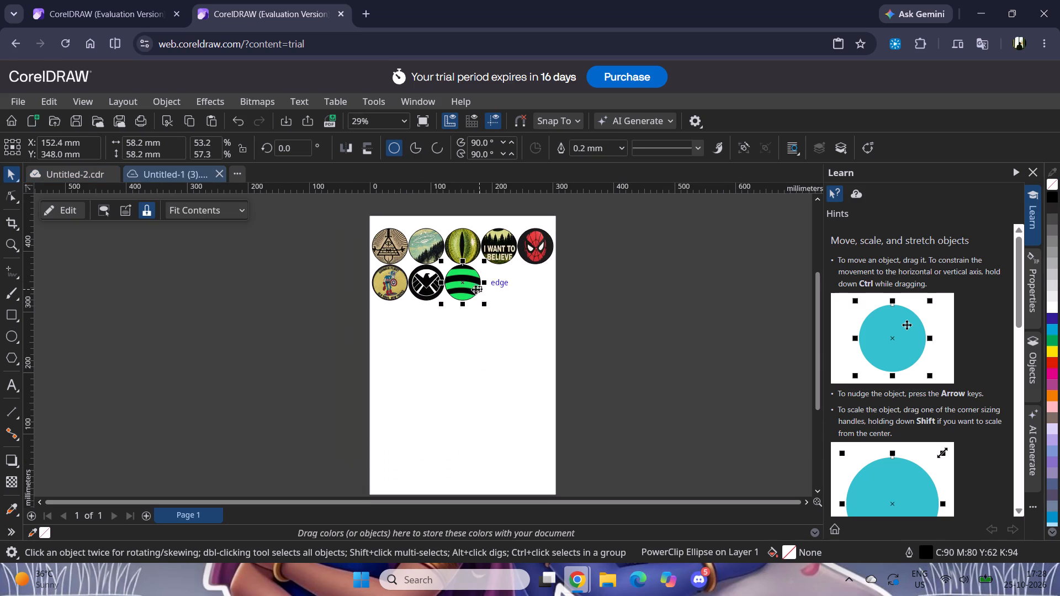
Open the Spotify circle's contents and resize the picture freehand to about 59.6 × 84.8 mm, so the light green disc nearly fills the circle.
{"action": "double_click", "coordinate": [470, 285]}
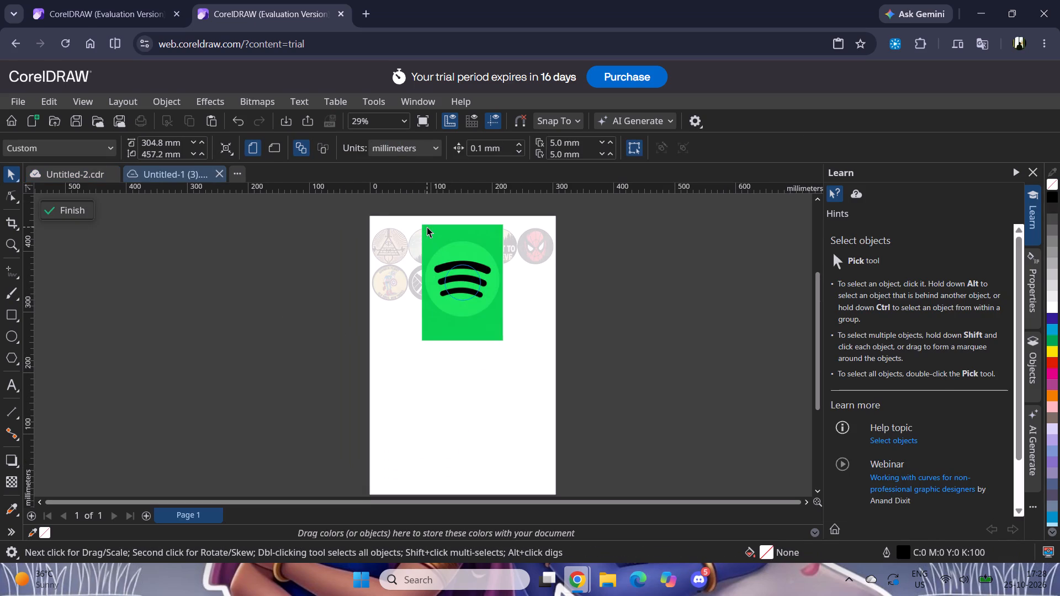
{"action": "left_click", "coordinate": [433, 238]}
{"action": "left_click_drag", "start_coordinate": [416, 219], "coordinate": [469, 282]}
{"action": "left_click_drag", "start_coordinate": [492, 323], "coordinate": [463, 286]}
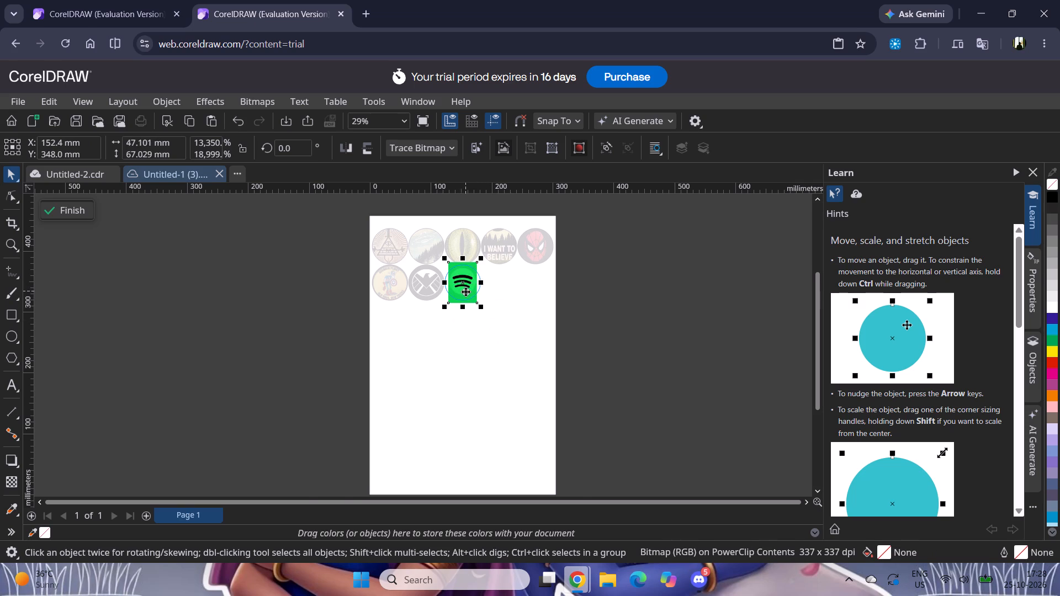
{"action": "scroll", "coordinate": [467, 291], "scroll_direction": "up", "scroll_amount": 8}
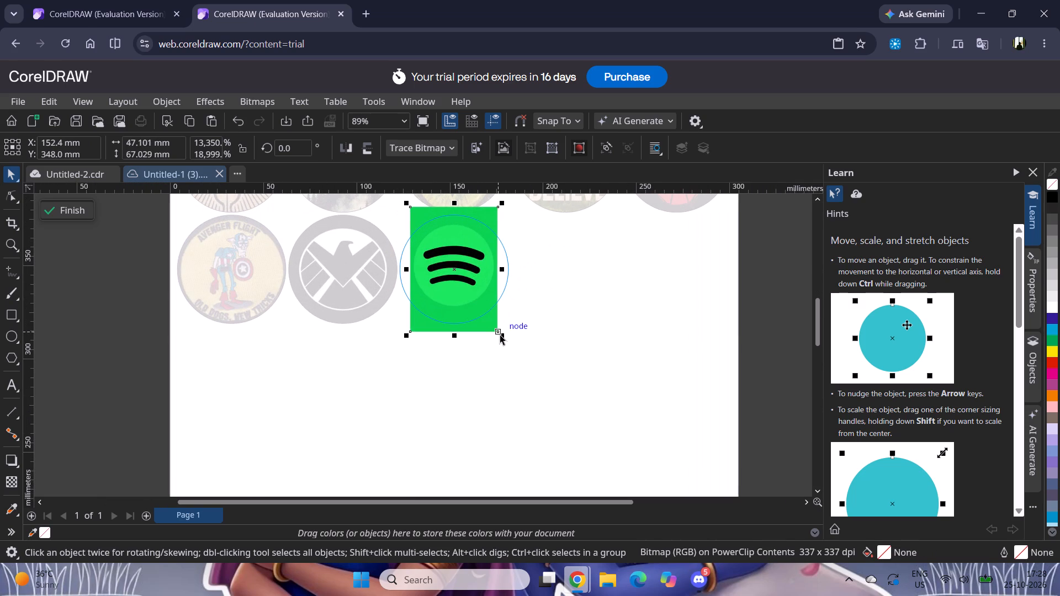
{"action": "left_click_drag", "start_coordinate": [501, 336], "coordinate": [515, 352]}
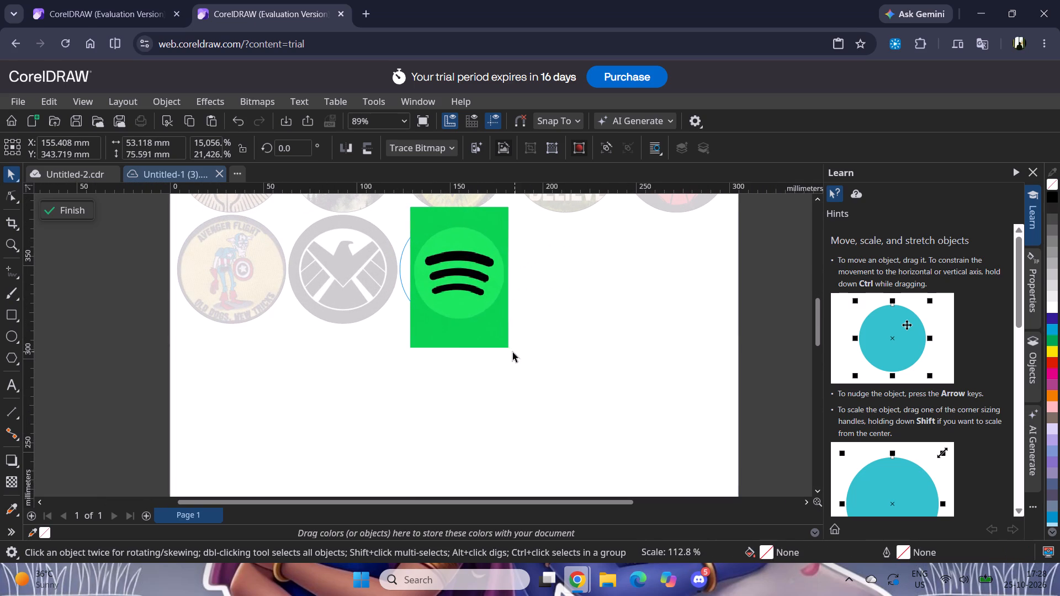
{"action": "left_click_drag", "start_coordinate": [469, 296], "coordinate": [458, 295]}
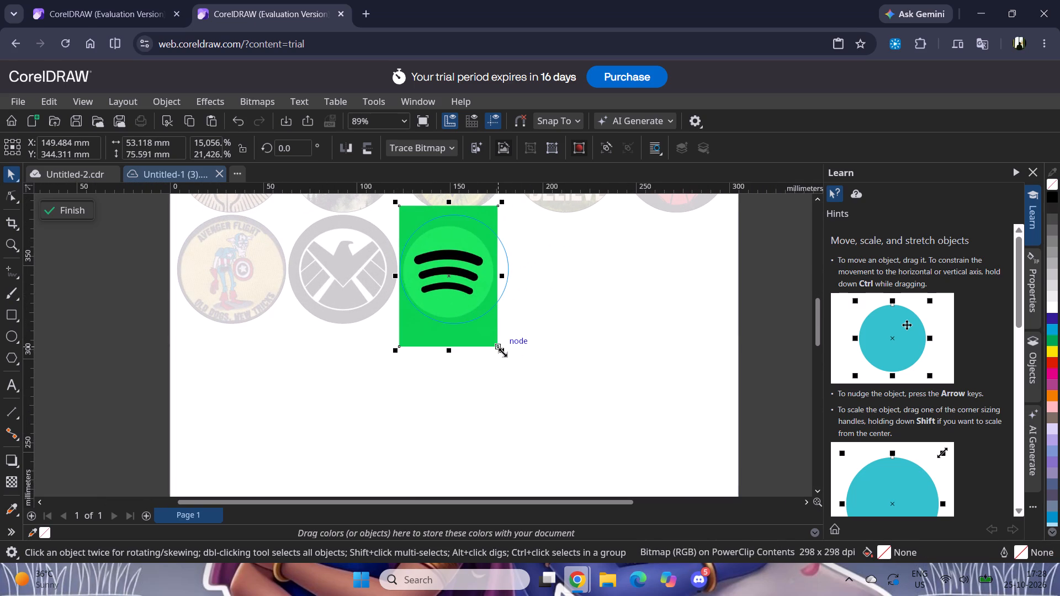
{"action": "left_click_drag", "start_coordinate": [502, 352], "coordinate": [540, 369]}
Centre the Spotify logo within its circle, with the picture at about X 152.1 mm, Y 345.6 mm, and finish editing the contents.
{"action": "left_click_drag", "start_coordinate": [455, 307], "coordinate": [455, 302]}
{"action": "left_click_drag", "start_coordinate": [455, 302], "coordinate": [453, 296]}
{"action": "left_click", "coordinate": [453, 296]}
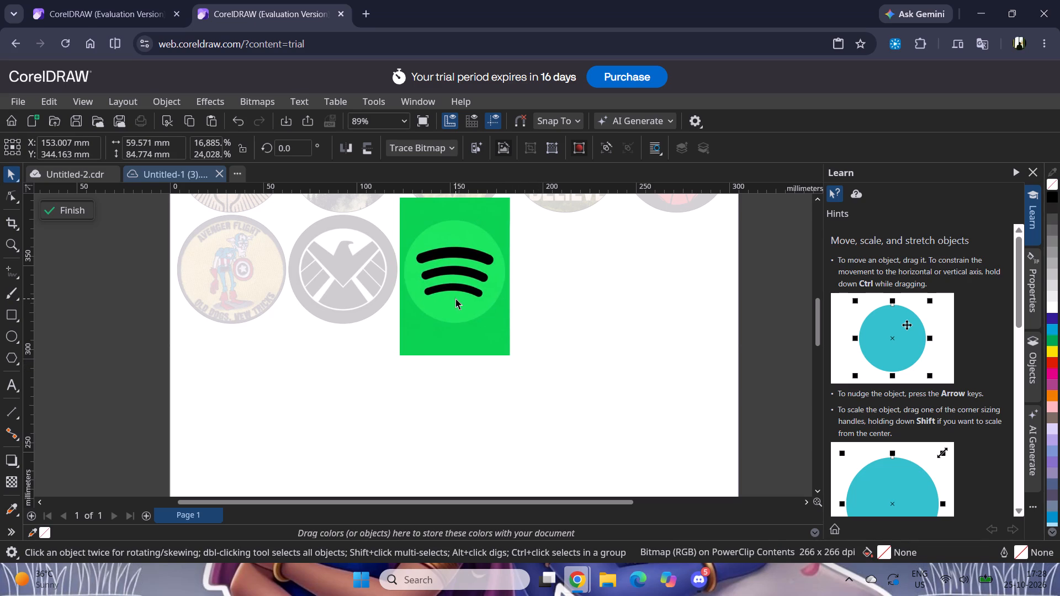
{"action": "left_click", "coordinate": [455, 299]}
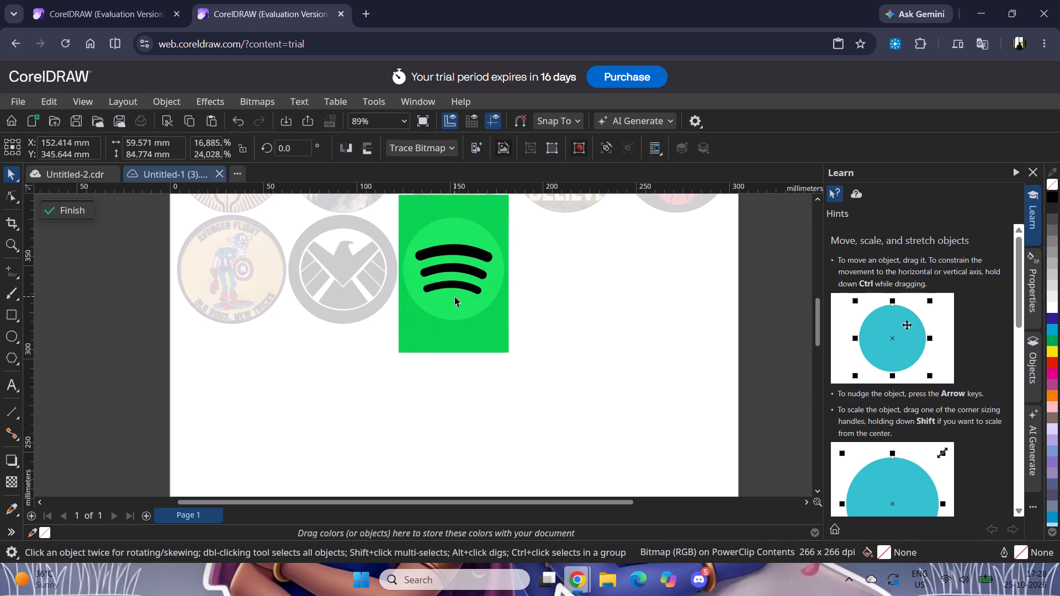
{"action": "left_click", "coordinate": [454, 297]}
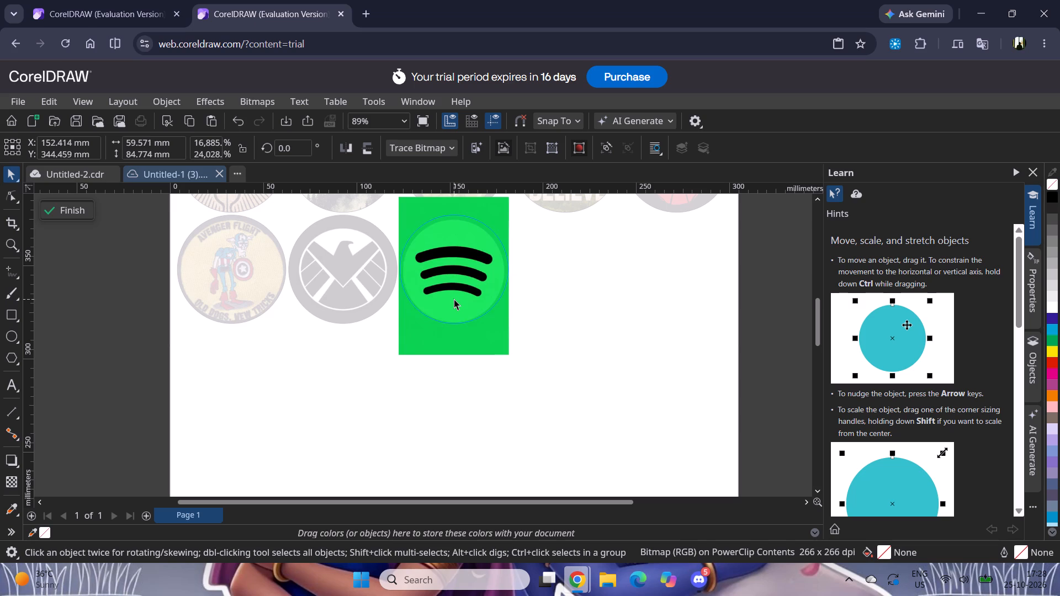
{"action": "left_click", "coordinate": [454, 299]}
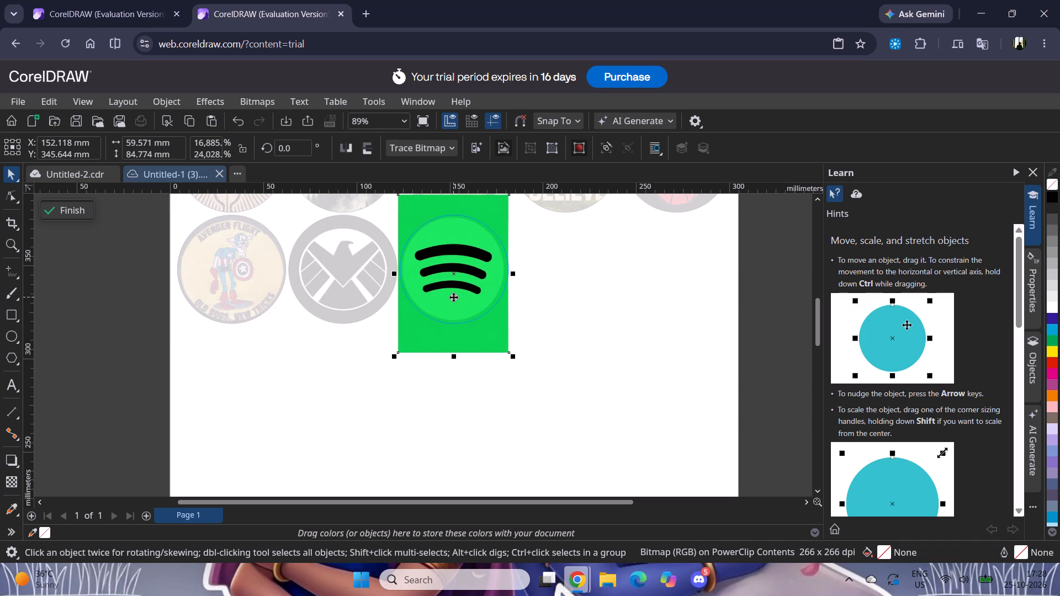
{"action": "left_click", "coordinate": [54, 212]}
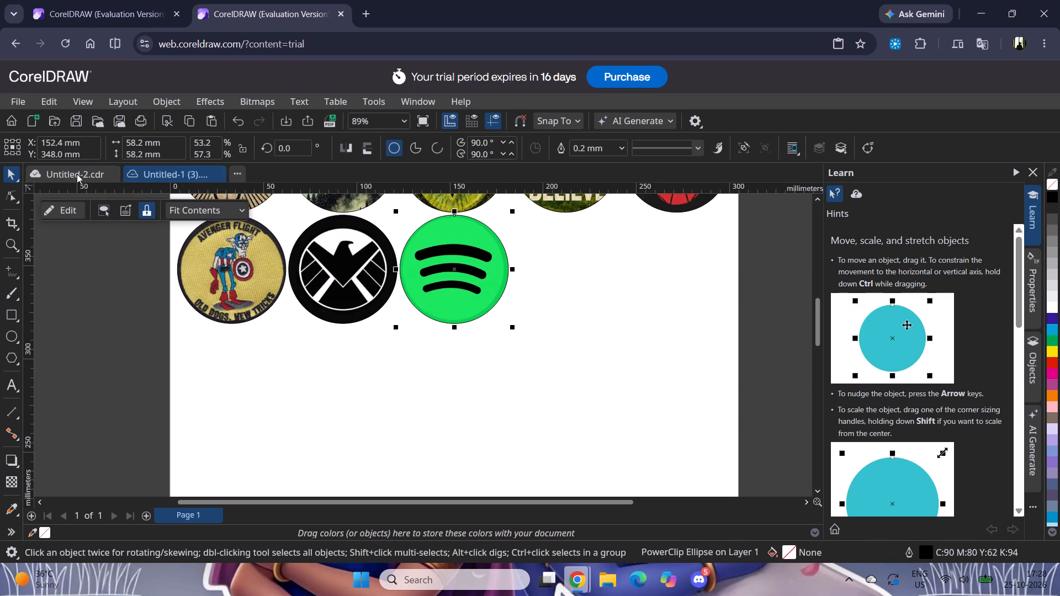
Copy the fourth circle of the second row, the green Monster claw badge, from Untitled-2.cdr into the new document.
{"action": "left_click", "coordinate": [77, 174]}
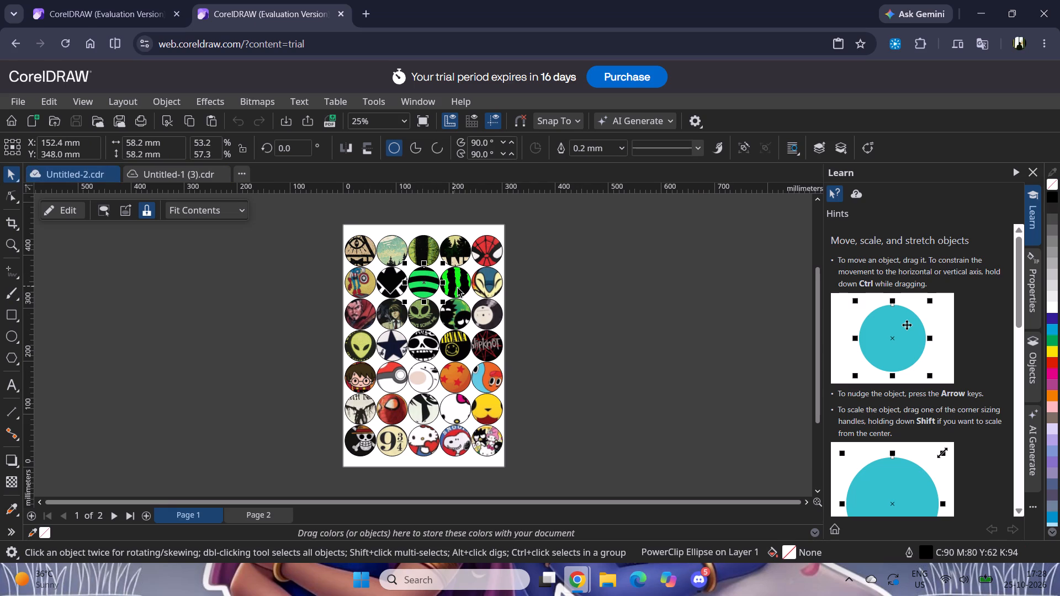
{"action": "left_click", "coordinate": [457, 287]}
{"action": "key", "text": "ctrl+c"}
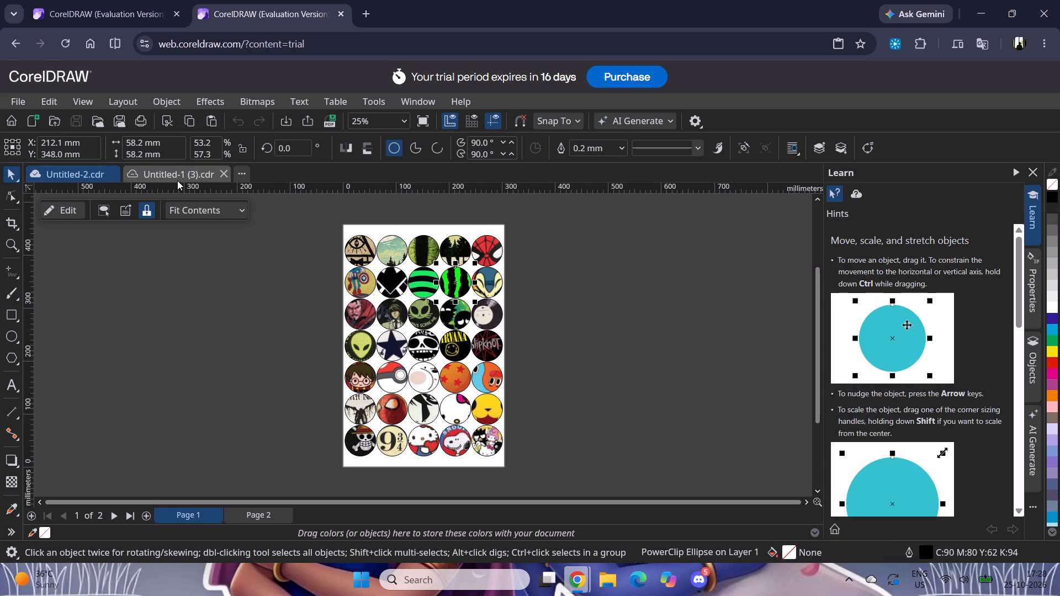
{"action": "left_click", "coordinate": [177, 180]}
{"action": "key", "text": "ctrl+v"}
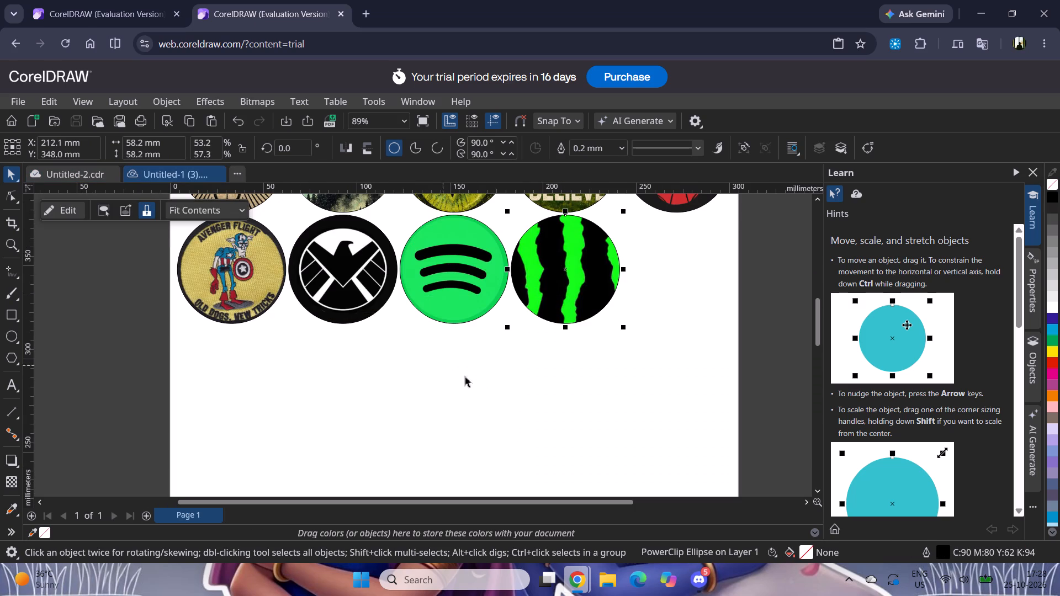
Open the Monster circle's contents and shrink the picture freehand to about 56.6 × 91.1 mm, so the whole claw logo fits the circle.
{"action": "double_click", "coordinate": [576, 294]}
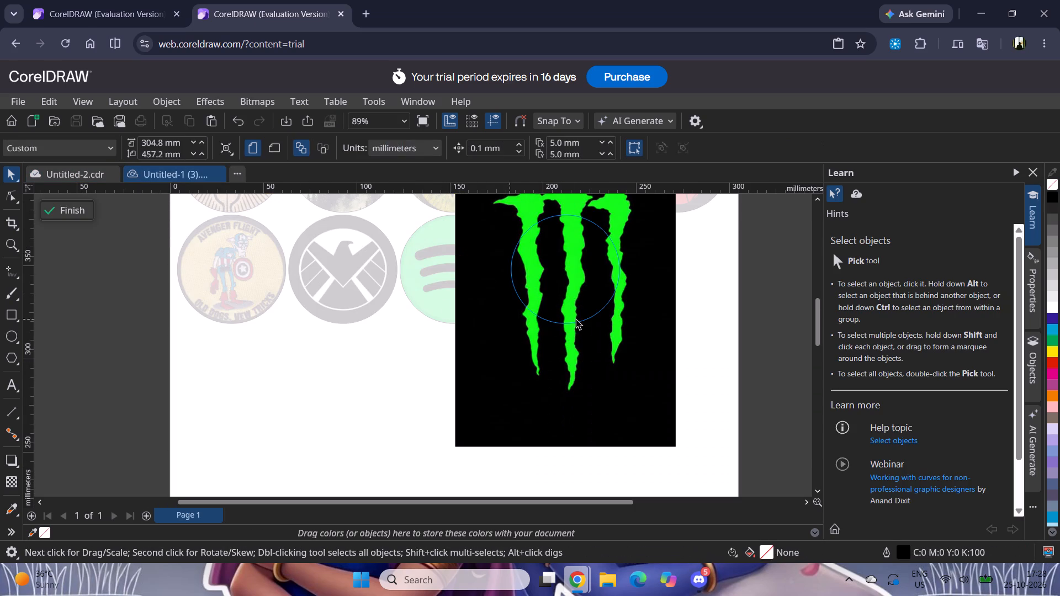
{"action": "scroll", "coordinate": [618, 263], "scroll_direction": "up", "scroll_amount": 2}
{"action": "scroll", "coordinate": [618, 262], "scroll_direction": "down", "scroll_amount": 10}
{"action": "scroll", "coordinate": [634, 188], "scroll_direction": "up", "scroll_amount": 1}
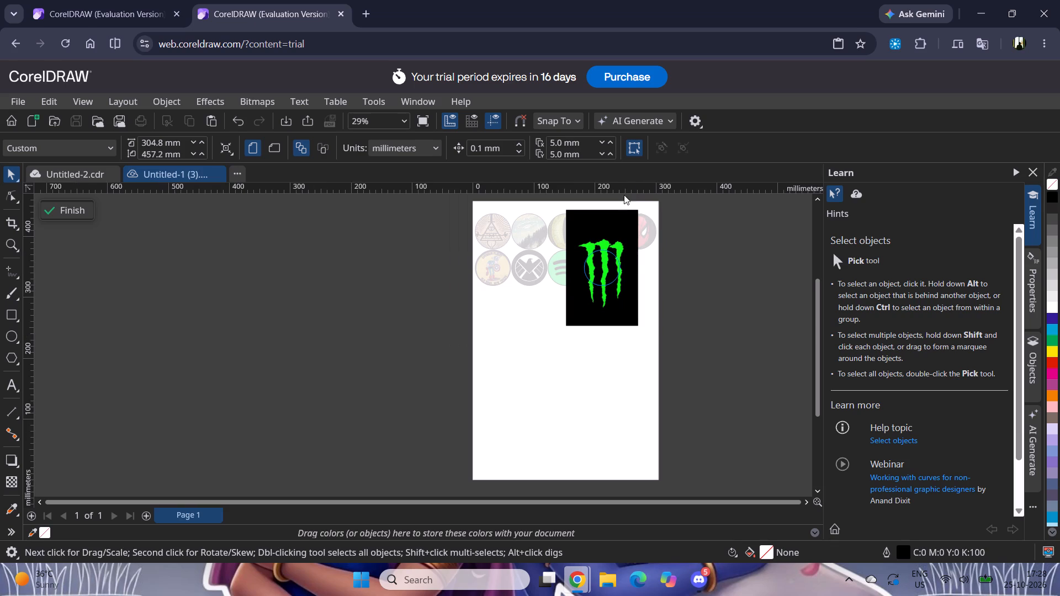
{"action": "scroll", "coordinate": [624, 195], "scroll_direction": "up", "scroll_amount": 7}
{"action": "left_click", "coordinate": [516, 227]}
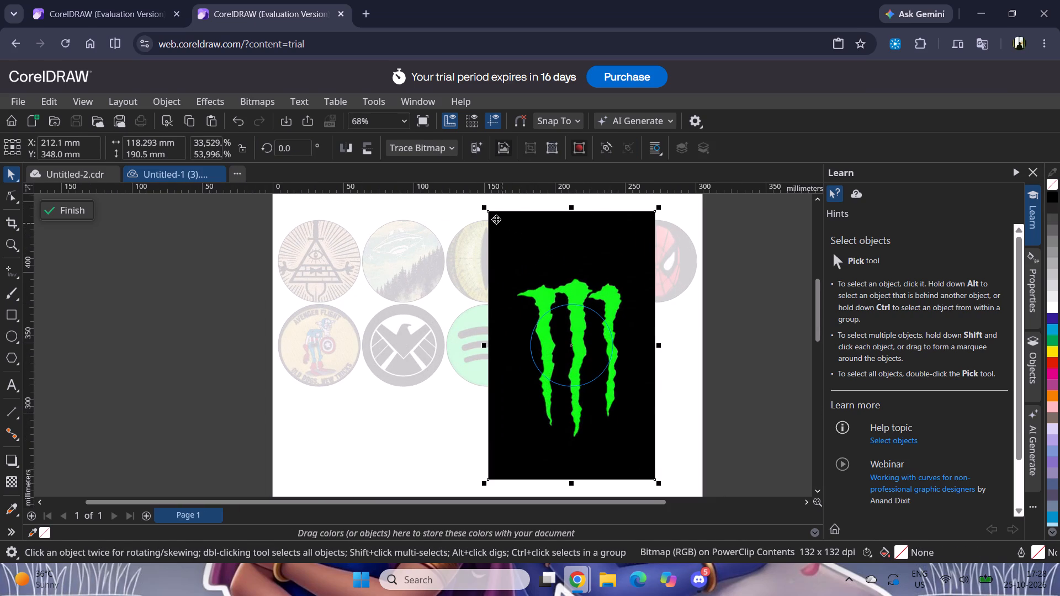
{"action": "left_click_drag", "start_coordinate": [484, 205], "coordinate": [571, 322]}
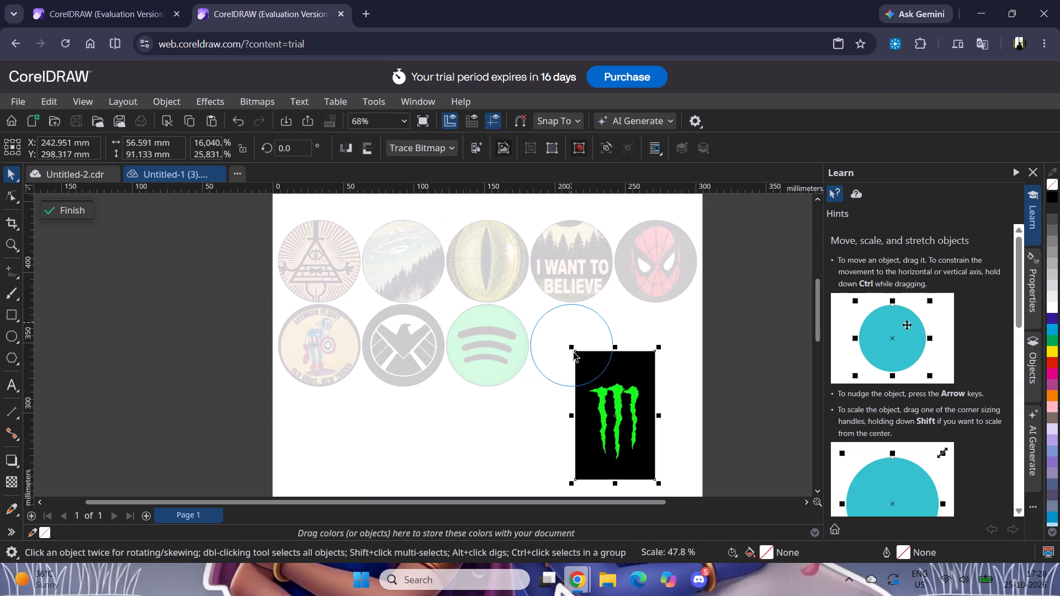
Resize the Monster picture freehand to about 45.4 × 73.1 mm, so the claw logo sits inside its circle with a margin.
{"action": "left_click_drag", "start_coordinate": [632, 452], "coordinate": [589, 385]}
{"action": "left_click", "coordinate": [619, 417]}
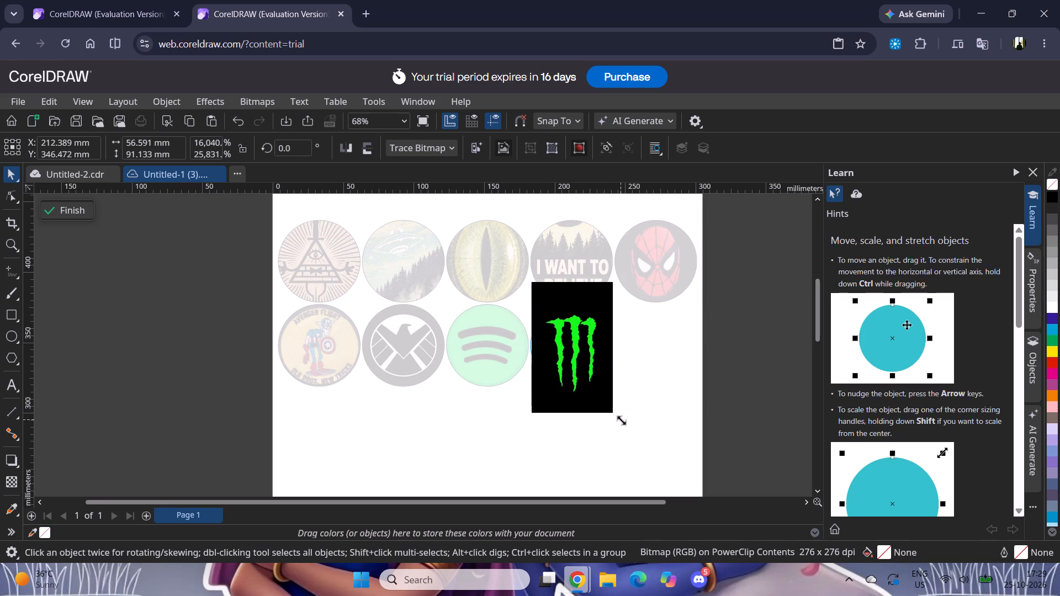
{"action": "left_click_drag", "start_coordinate": [585, 374], "coordinate": [582, 368]}
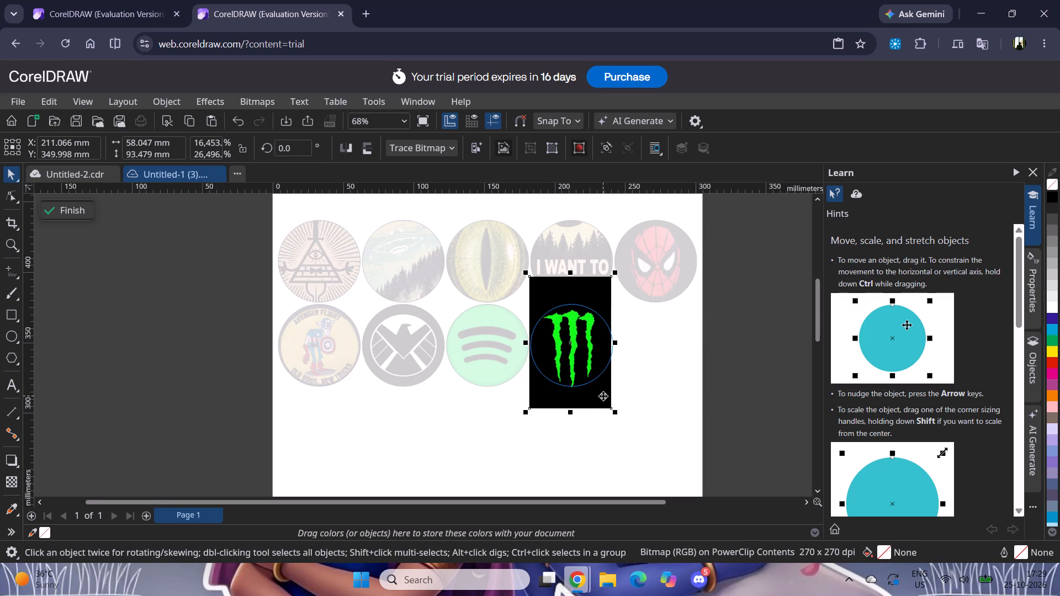
{"action": "left_click_drag", "start_coordinate": [617, 413], "coordinate": [621, 421]}
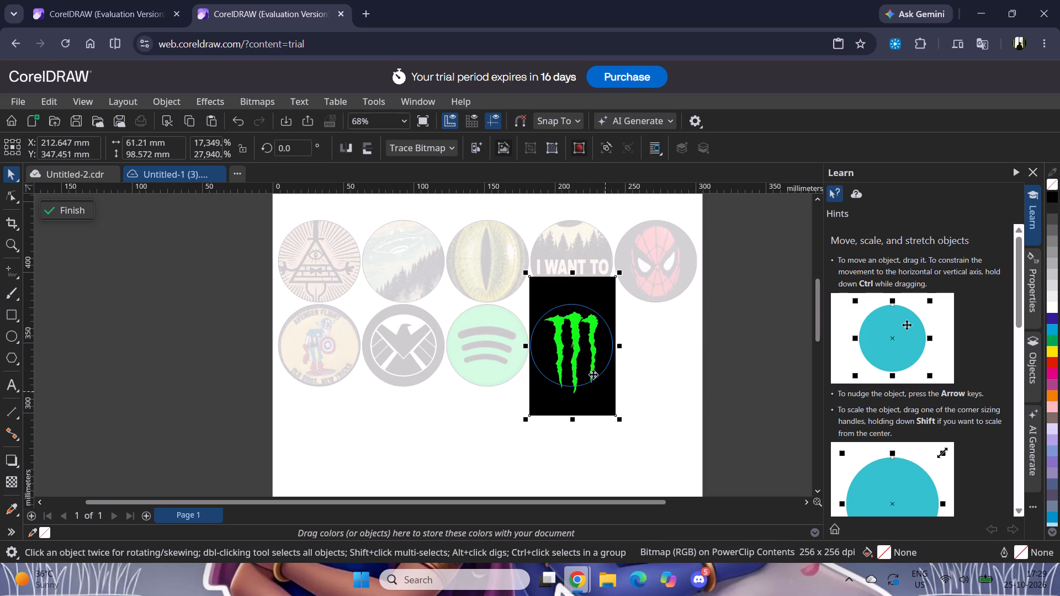
{"action": "left_click_drag", "start_coordinate": [587, 369], "coordinate": [585, 364]}
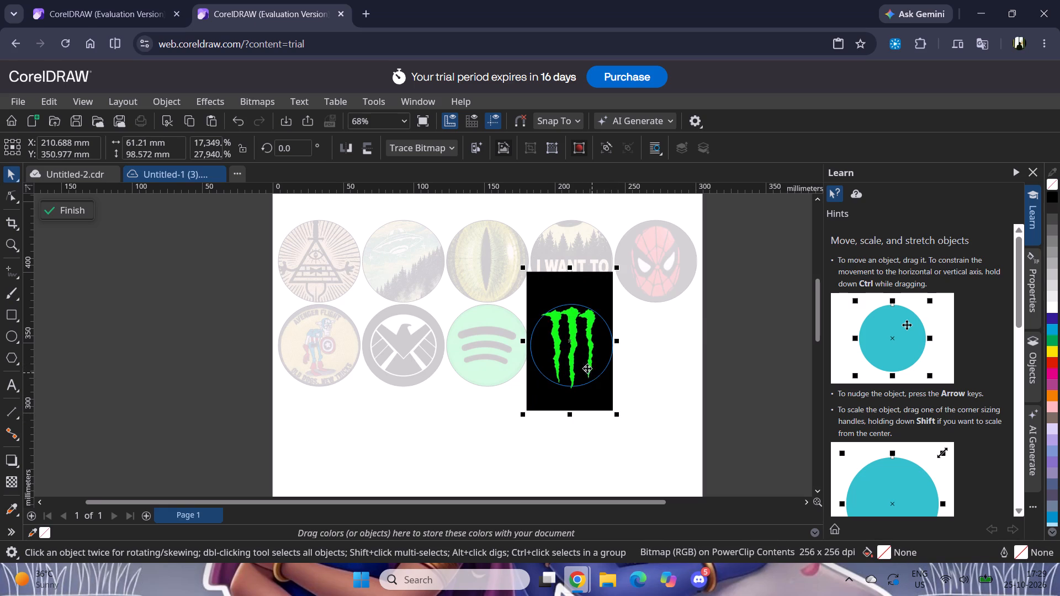
{"action": "left_click_drag", "start_coordinate": [526, 268], "coordinate": [535, 279]}
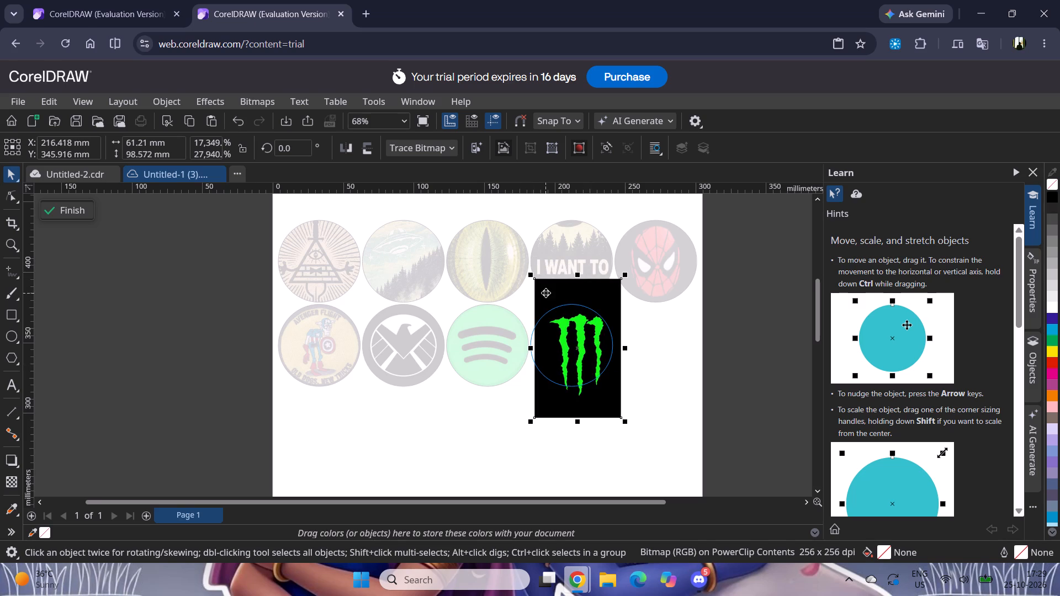
{"action": "left_click_drag", "start_coordinate": [532, 276], "coordinate": [540, 286]}
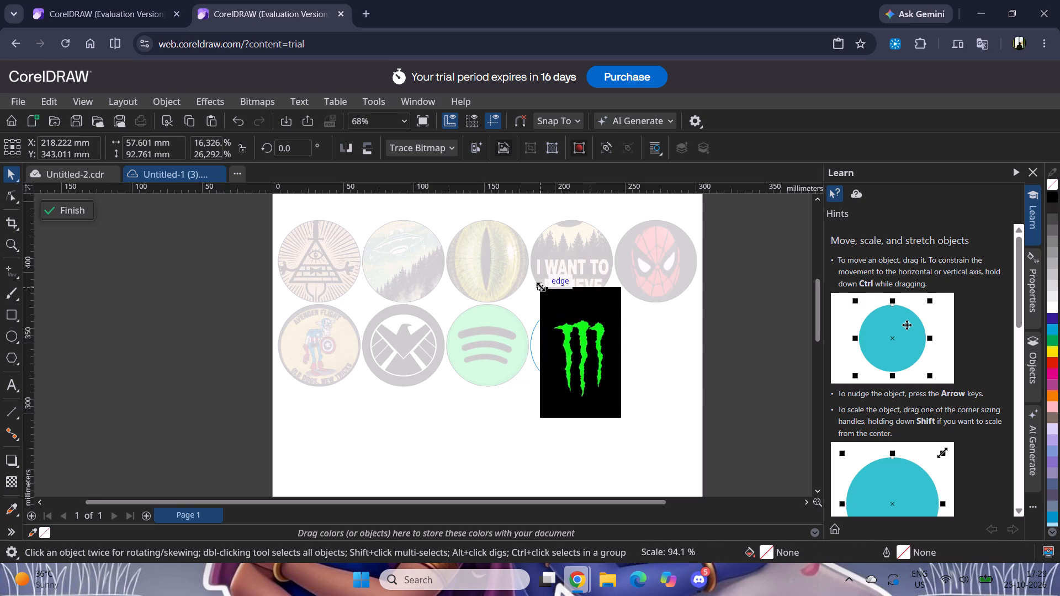
{"action": "left_click_drag", "start_coordinate": [540, 286], "coordinate": [554, 302]}
Centre the Monster picture in its circle at X 212.1 mm, Y 348.0 mm, and finish editing the contents.
{"action": "left_click_drag", "start_coordinate": [581, 358], "coordinate": [562, 338]}
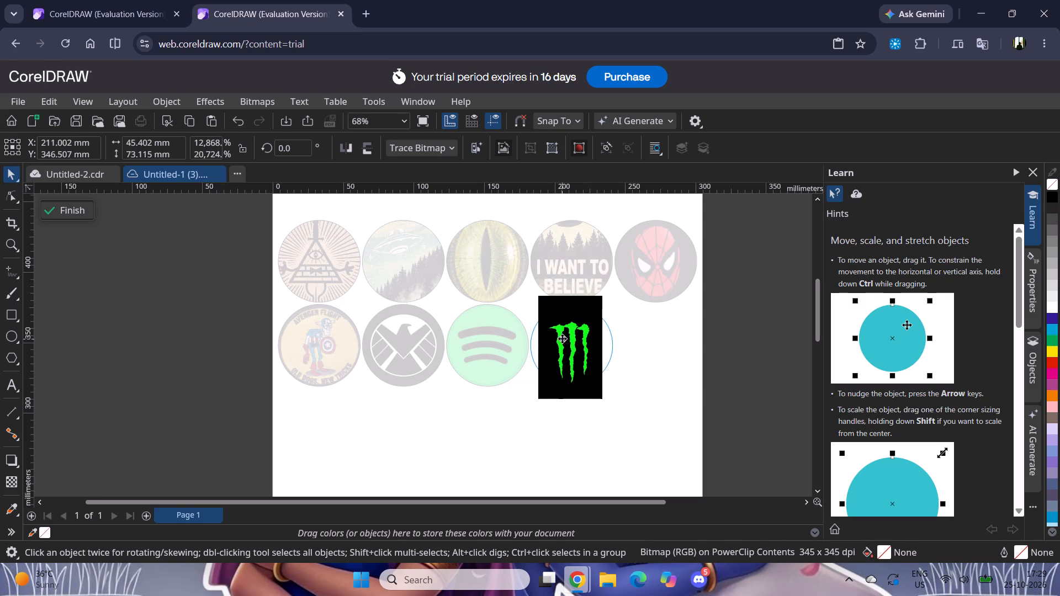
{"action": "left_click_drag", "start_coordinate": [562, 338], "coordinate": [565, 334]}
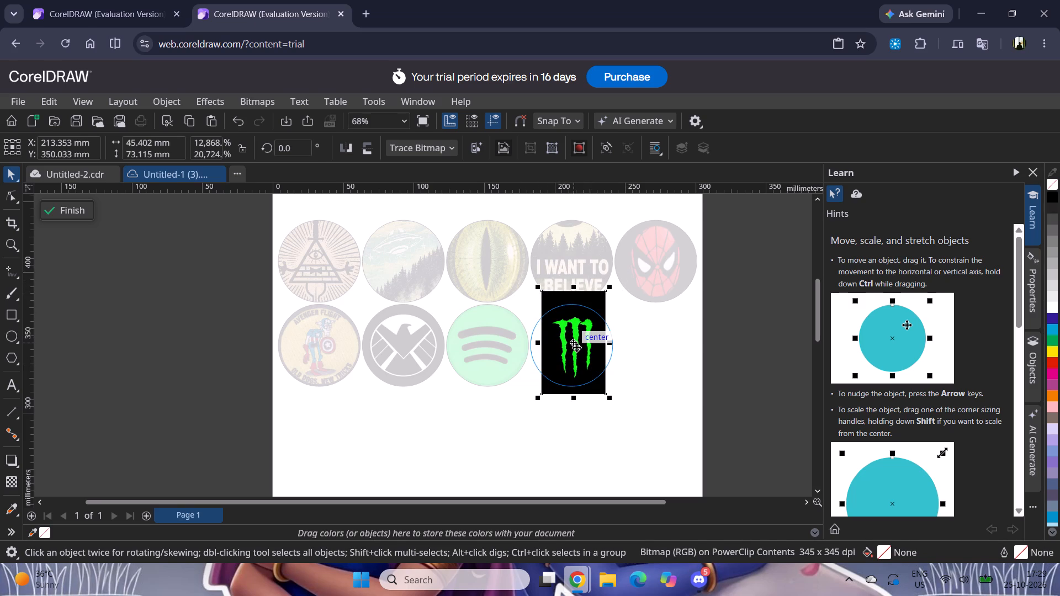
{"action": "left_click_drag", "start_coordinate": [576, 347], "coordinate": [570, 342]}
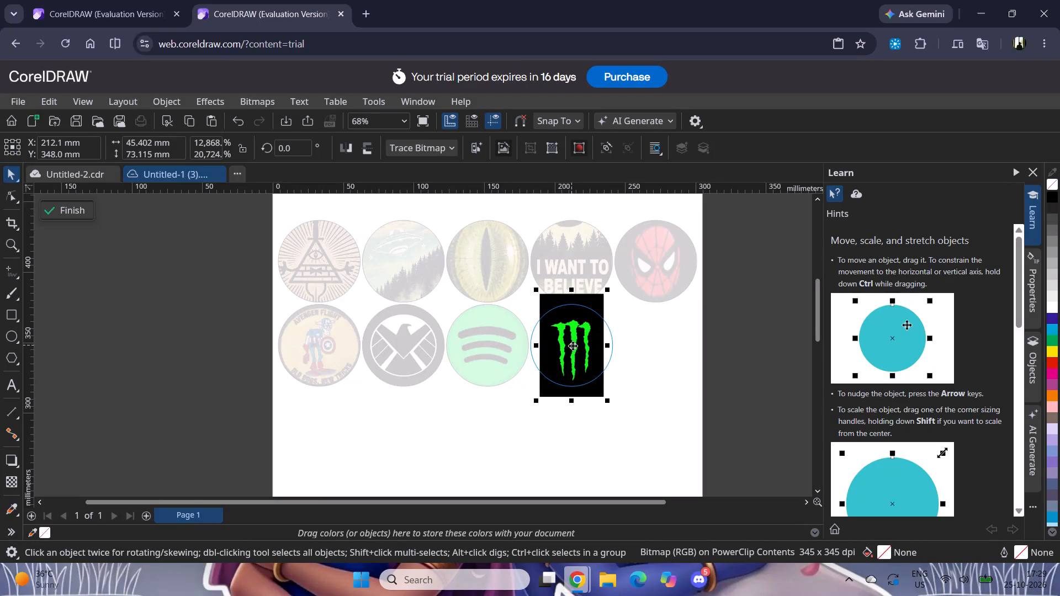
{"action": "left_click", "coordinate": [83, 210]}
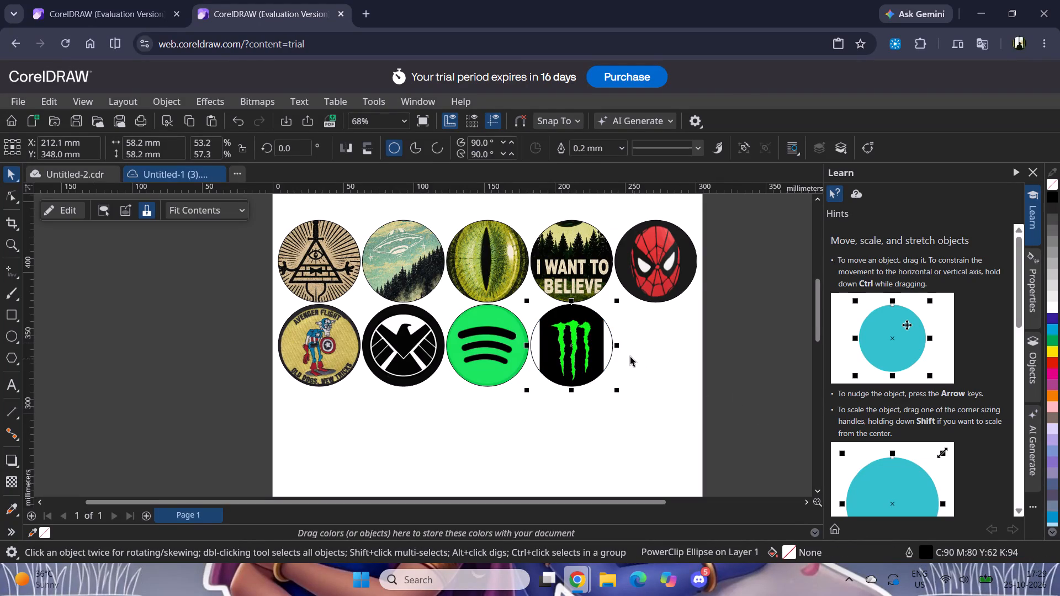
Fill the Monster circle with black (C:0 M:0 Y:0 K:100) to cover the white gaps beside the picture, and deselect it.
{"action": "left_click", "coordinate": [1051, 200]}
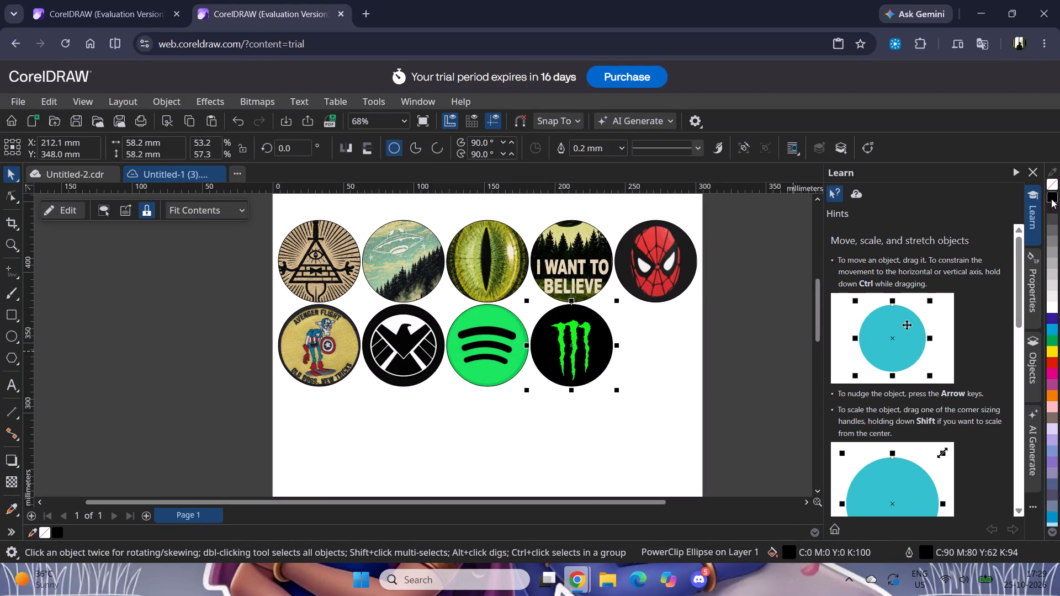
{"action": "left_click", "coordinate": [771, 395]}
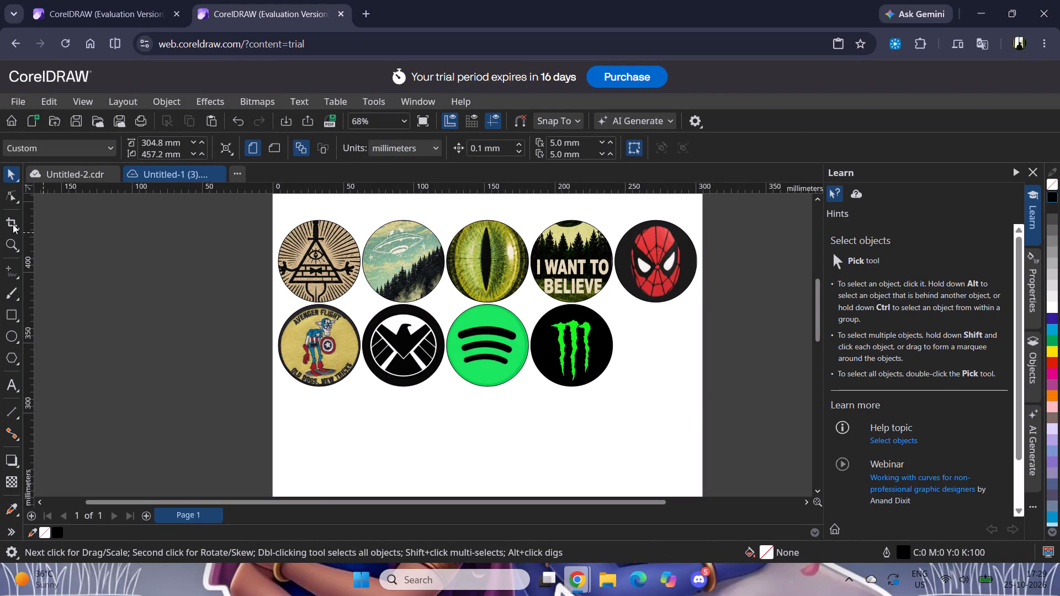
Copy the fifth circle of the second row, the blue-and-cream Pokémon face badge, from Untitled-2.cdr into the new document.
{"action": "left_click", "coordinate": [91, 177]}
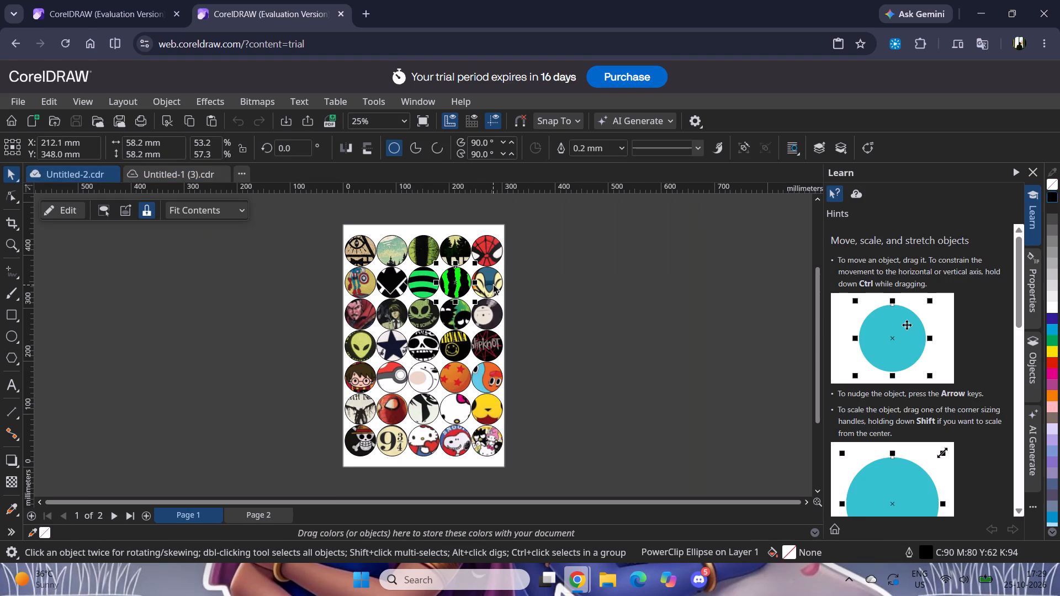
{"action": "left_click", "coordinate": [493, 284]}
{"action": "key", "text": "ctrl+c"}
{"action": "left_click", "coordinate": [186, 168]}
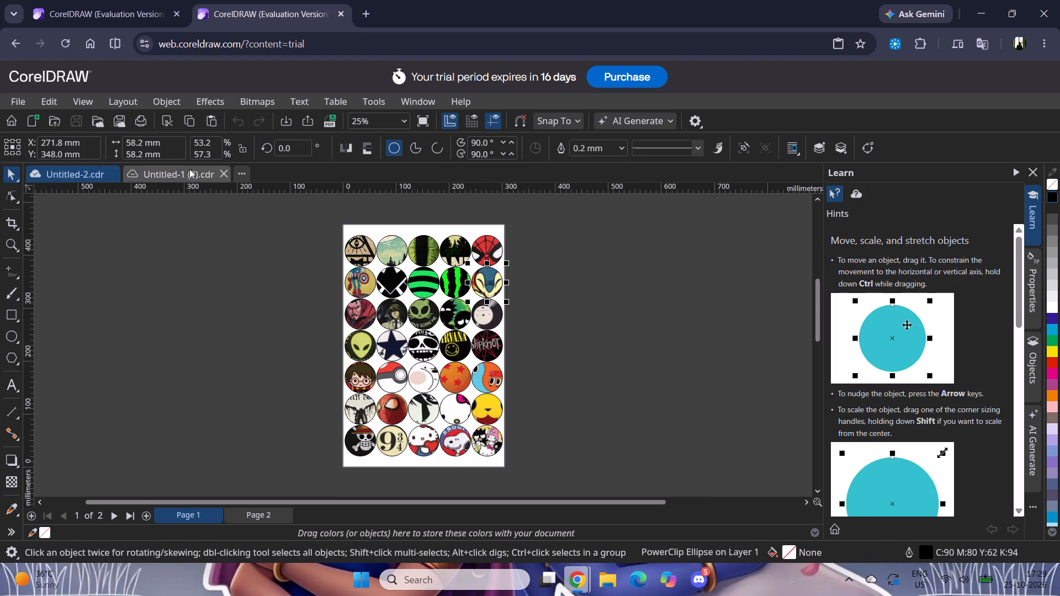
{"action": "key", "text": "ctrl+v"}
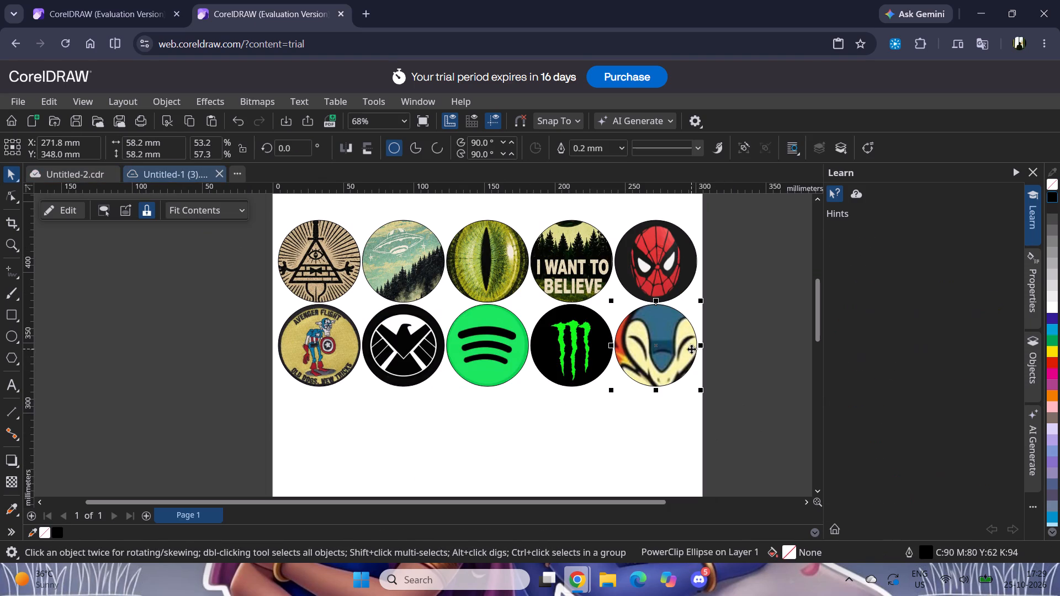
Open the Pokémon circle's contents and shrink the picture freehand to about 84.9 × 99.8 mm, so the whole round emblem fits the circle.
{"action": "double_click", "coordinate": [681, 344]}
{"action": "left_click", "coordinate": [560, 235]}
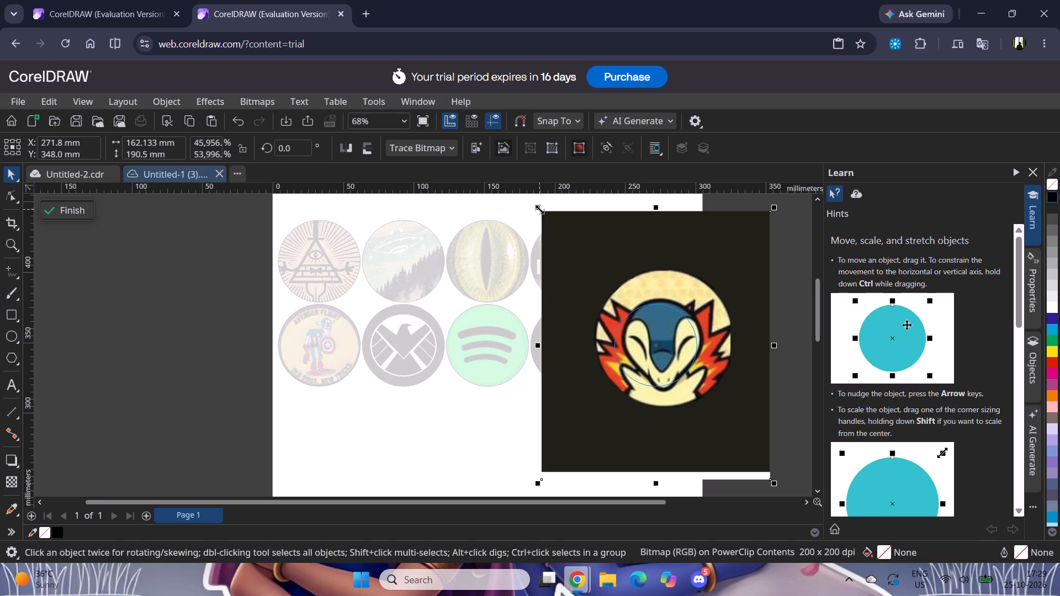
{"action": "left_click_drag", "start_coordinate": [539, 209], "coordinate": [616, 296]}
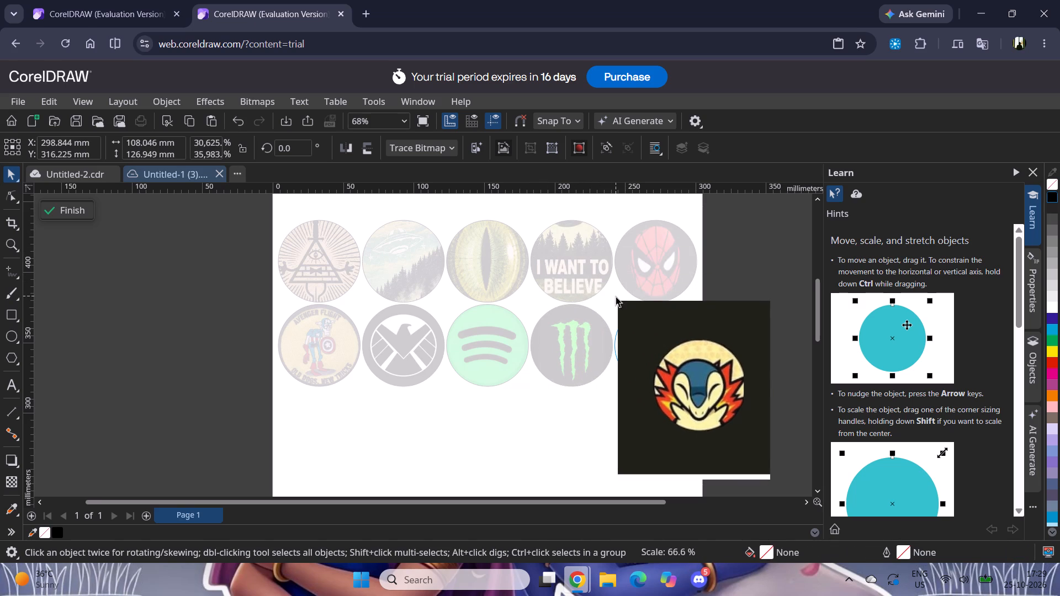
{"action": "left_click_drag", "start_coordinate": [752, 428], "coordinate": [713, 399]}
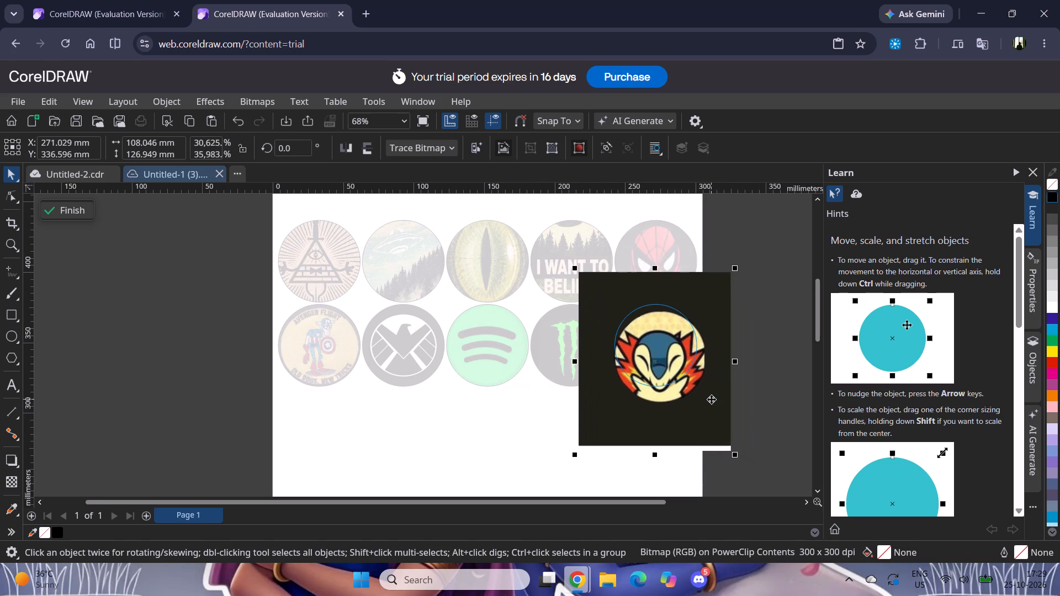
{"action": "left_click_drag", "start_coordinate": [711, 399], "coordinate": [703, 390]}
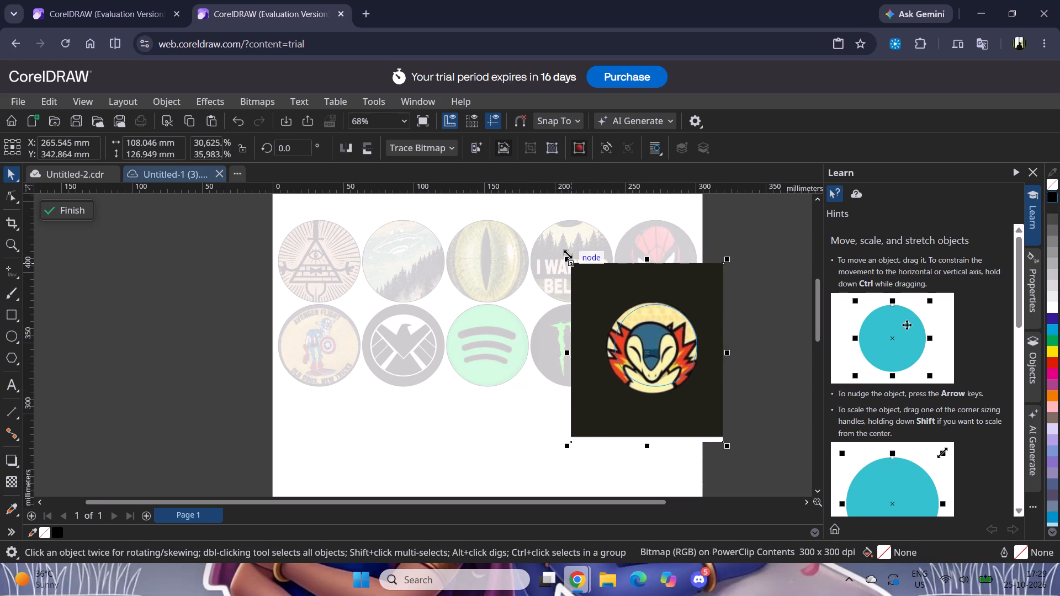
{"action": "left_click_drag", "start_coordinate": [566, 258], "coordinate": [598, 294]}
Centre the Pokémon emblem within its circle, with the picture at about X 268.5 mm, Y 345.0 mm, and finish editing the contents.
{"action": "left_click_drag", "start_coordinate": [690, 422], "coordinate": [683, 412]}
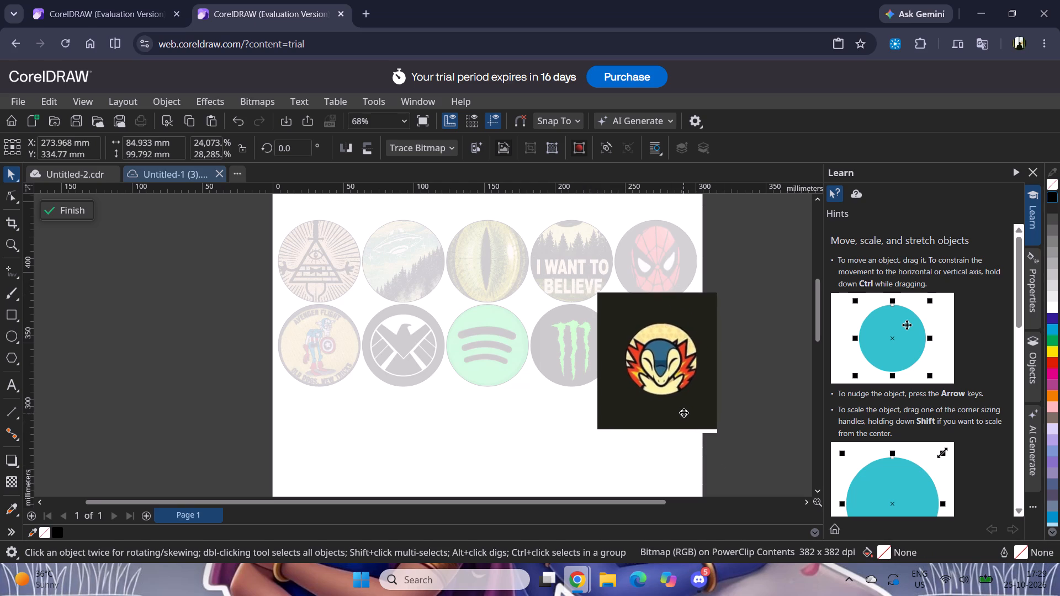
{"action": "left_click_drag", "start_coordinate": [683, 412], "coordinate": [682, 409]}
{"action": "left_click_drag", "start_coordinate": [684, 416], "coordinate": [681, 407]}
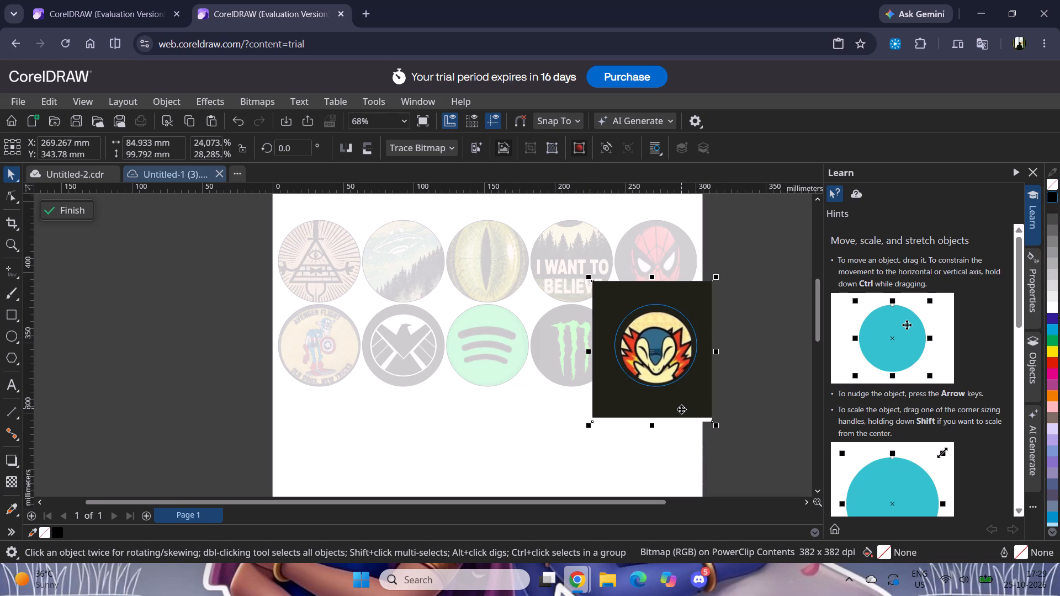
{"action": "double_click", "coordinate": [681, 409]}
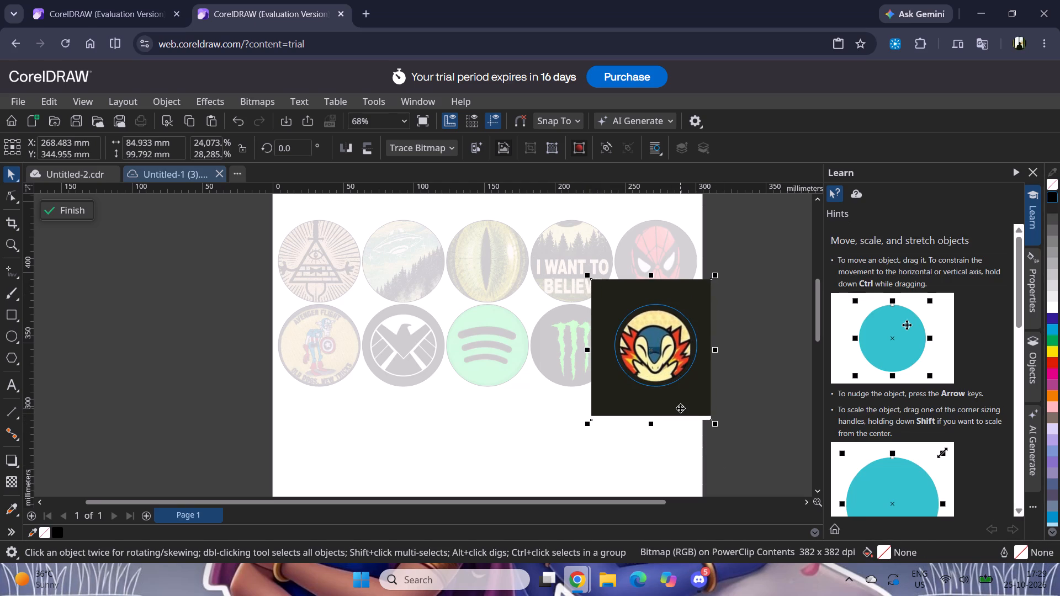
{"action": "left_click", "coordinate": [74, 211]}
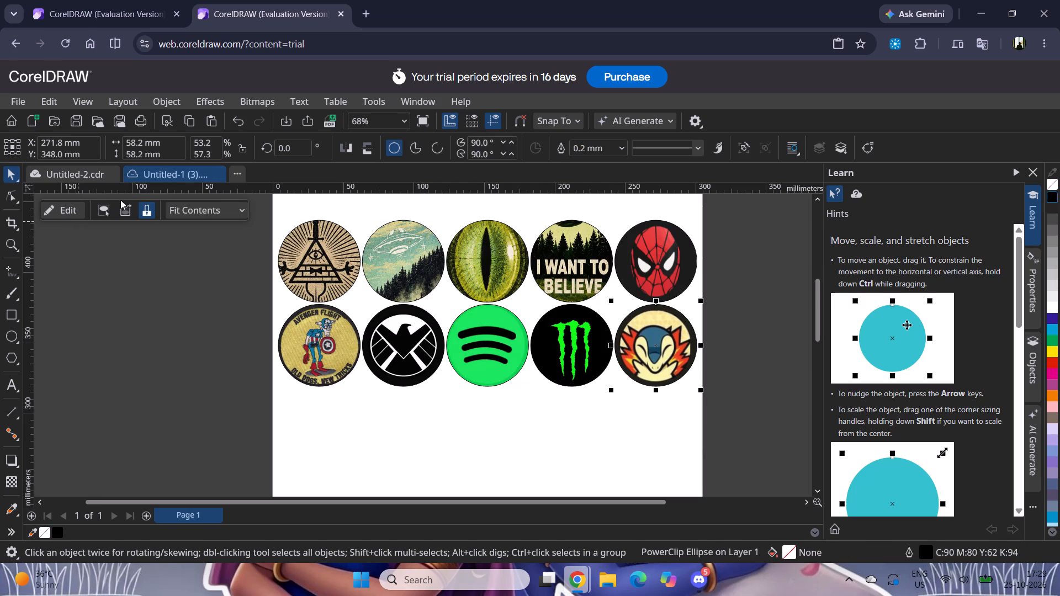
Copy the first circle of the third row, the red Doctor Strange badge, from Untitled-2.cdr into the new document.
{"action": "left_click", "coordinate": [81, 177]}
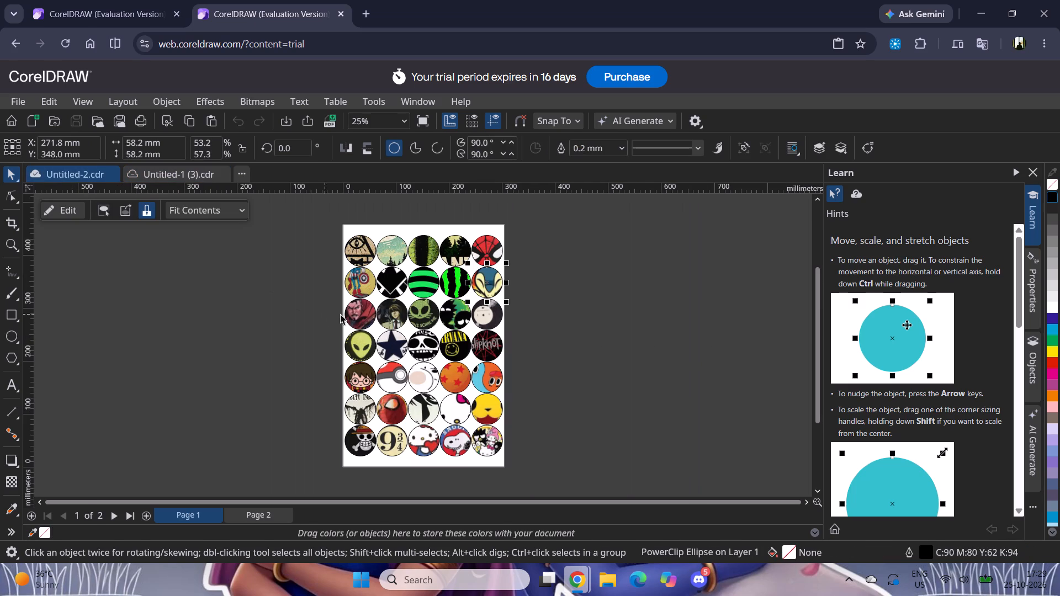
{"action": "left_click", "coordinate": [357, 310]}
{"action": "key", "text": "ctrl+c"}
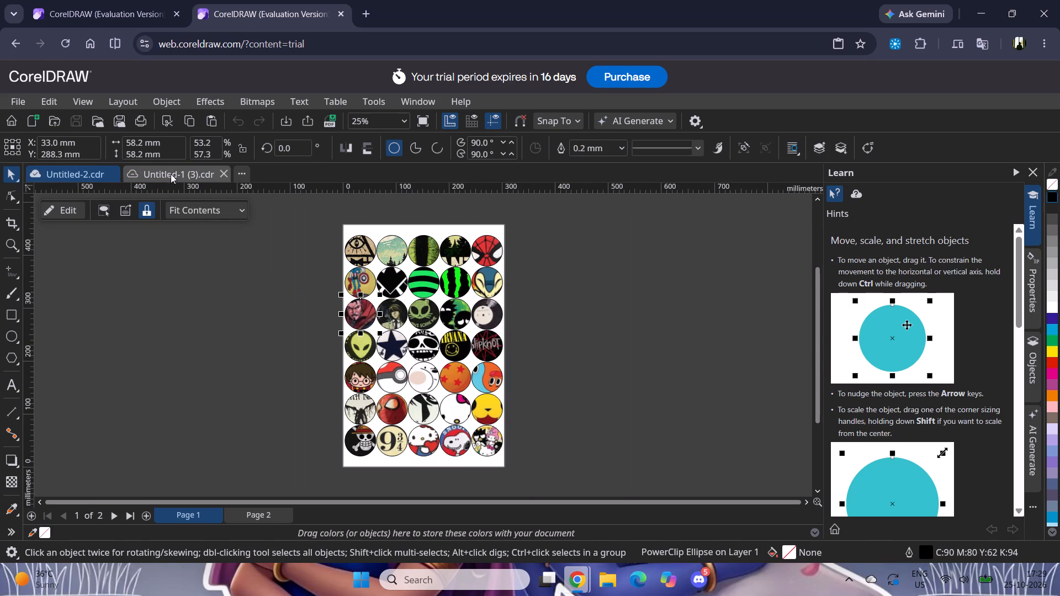
{"action": "left_click", "coordinate": [167, 169]}
{"action": "key", "text": "ctrl+v"}
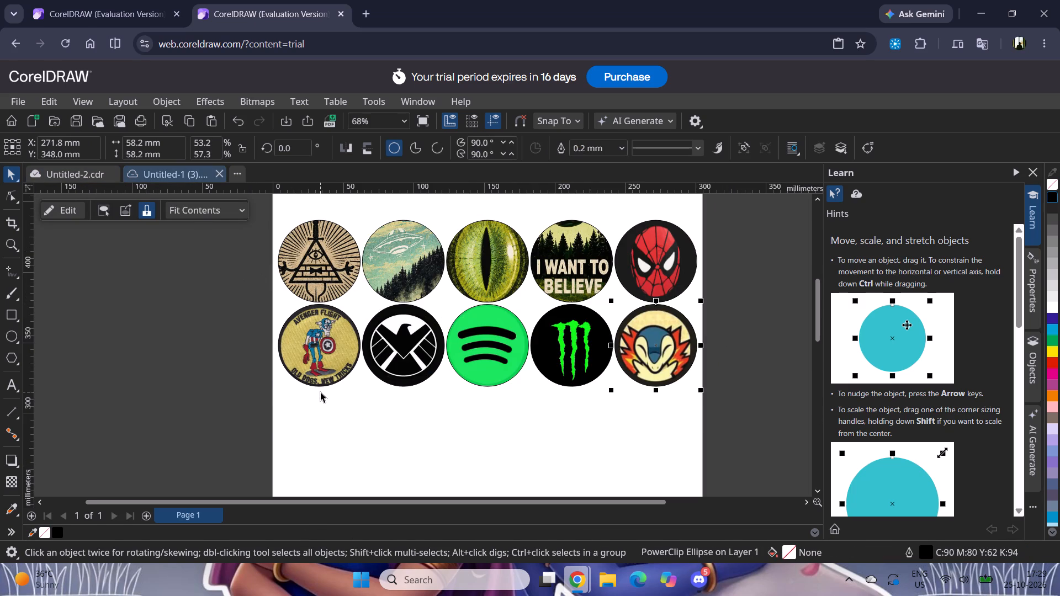
Open the Doctor Strange circle's contents and shrink the picture freehand to about 116.6 × 82.5 mm, so its round artwork nearly matches the circle.
{"action": "double_click", "coordinate": [320, 422]}
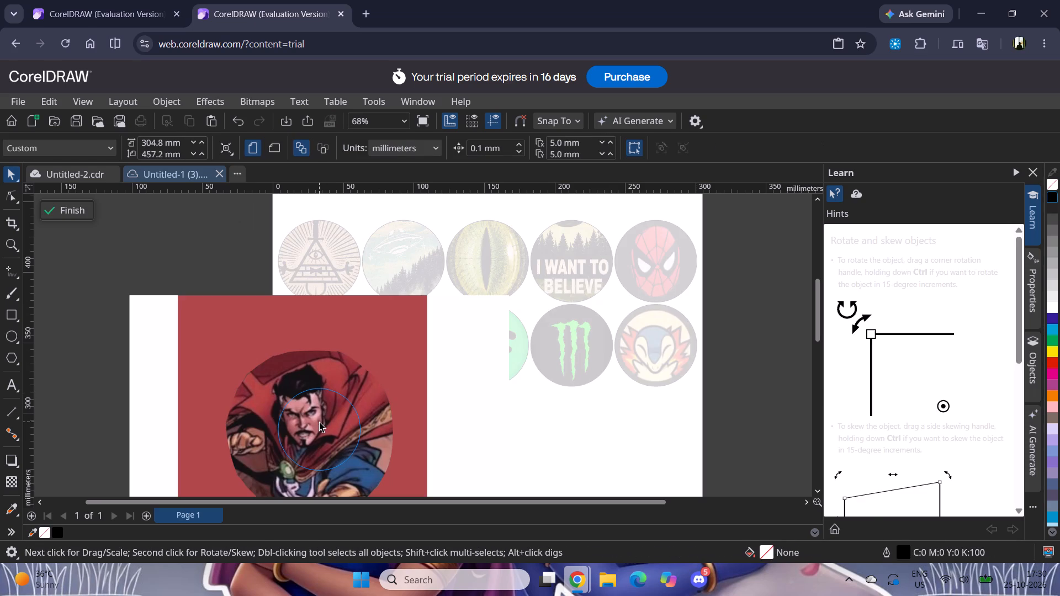
{"action": "left_click", "coordinate": [127, 322]}
{"action": "left_click", "coordinate": [144, 311]}
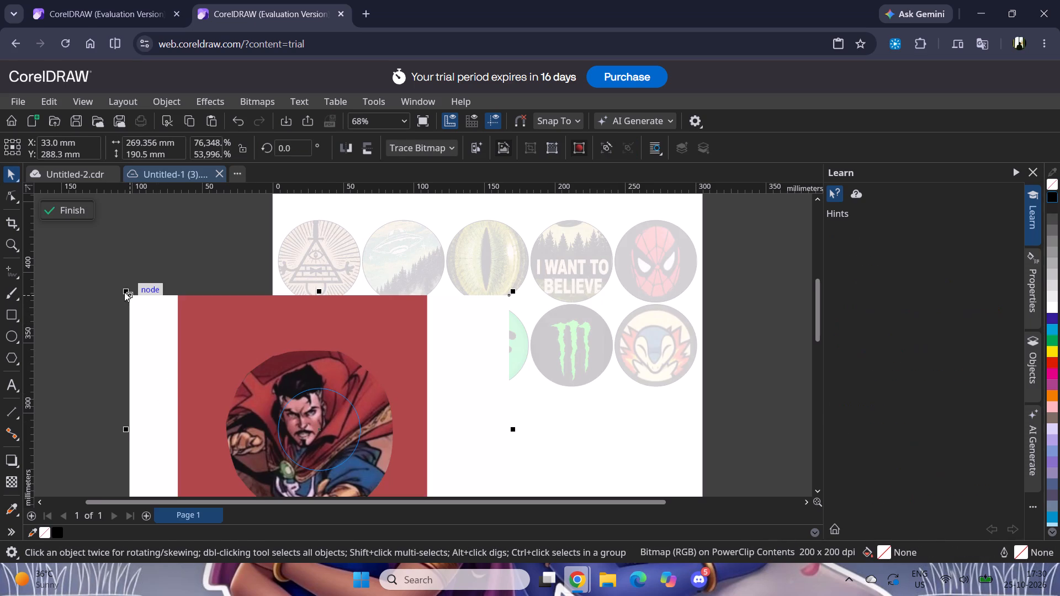
{"action": "left_click_drag", "start_coordinate": [124, 290], "coordinate": [214, 369]}
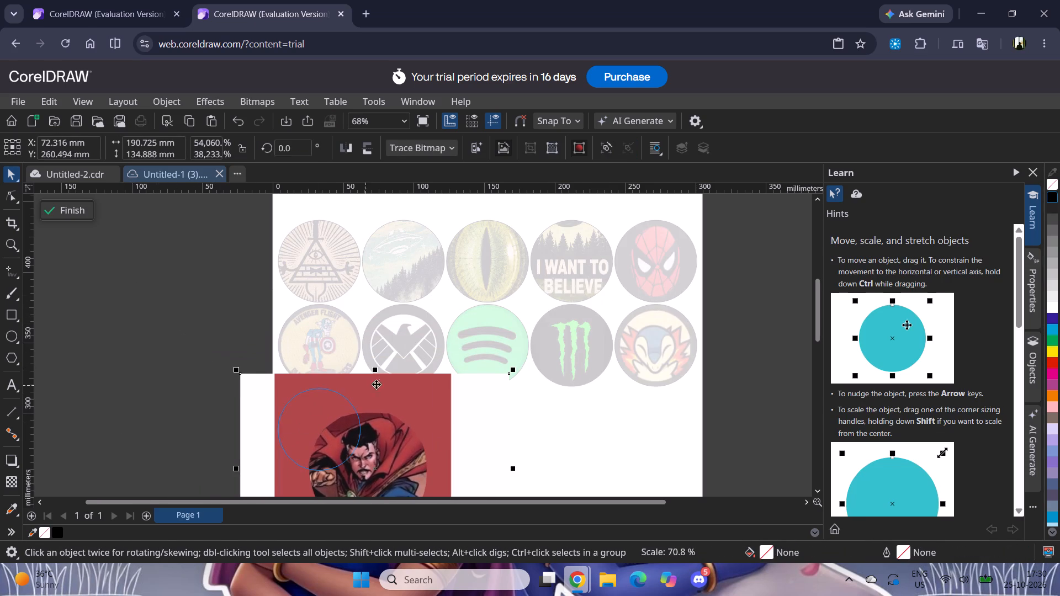
{"action": "scroll", "coordinate": [380, 383], "scroll_direction": "down", "scroll_amount": 2}
{"action": "left_click_drag", "start_coordinate": [397, 445], "coordinate": [362, 421]}
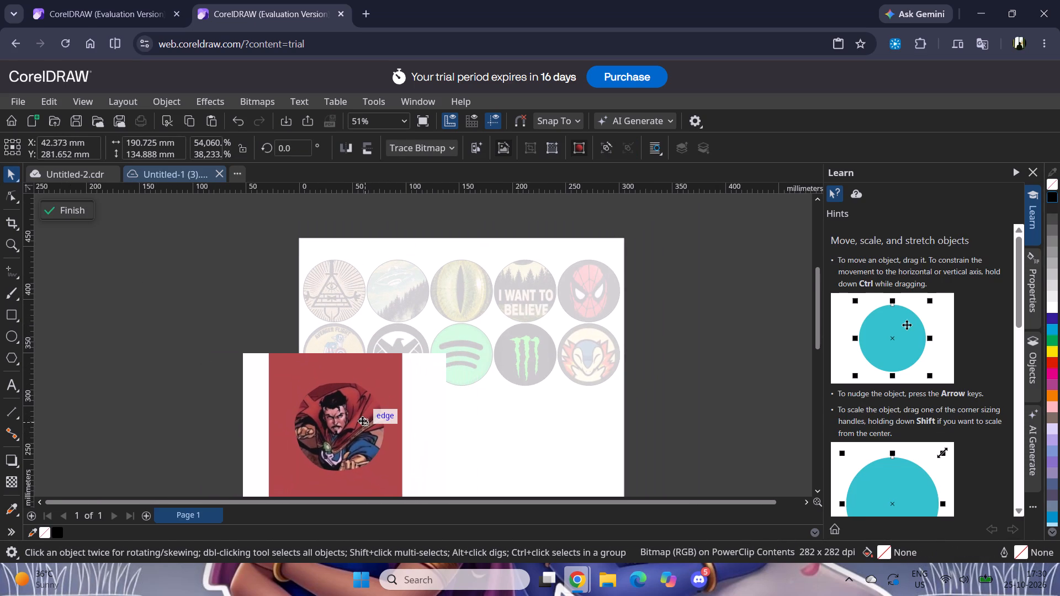
{"action": "left_click_drag", "start_coordinate": [362, 421], "coordinate": [362, 420]}
{"action": "left_click_drag", "start_coordinate": [239, 342], "coordinate": [267, 371]}
{"action": "left_click_drag", "start_coordinate": [376, 466], "coordinate": [359, 452]}
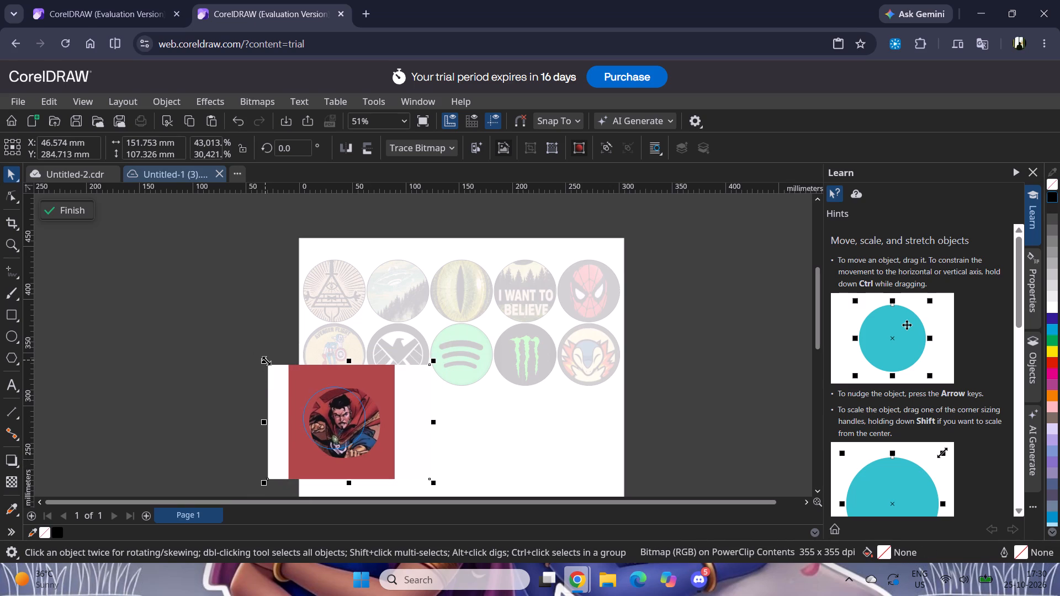
{"action": "left_click_drag", "start_coordinate": [266, 360], "coordinate": [290, 387]}
Position the Doctor Strange artwork within its circle, with the picture at about X 36.7 mm, Y 287.9 mm, and finish editing the contents.
{"action": "left_click_drag", "start_coordinate": [372, 461], "coordinate": [351, 448]}
{"action": "left_click_drag", "start_coordinate": [374, 465], "coordinate": [368, 458]}
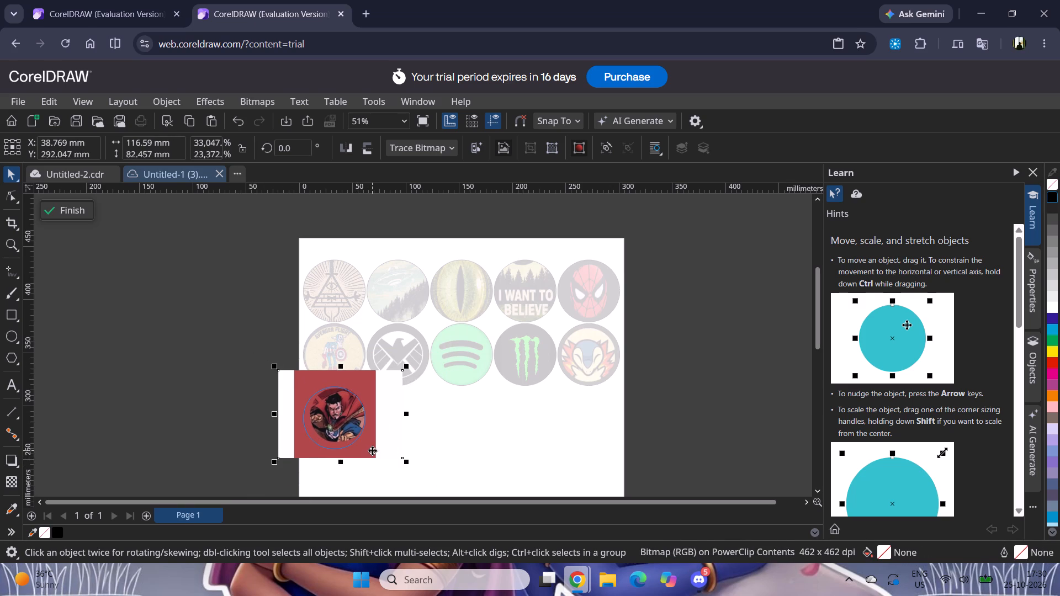
{"action": "left_click_drag", "start_coordinate": [372, 450], "coordinate": [373, 455]}
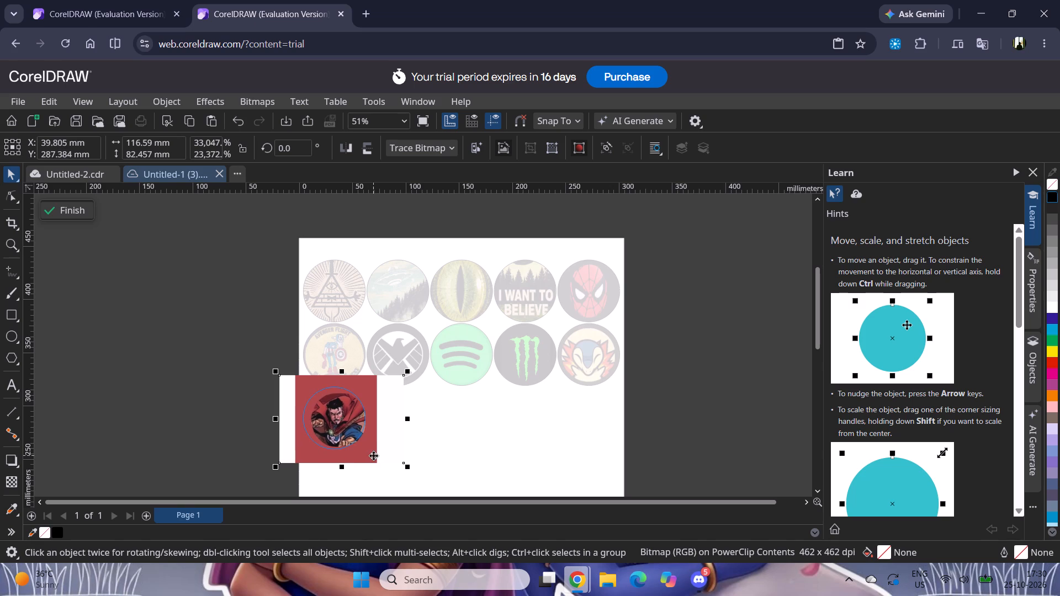
{"action": "left_click_drag", "start_coordinate": [372, 456], "coordinate": [364, 453]}
{"action": "left_click", "coordinate": [364, 453]}
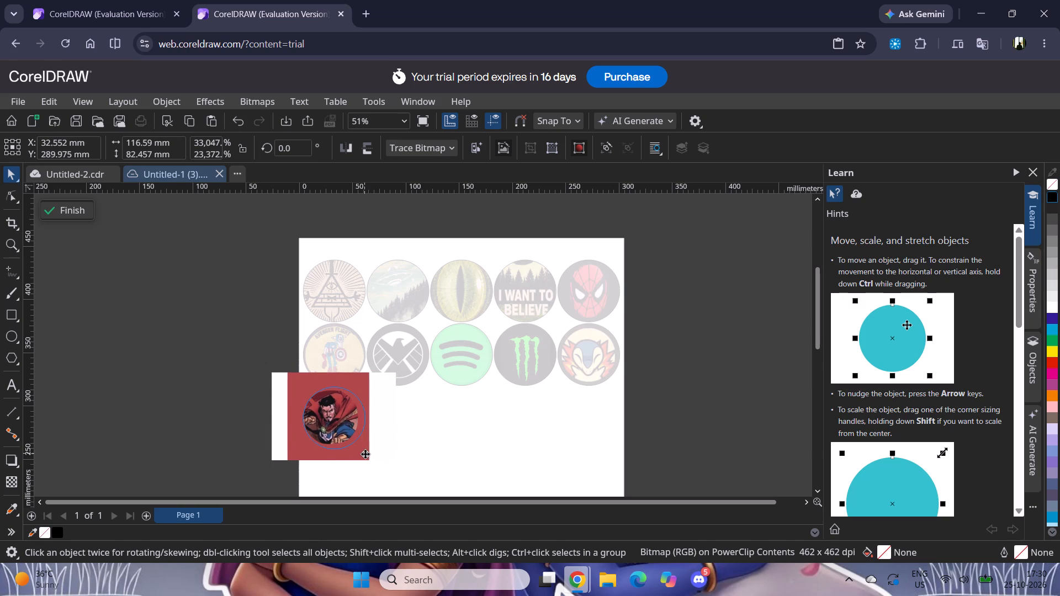
{"action": "left_click", "coordinate": [73, 208]}
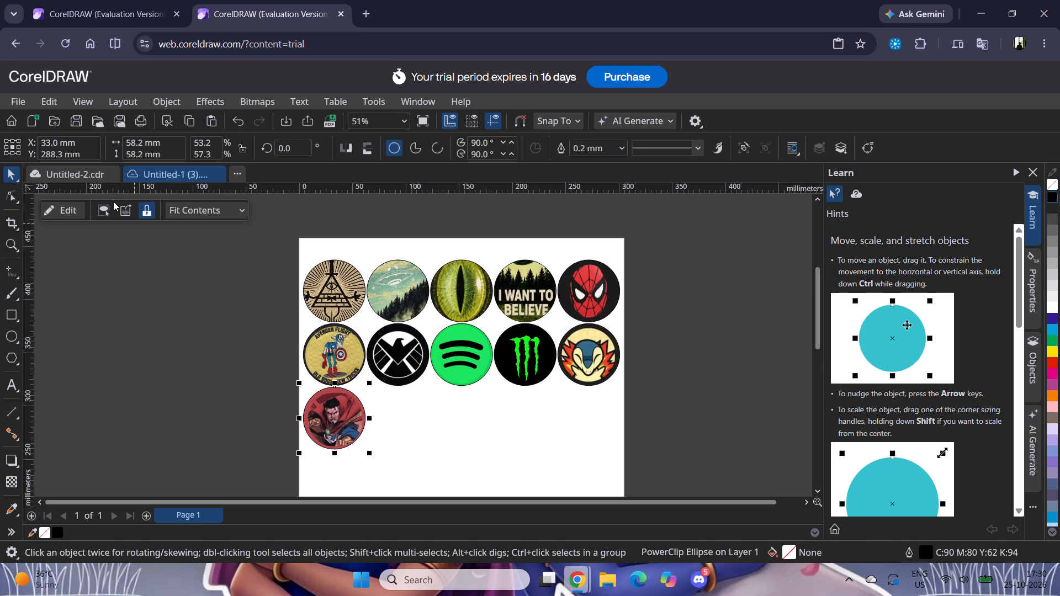
Copy the second circle of the third row, the anime character in a suit and tie, from Untitled-2.cdr into the new document.
{"action": "left_click", "coordinate": [88, 175]}
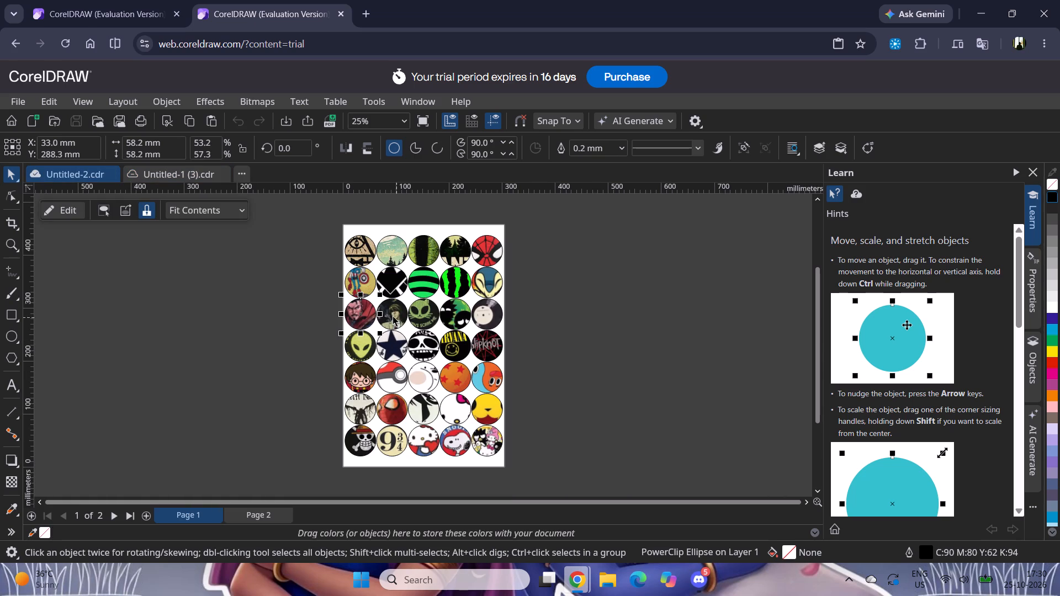
{"action": "left_click", "coordinate": [392, 315]}
{"action": "key", "text": "ctrl+c"}
{"action": "left_click", "coordinate": [151, 168]}
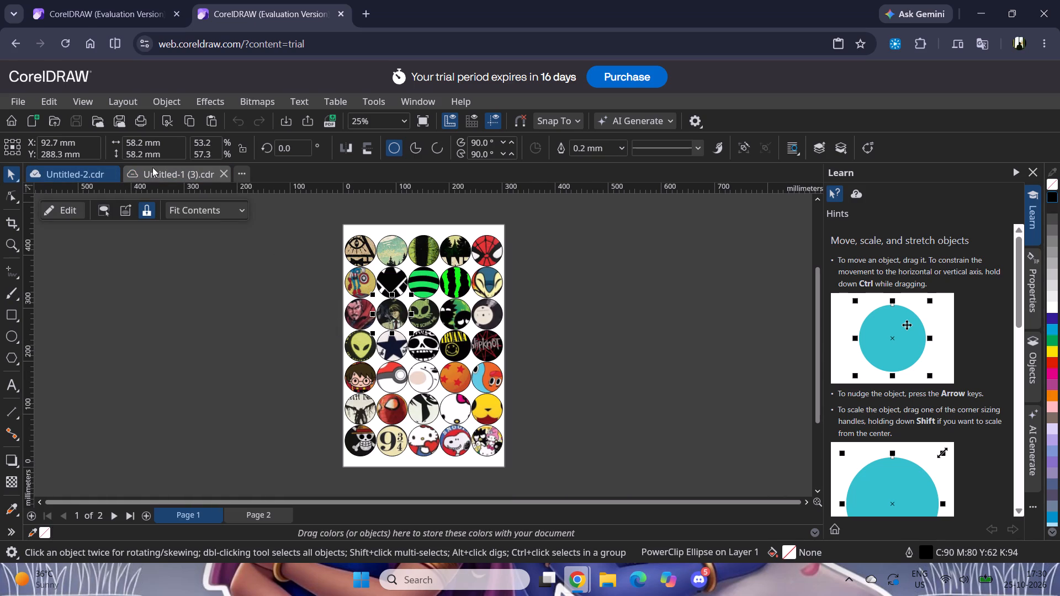
{"action": "key", "text": "ctrl+v"}
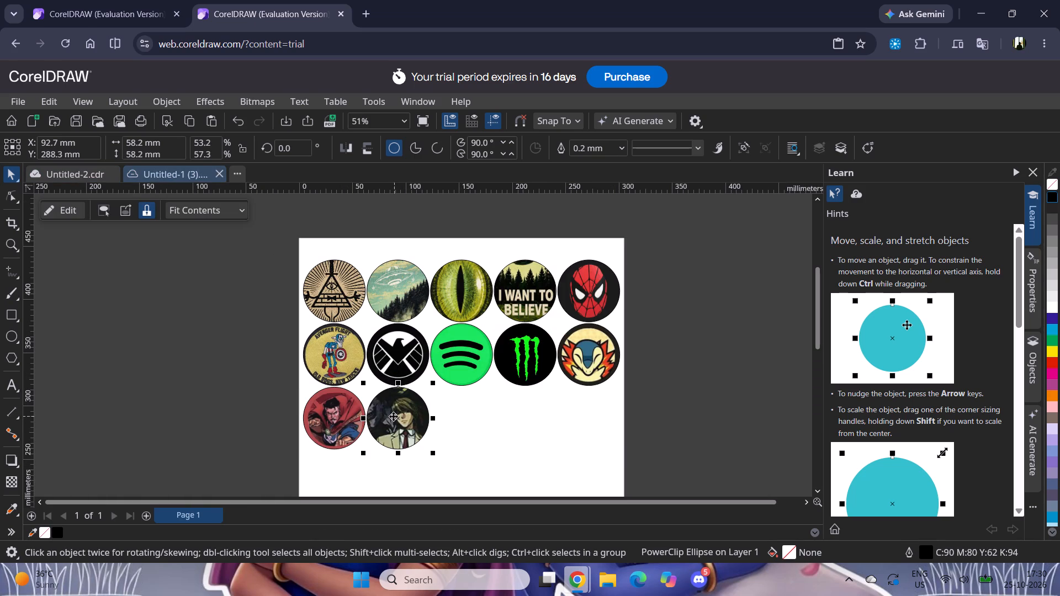
Open the anime character circle's contents and shrink the picture freehand to about 145.8 × 103.1 mm, so its round artwork nearly matches the circle.
{"action": "double_click", "coordinate": [393, 414]}
{"action": "left_click", "coordinate": [278, 333]}
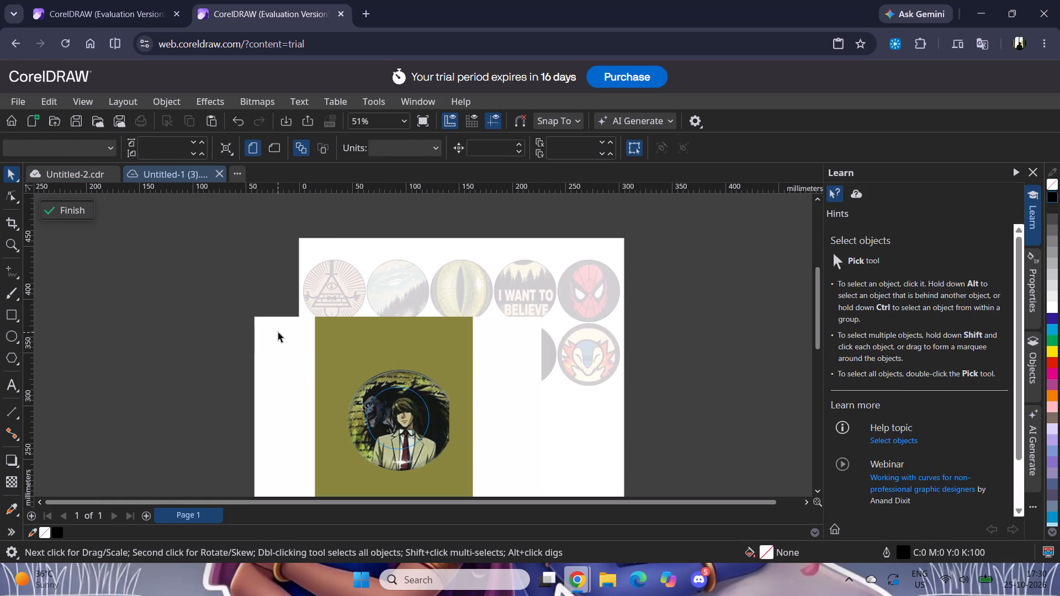
{"action": "left_click_drag", "start_coordinate": [248, 311], "coordinate": [289, 349]}
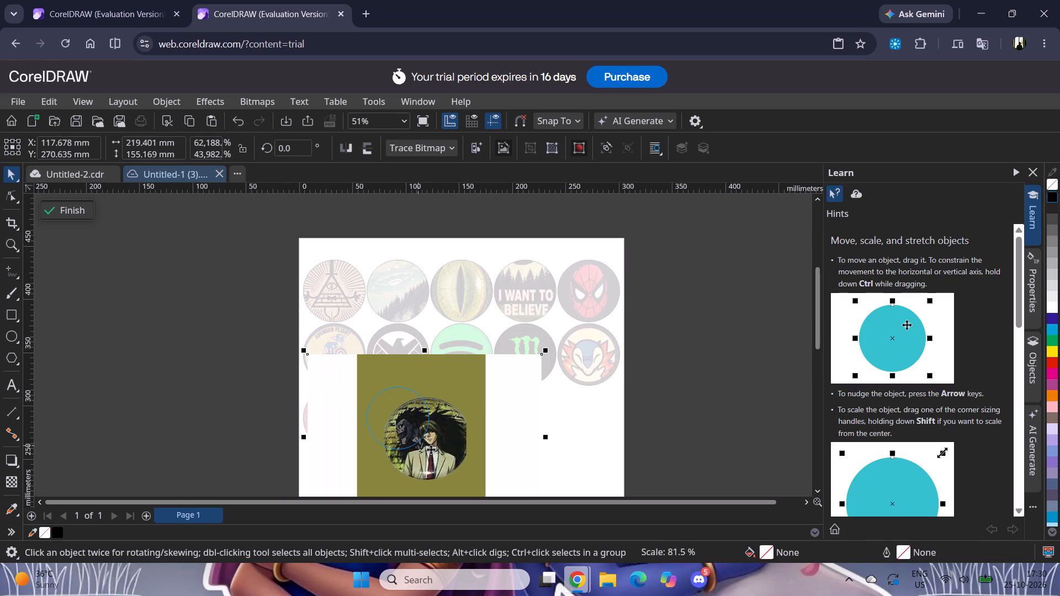
{"action": "left_click_drag", "start_coordinate": [438, 451], "coordinate": [423, 439]}
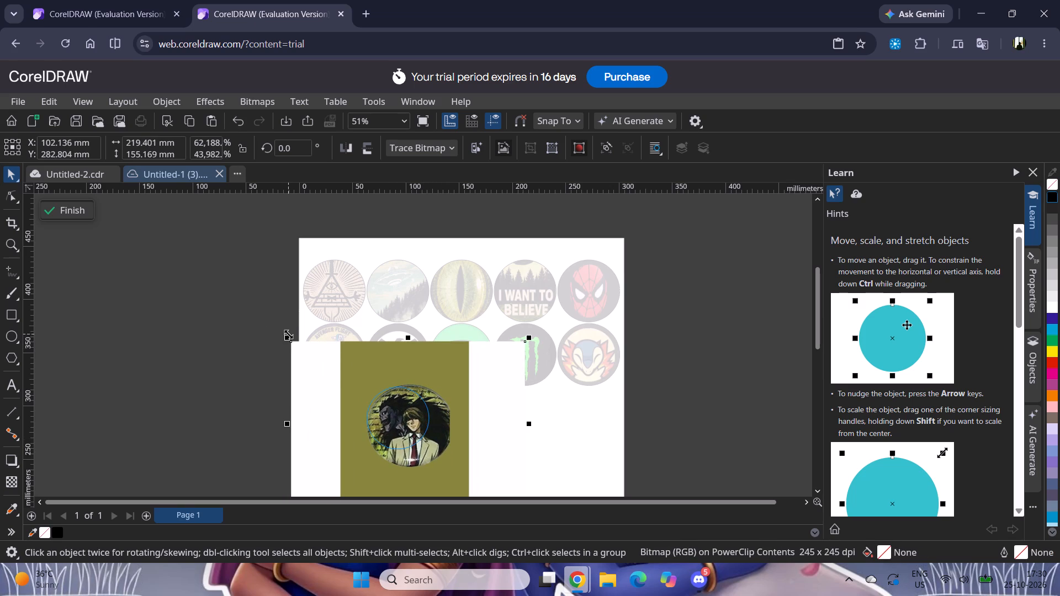
{"action": "left_click_drag", "start_coordinate": [283, 339], "coordinate": [324, 372]}
{"action": "left_click_drag", "start_coordinate": [454, 481], "coordinate": [422, 461]}
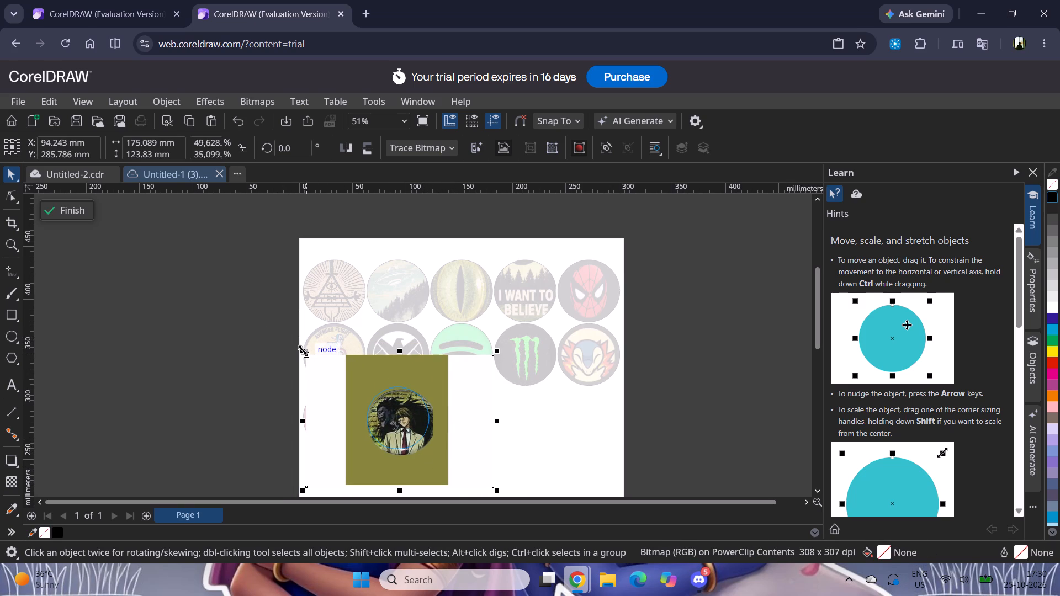
{"action": "left_click_drag", "start_coordinate": [303, 352], "coordinate": [326, 374]}
Position the anime character artwork within its circle, with the picture at about X 91.3 mm, Y 289.4 mm, and finish editing the contents.
{"action": "left_click_drag", "start_coordinate": [436, 462], "coordinate": [422, 452]}
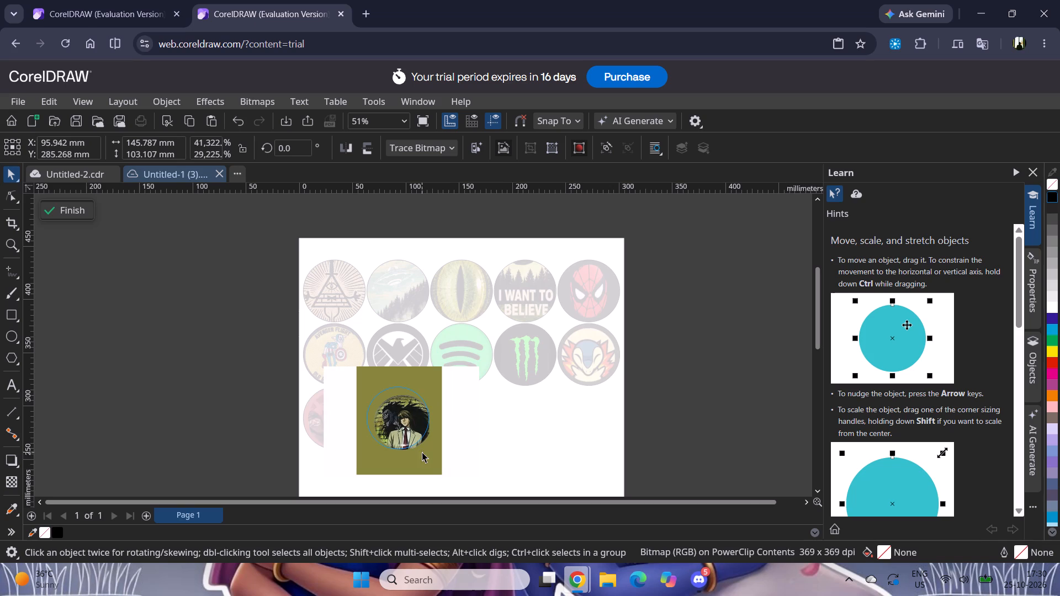
{"action": "left_click_drag", "start_coordinate": [433, 458], "coordinate": [430, 452]}
{"action": "left_click", "coordinate": [430, 453]}
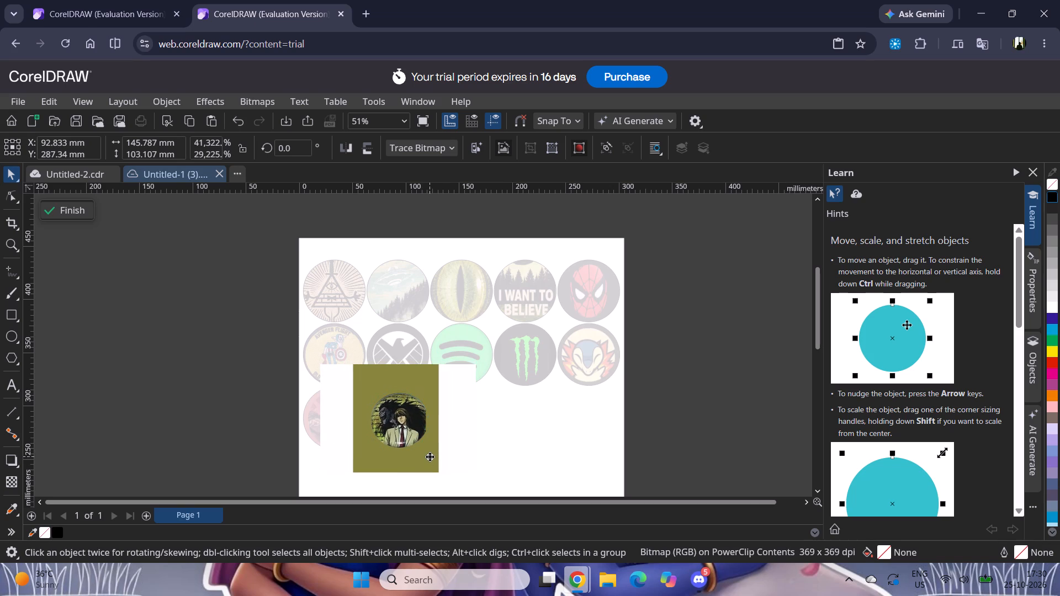
{"action": "left_click", "coordinate": [430, 455]}
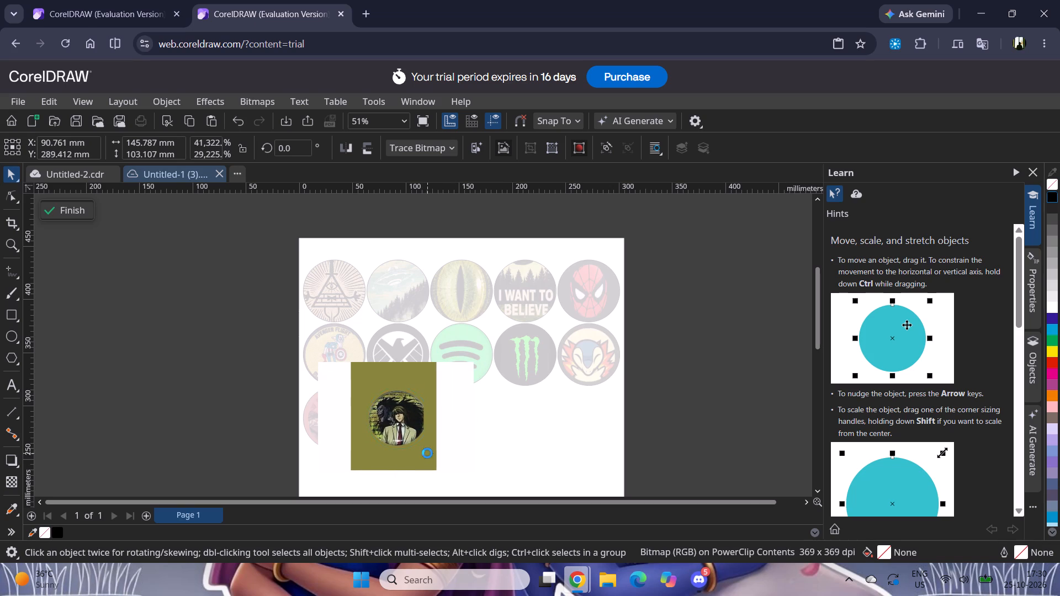
{"action": "left_click", "coordinate": [427, 454]}
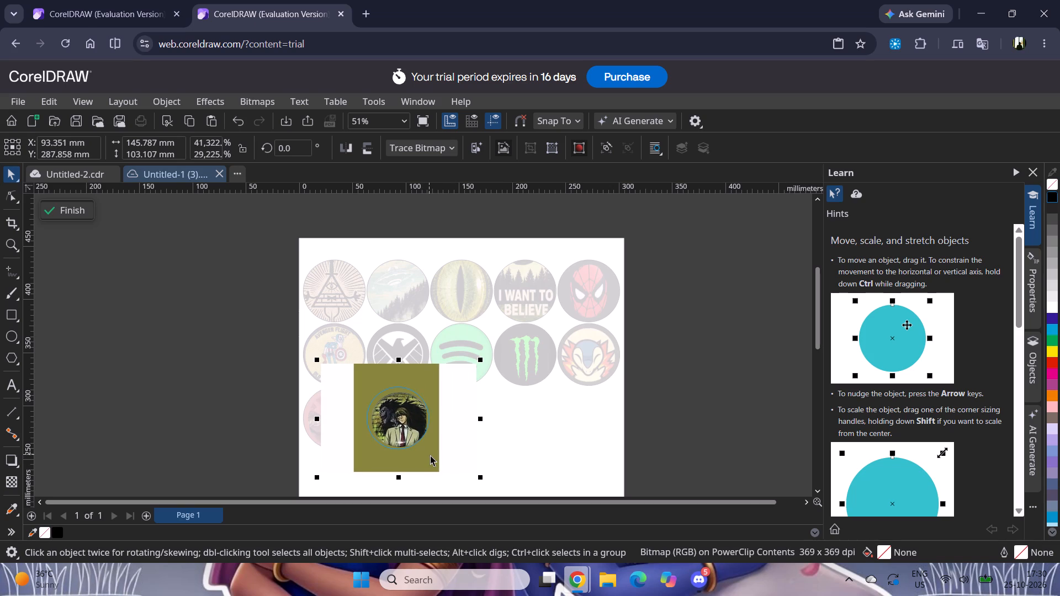
{"action": "left_click", "coordinate": [430, 455]}
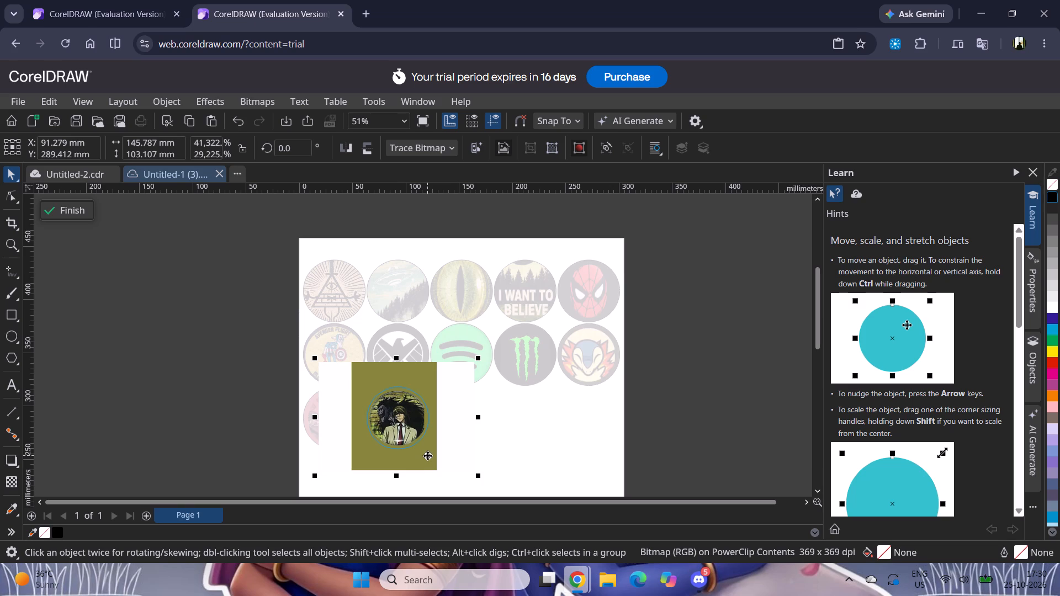
{"action": "left_click", "coordinate": [71, 211]}
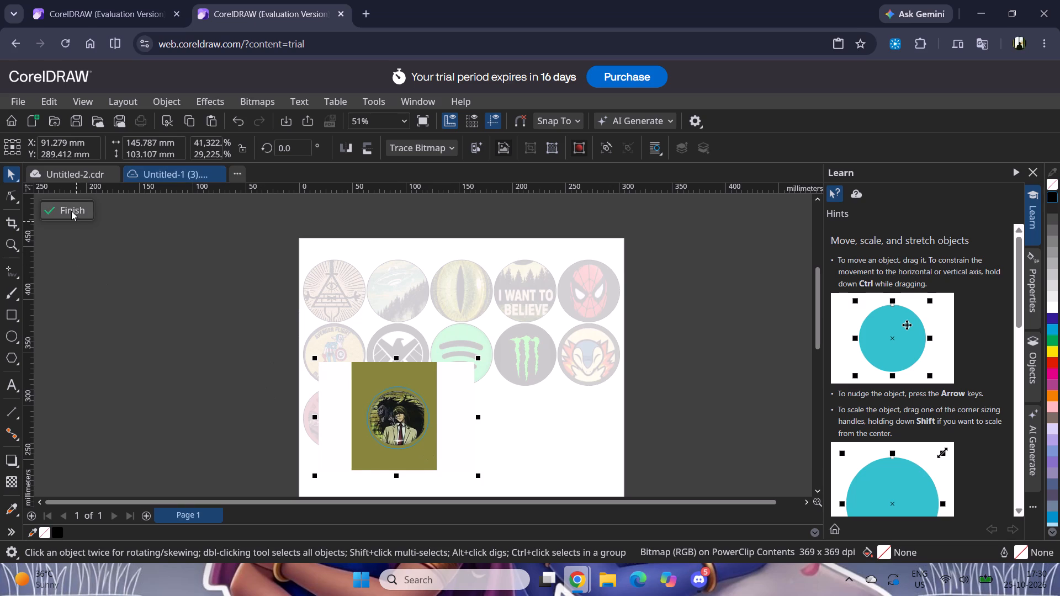
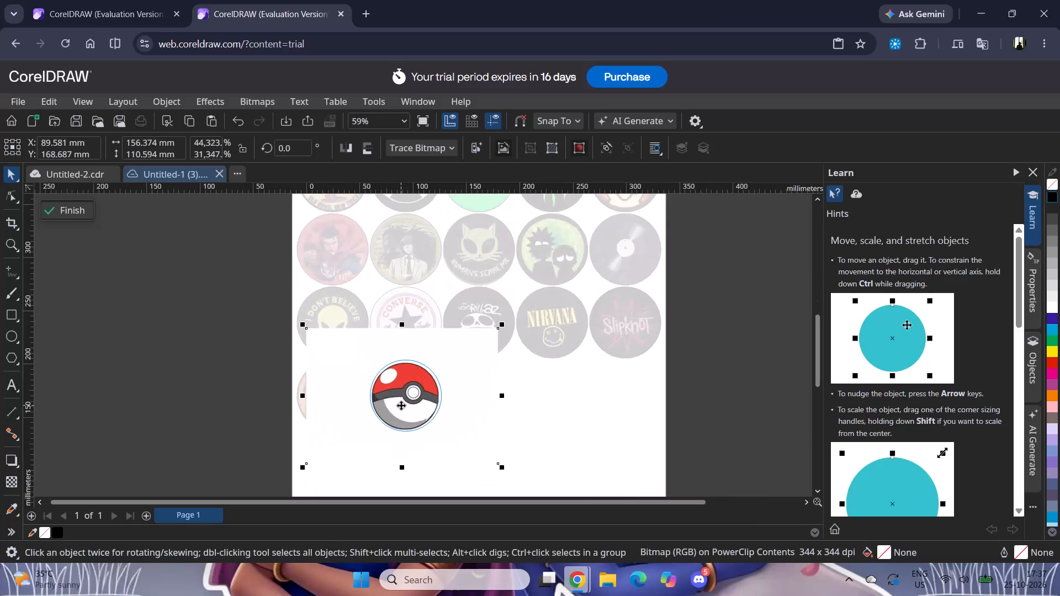
Enlarge the Poké Ball picture freehand to about 157.2 × 111.2 mm to better fill its circle, and finish editing the contents.
{"action": "scroll", "coordinate": [401, 406], "scroll_direction": "up", "scroll_amount": 3}
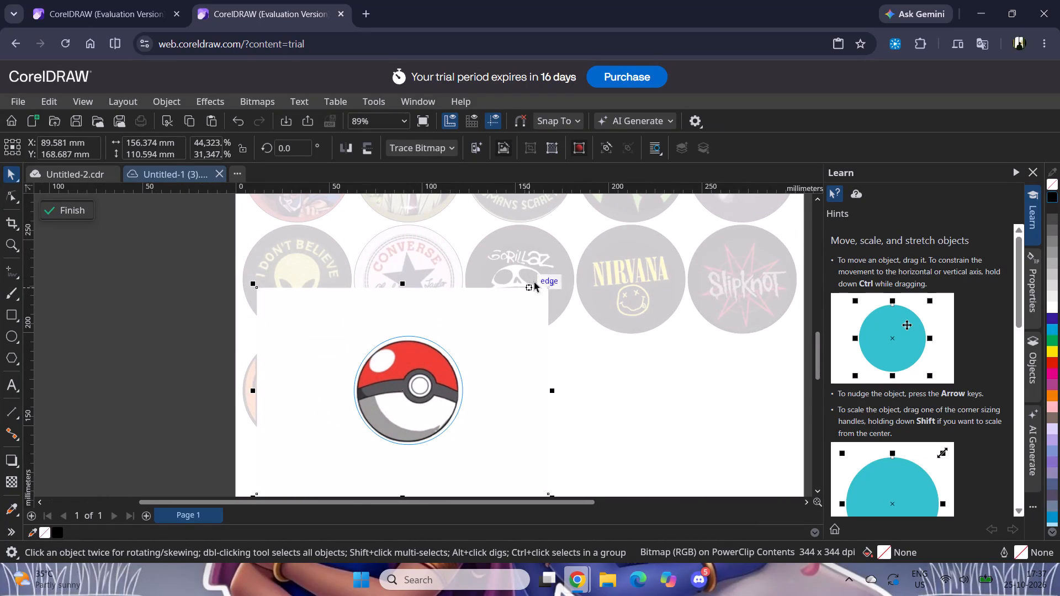
{"action": "left_click", "coordinate": [552, 284]}
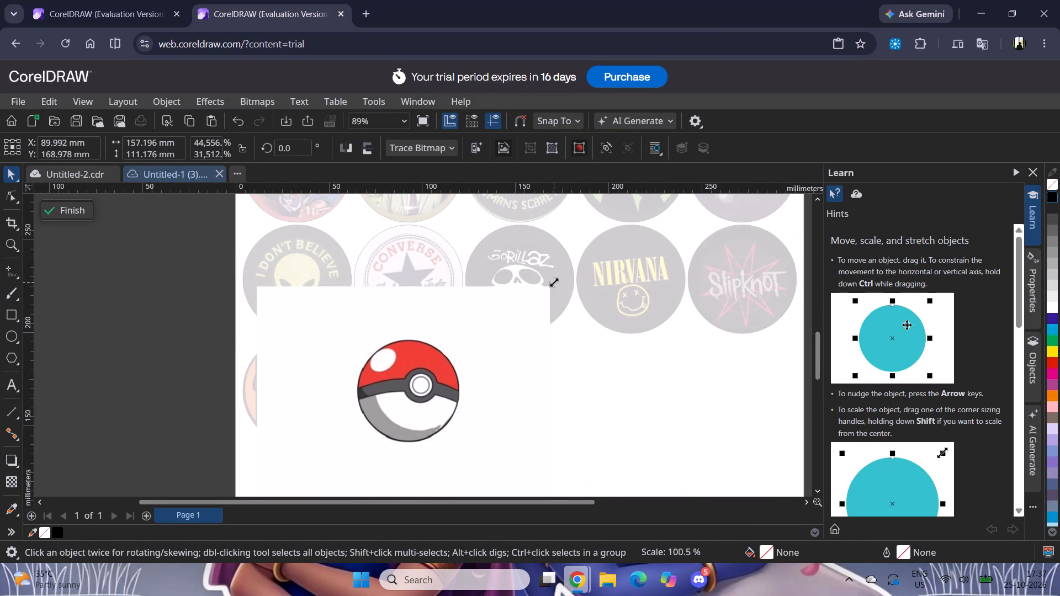
{"action": "left_click", "coordinate": [184, 377]}
{"action": "left_click", "coordinate": [68, 217]}
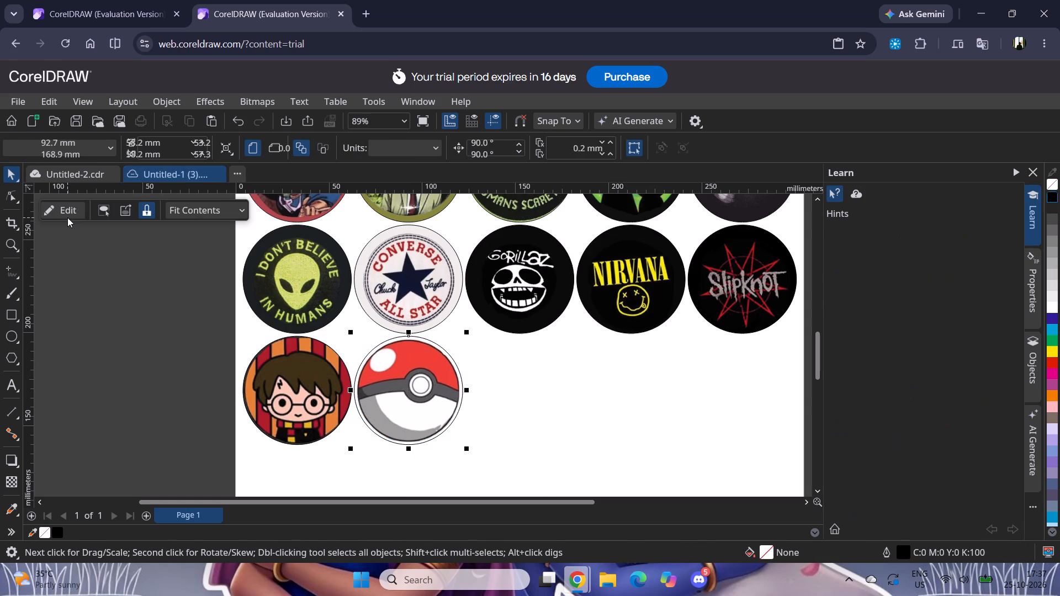
Copy the third circle of the fifth row, the white bear, from Untitled-2.cdr into the new document.
{"action": "left_click", "coordinate": [75, 173]}
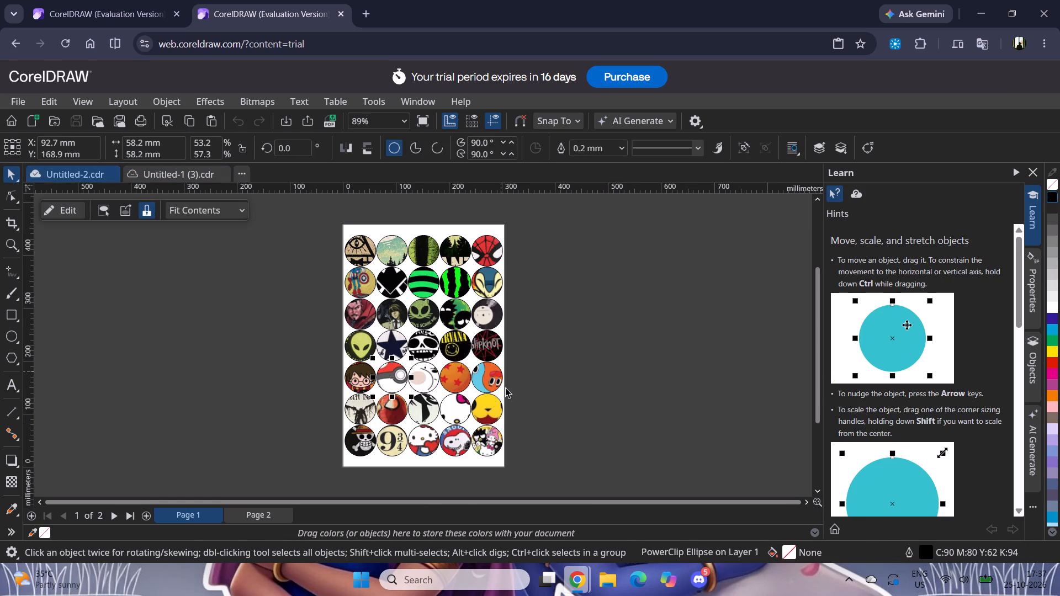
{"action": "left_click", "coordinate": [427, 384]}
{"action": "key", "text": "ctrl+c"}
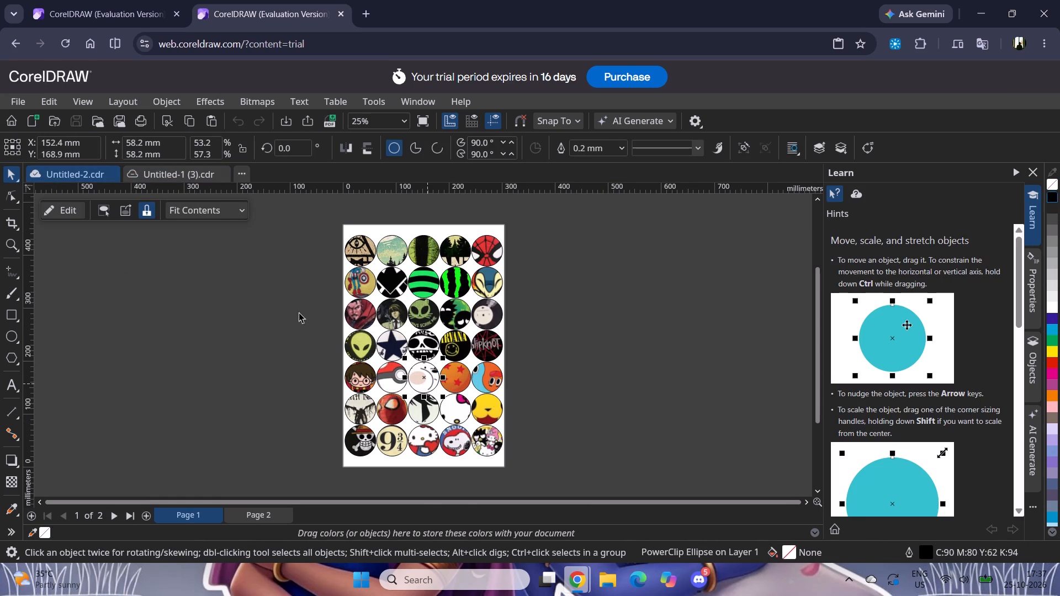
{"action": "left_click", "coordinate": [170, 167]}
{"action": "key", "text": "ctrl+v"}
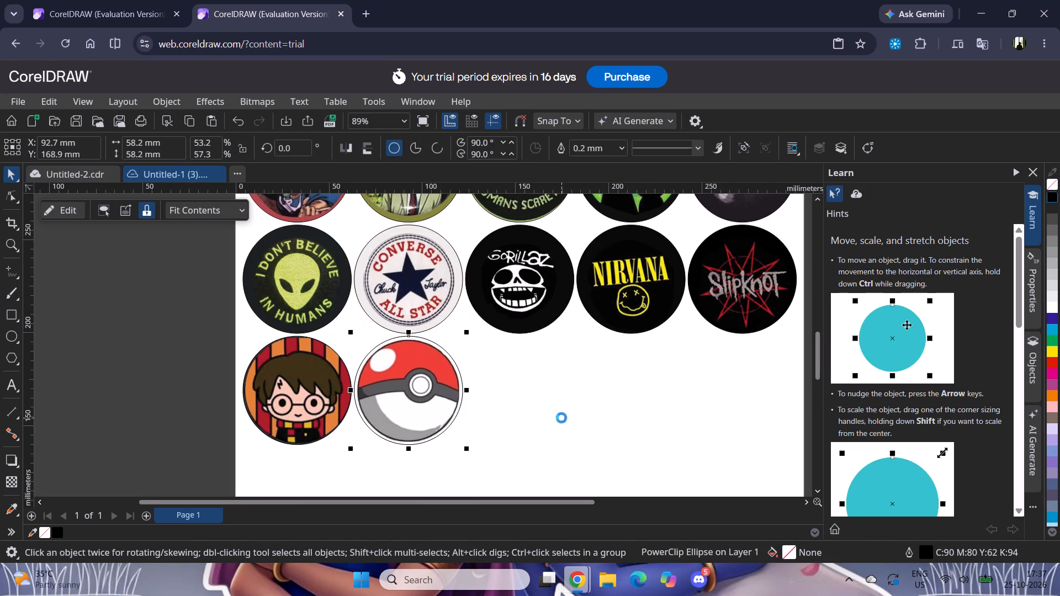
Open the white bear circle's contents and shrink the picture freehand to about 146.6 × 103.7 mm, so the whole bear fits inside the circle.
{"action": "double_click", "coordinate": [555, 405]}
{"action": "left_click", "coordinate": [406, 290]}
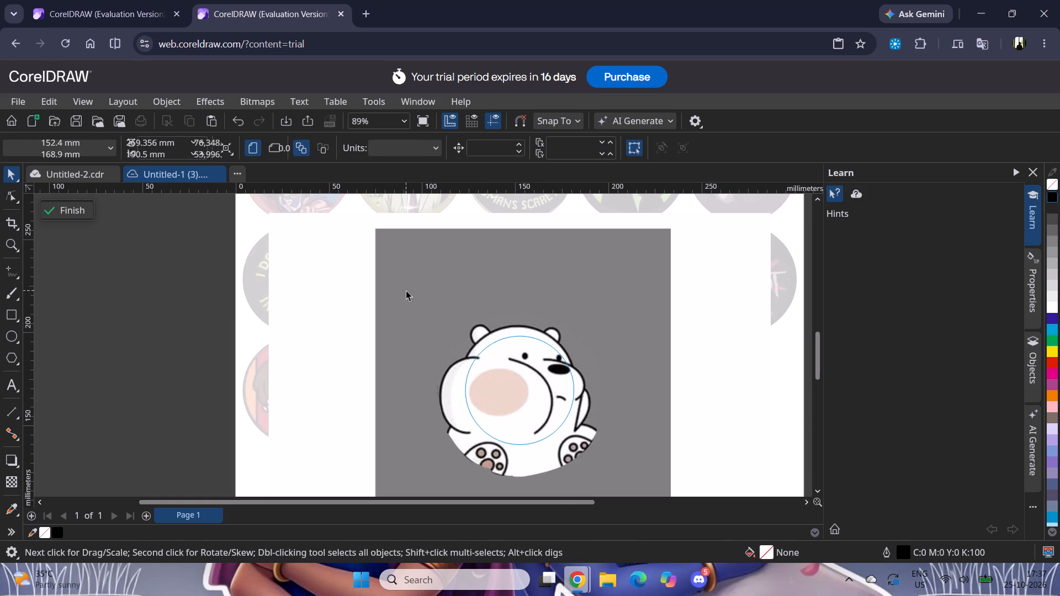
{"action": "left_click_drag", "start_coordinate": [264, 209], "coordinate": [335, 276]}
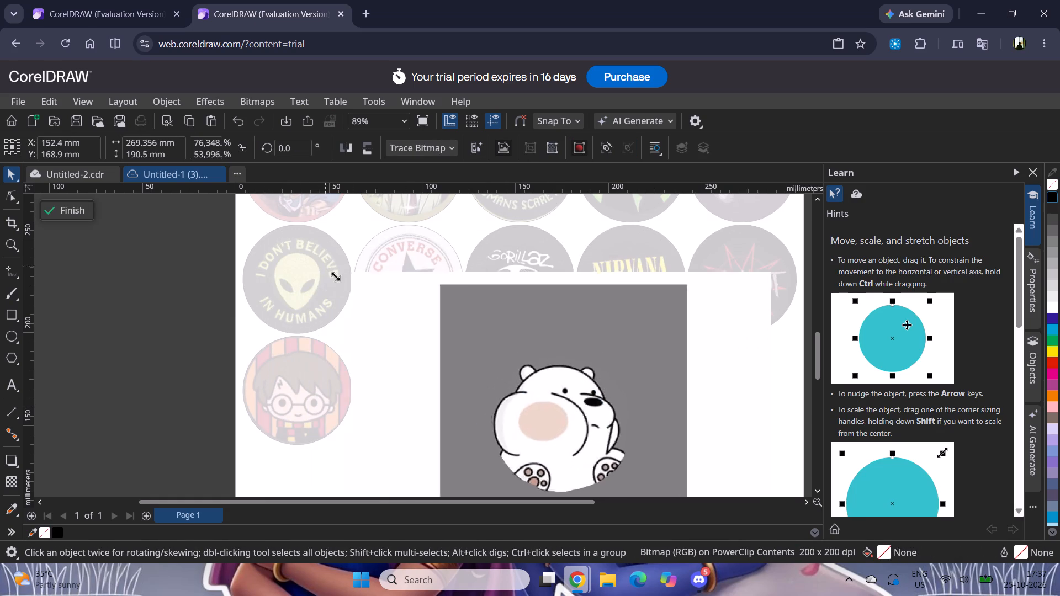
{"action": "left_click_drag", "start_coordinate": [335, 276], "coordinate": [377, 318]}
{"action": "left_click_drag", "start_coordinate": [627, 446], "coordinate": [561, 412]}
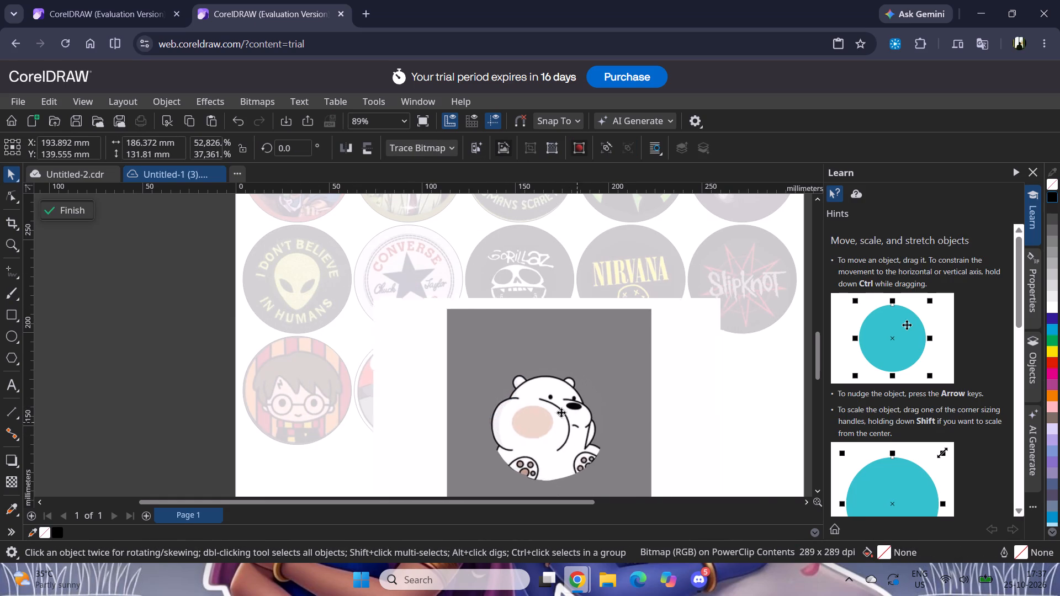
{"action": "left_click_drag", "start_coordinate": [561, 412], "coordinate": [543, 398]}
{"action": "left_click_drag", "start_coordinate": [565, 451], "coordinate": [568, 443]}
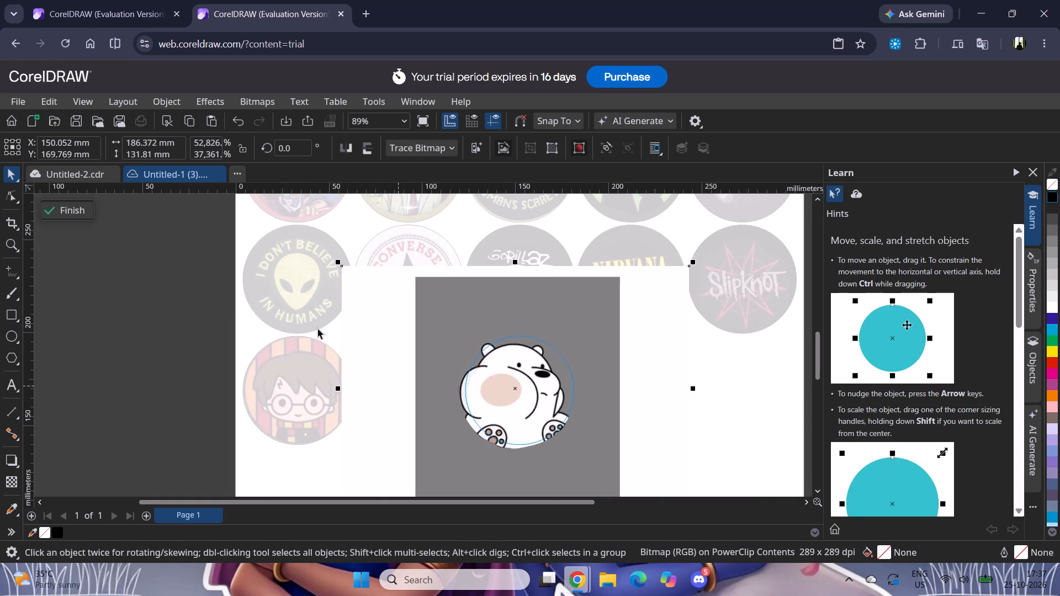
{"action": "left_click_drag", "start_coordinate": [340, 260], "coordinate": [390, 299]}
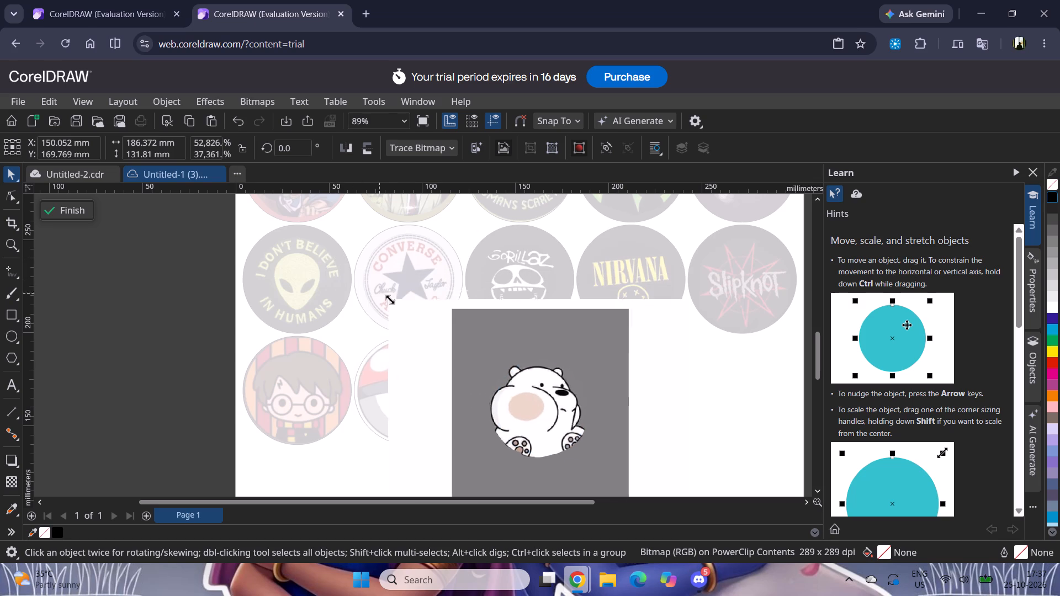
{"action": "left_click_drag", "start_coordinate": [390, 299], "coordinate": [404, 312]}
Position the white bear artwork within its circle, with the picture at about X 151.9 mm, Y 167.5 mm, and finish editing the contents.
{"action": "left_click_drag", "start_coordinate": [594, 469], "coordinate": [565, 444]}
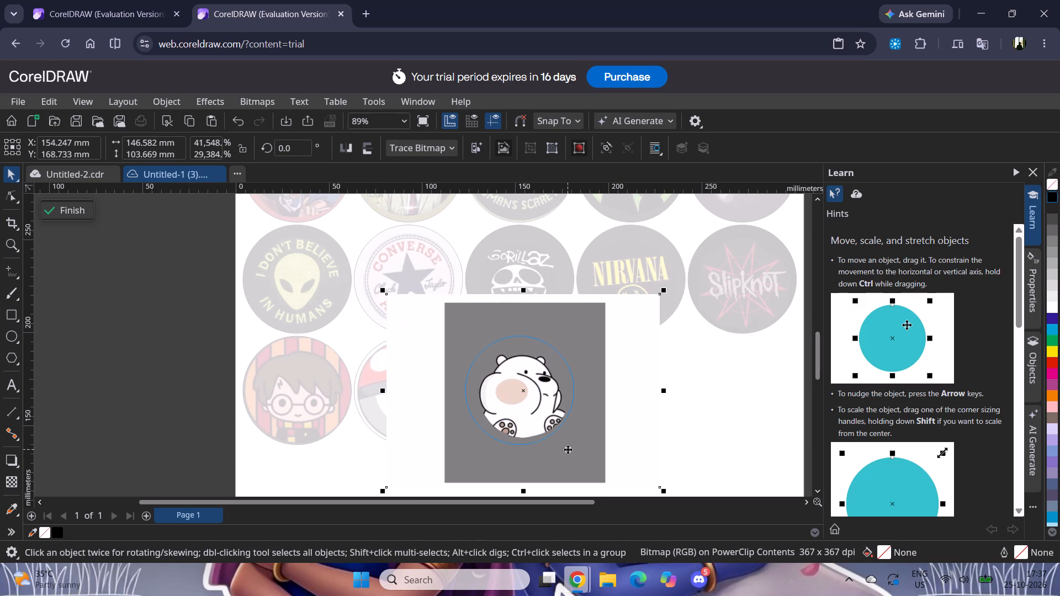
{"action": "left_click", "coordinate": [568, 449]}
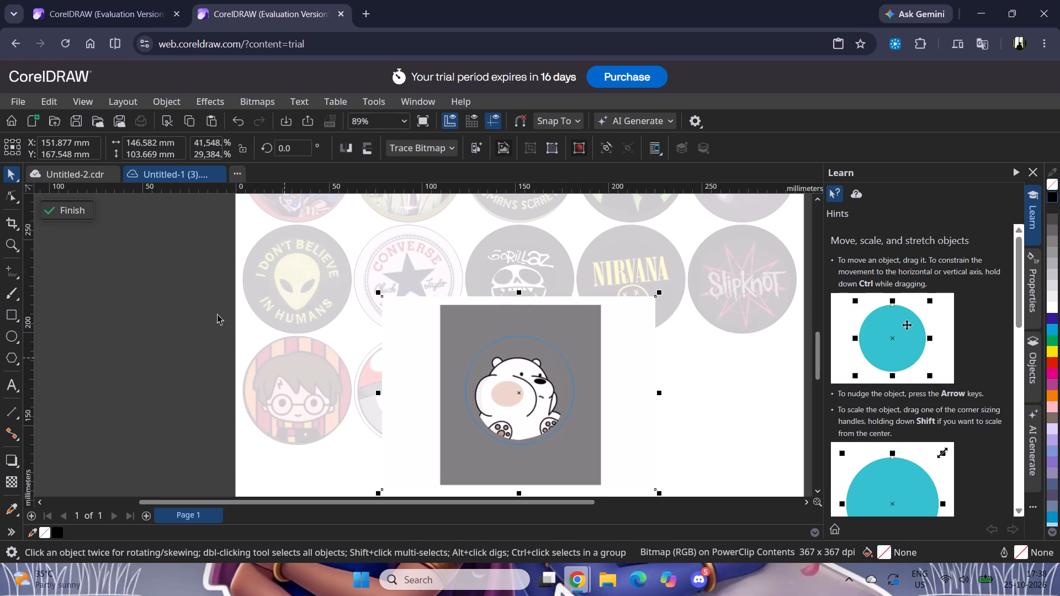
{"action": "left_click", "coordinate": [73, 217]}
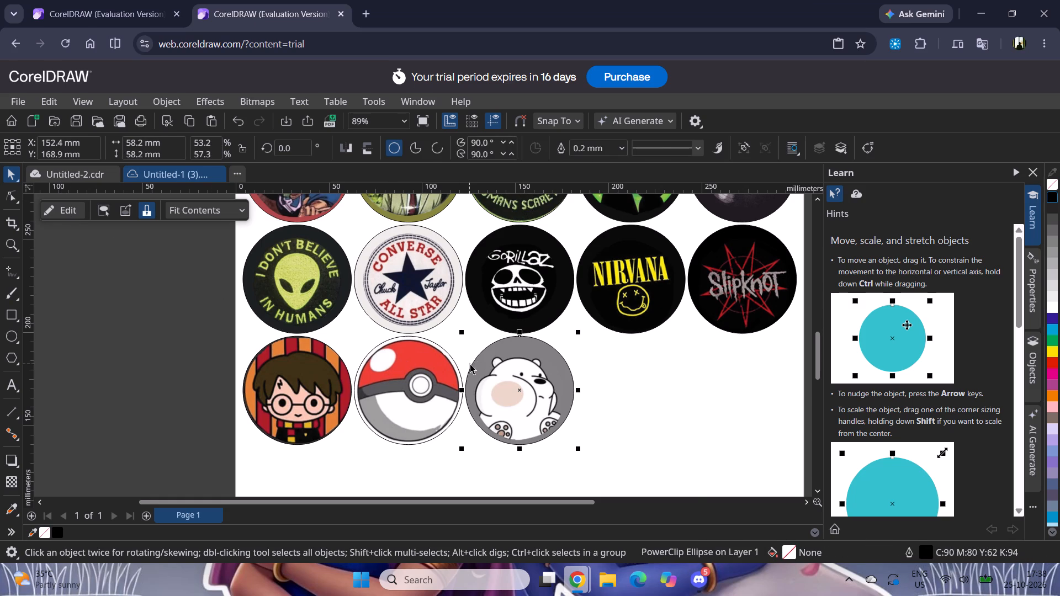
Copy the fourth circle of the fifth row, the orange ball with red stars, from Untitled-2.cdr into the new document.
{"action": "scroll", "coordinate": [522, 375], "scroll_direction": "down", "scroll_amount": 3}
{"action": "scroll", "coordinate": [595, 388], "scroll_direction": "down", "scroll_amount": 2}
{"action": "scroll", "coordinate": [701, 425], "scroll_direction": "down", "scroll_amount": 1}
{"action": "middle_click_drag", "start_coordinate": [701, 425], "coordinate": [600, 385]}
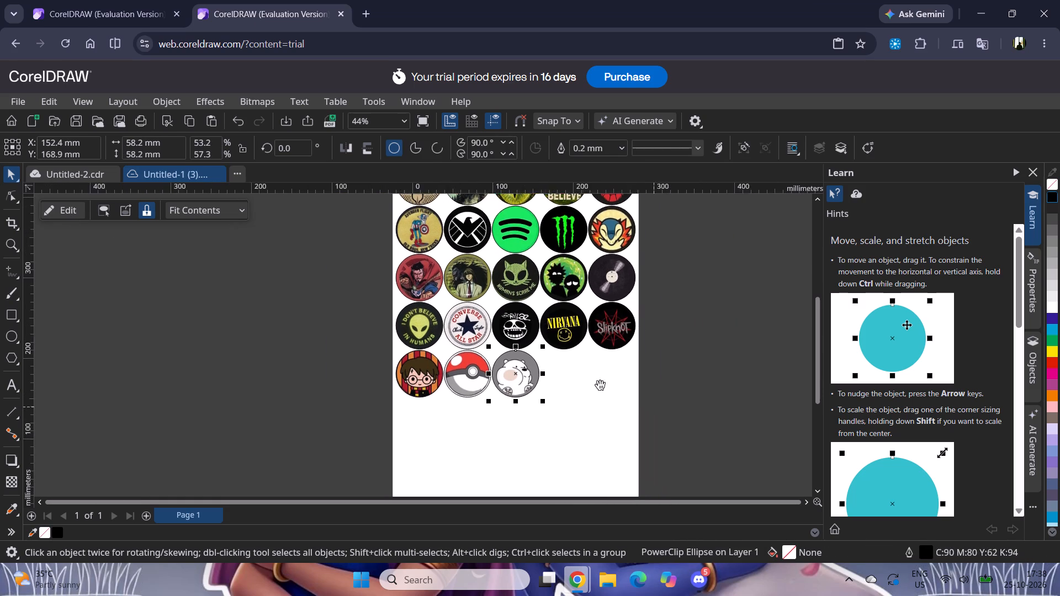
{"action": "middle_click_drag", "start_coordinate": [600, 385], "coordinate": [562, 356]}
{"action": "scroll", "coordinate": [562, 356], "scroll_direction": "up", "scroll_amount": 1}
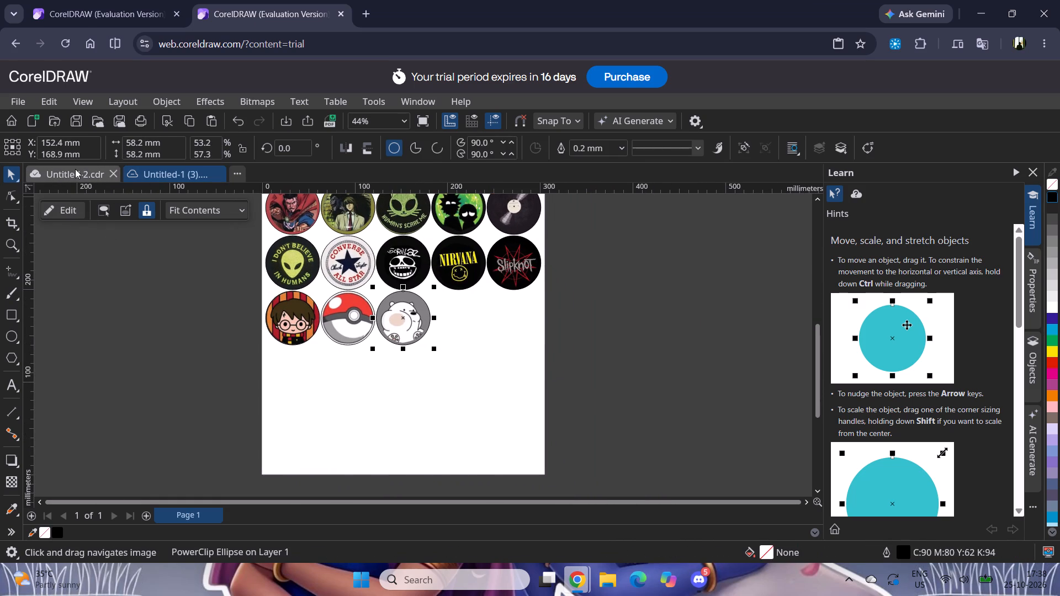
{"action": "left_click", "coordinate": [75, 169]}
{"action": "left_click", "coordinate": [458, 385]}
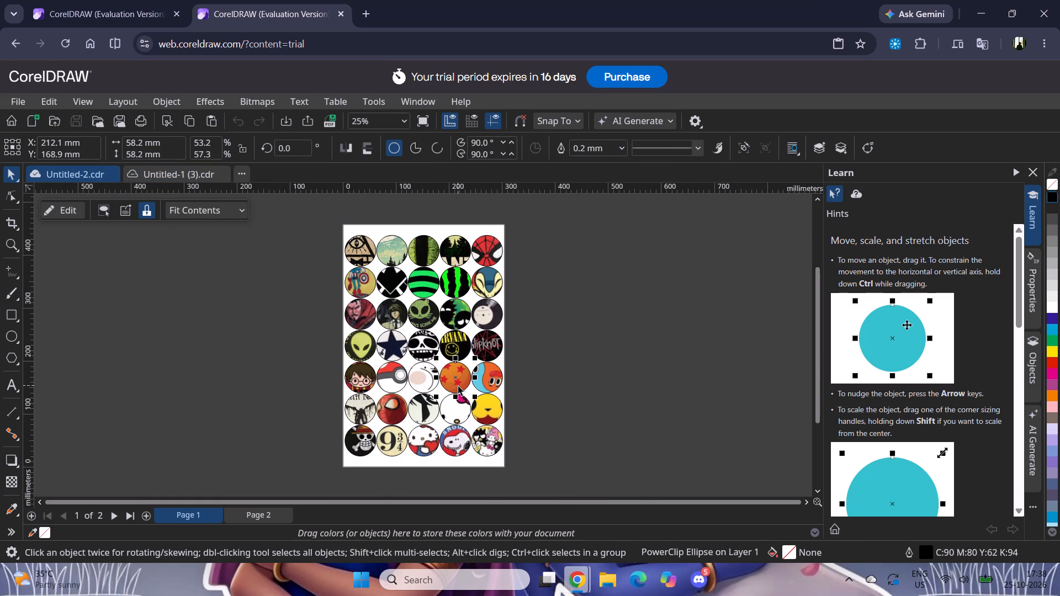
{"action": "key", "text": "ctrl+c"}
{"action": "left_click", "coordinate": [158, 173]}
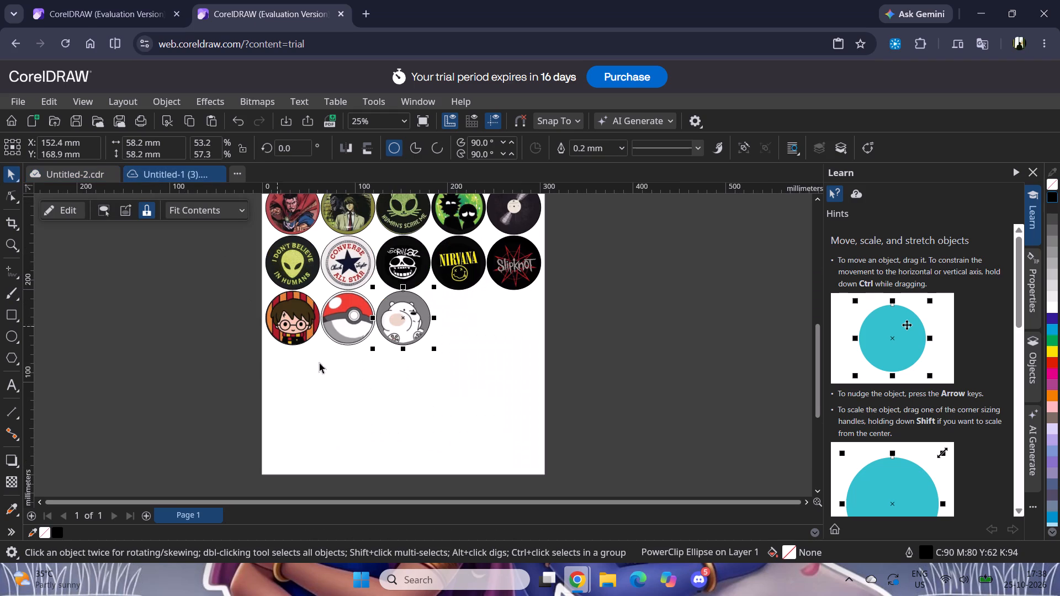
{"action": "key", "text": "ctrl+v"}
Open the star ball circle's contents and shrink the picture freehand to about 166.7 × 117.9 mm, so the ball fits inside the circle.
{"action": "double_click", "coordinate": [453, 335]}
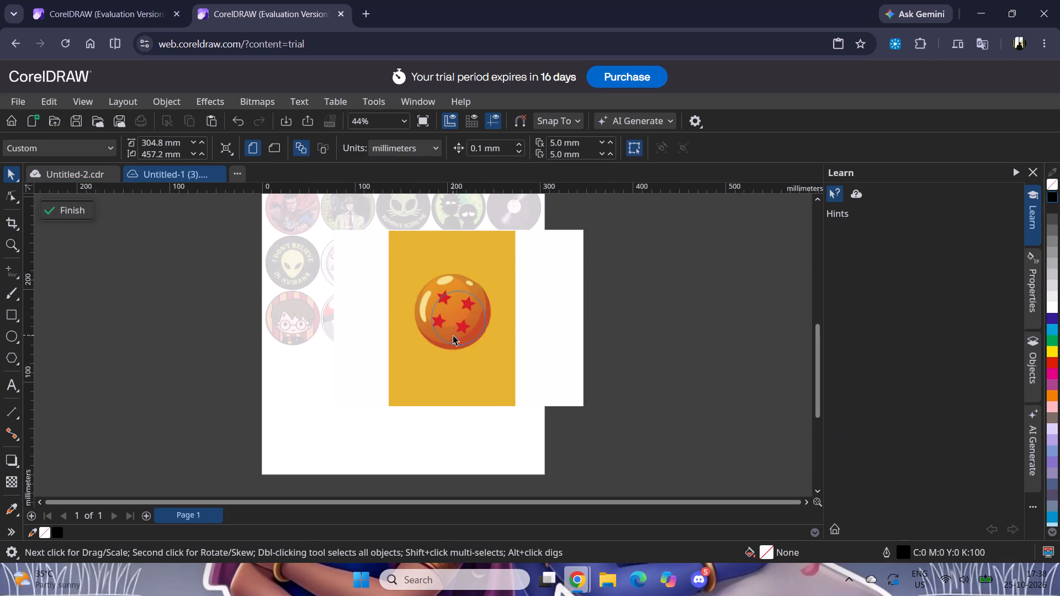
{"action": "left_click", "coordinate": [385, 244]}
{"action": "left_click_drag", "start_coordinate": [325, 225], "coordinate": [329, 228]}
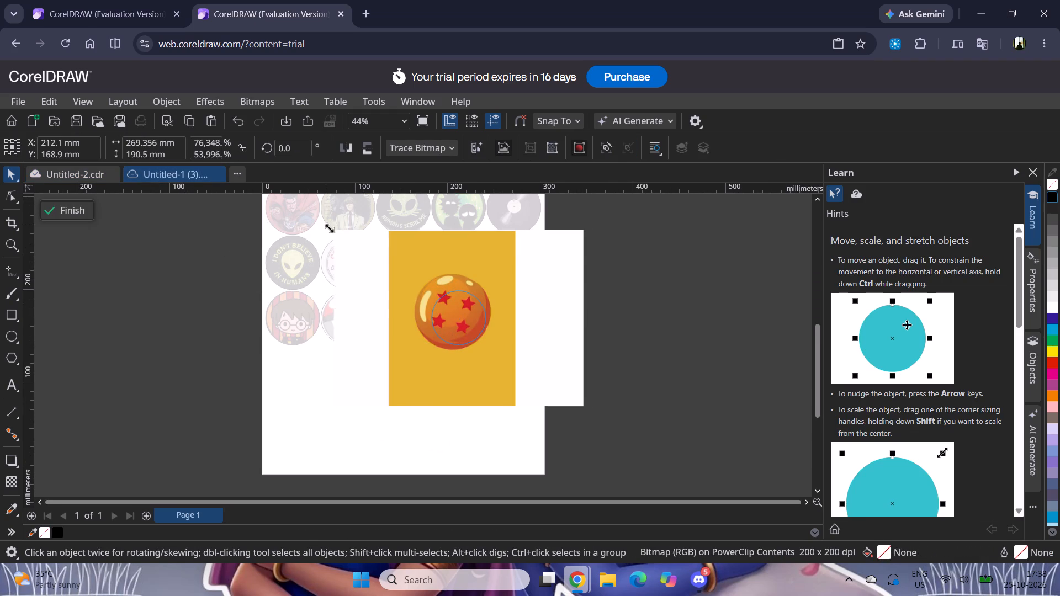
{"action": "left_click_drag", "start_coordinate": [329, 228], "coordinate": [364, 257]}
{"action": "left_click_drag", "start_coordinate": [494, 371], "coordinate": [478, 363]}
{"action": "left_click_drag", "start_coordinate": [358, 252], "coordinate": [391, 285]}
Position the star ball artwork within its circle, with the picture at about X 216.3 mm, Y 164.2 mm, and finish editing the contents.
{"action": "left_click_drag", "start_coordinate": [502, 372], "coordinate": [476, 359]}
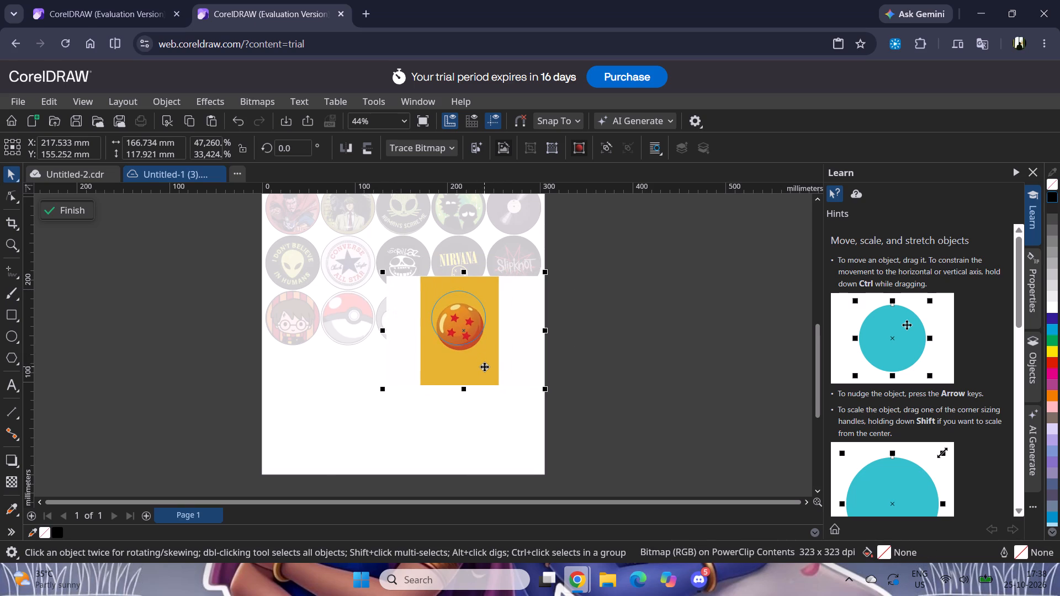
{"action": "left_click_drag", "start_coordinate": [484, 367], "coordinate": [485, 360]}
{"action": "left_click", "coordinate": [485, 361]}
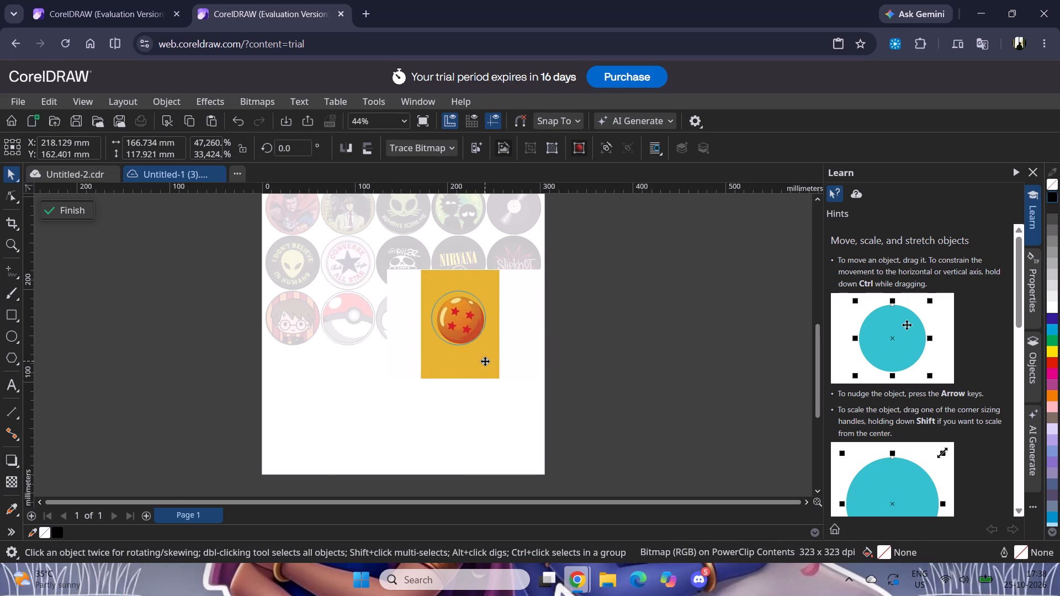
{"action": "left_click", "coordinate": [482, 360]}
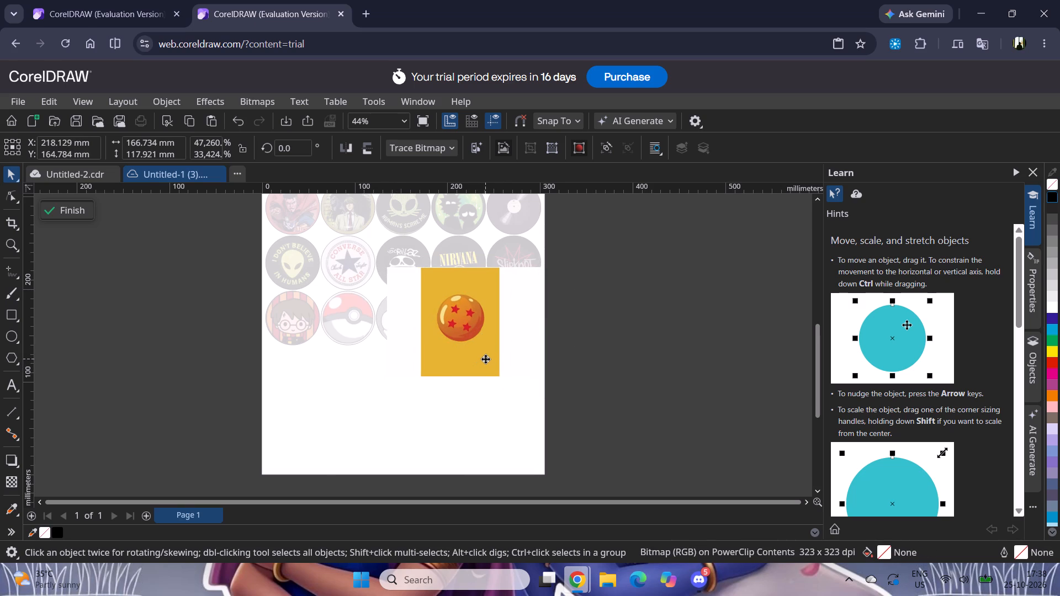
{"action": "left_click", "coordinate": [484, 361]}
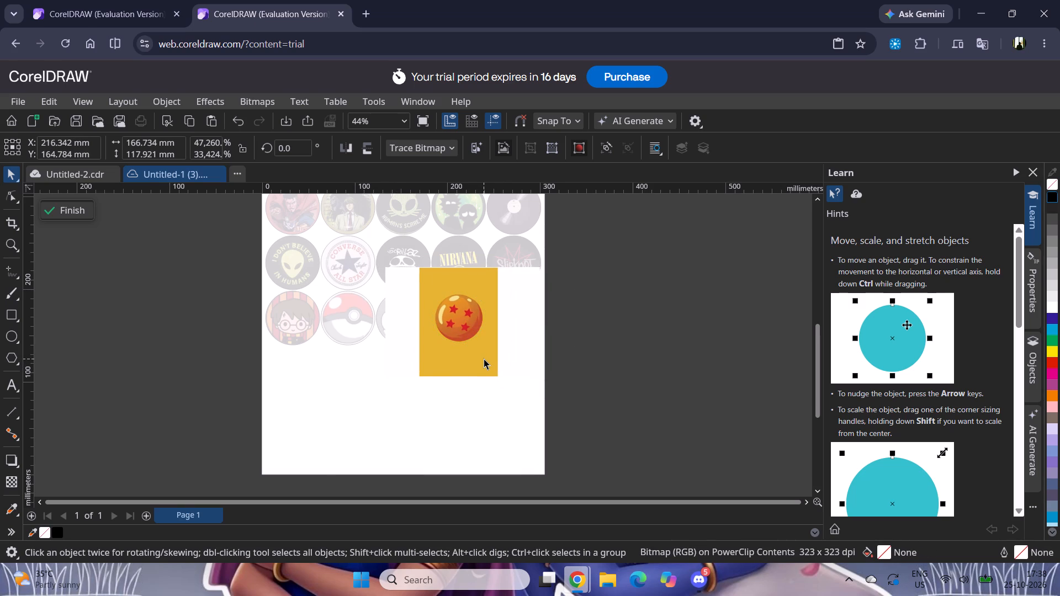
{"action": "left_click", "coordinate": [483, 359]}
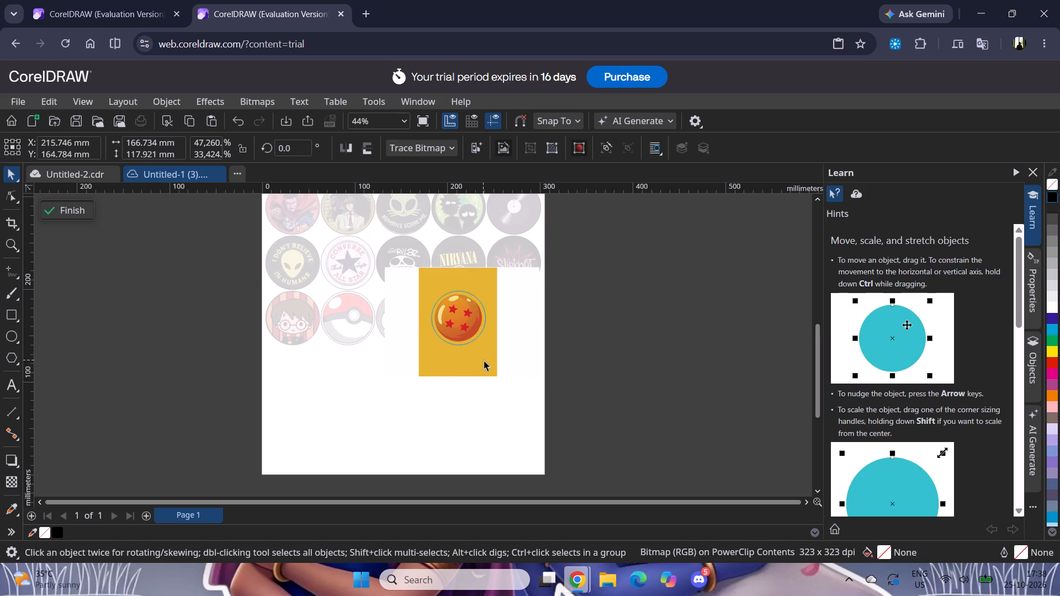
{"action": "left_click", "coordinate": [484, 361]}
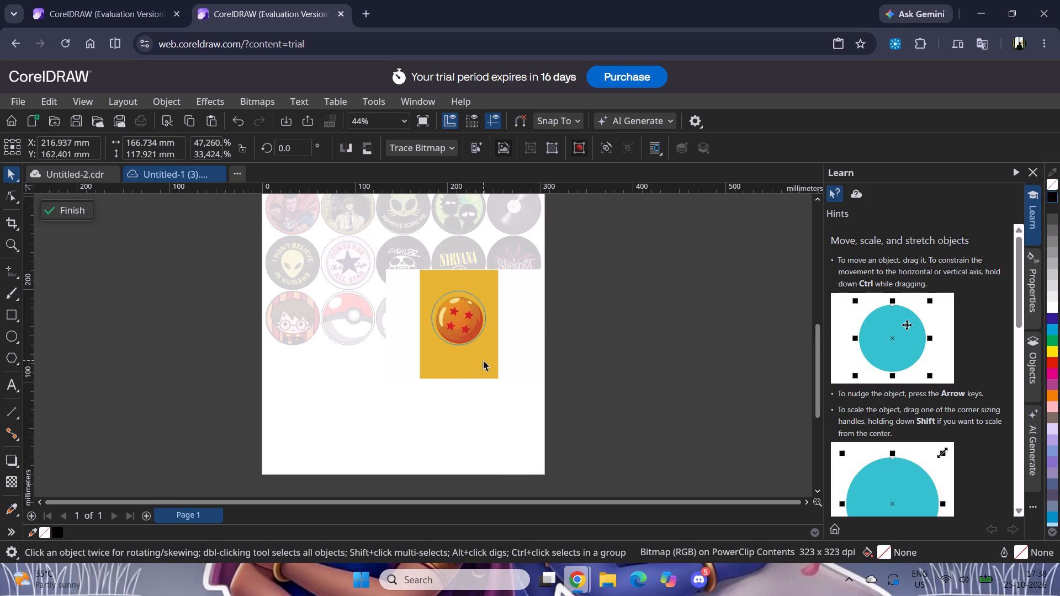
{"action": "left_click", "coordinate": [482, 359]}
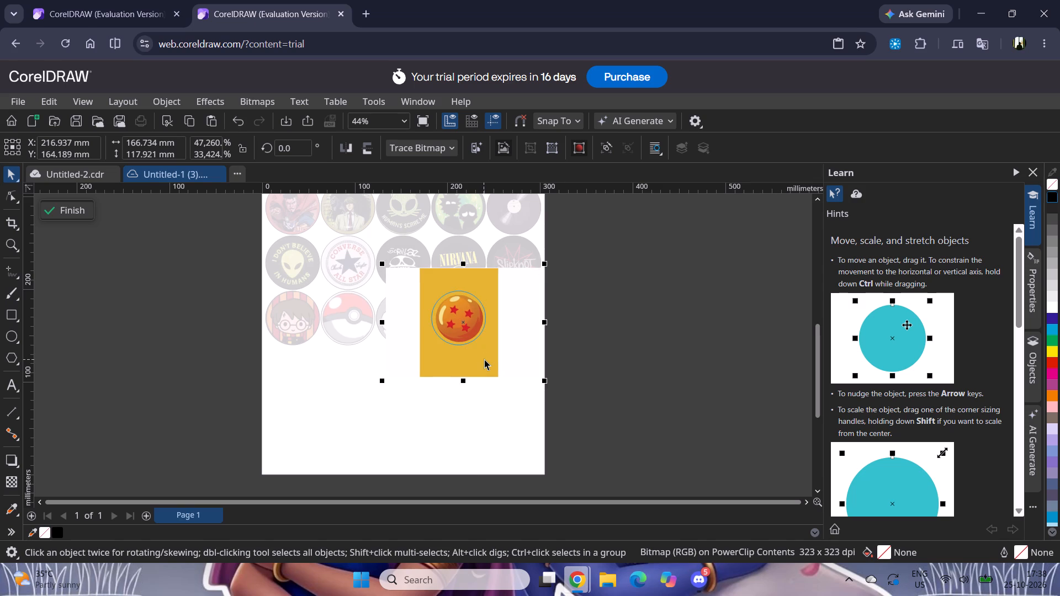
{"action": "left_click", "coordinate": [484, 359]}
{"action": "left_click", "coordinate": [482, 359]}
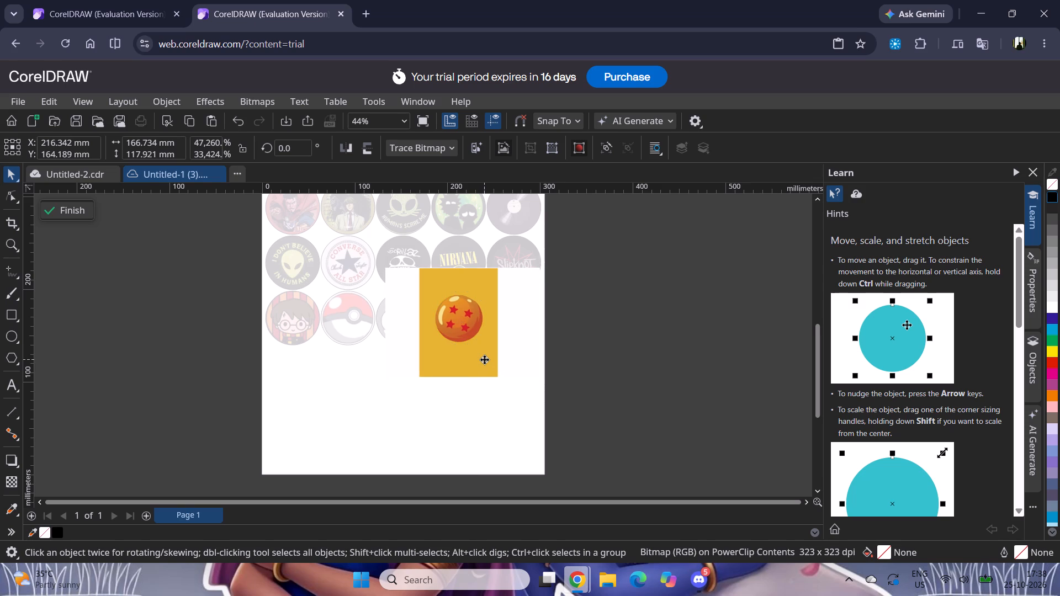
{"action": "left_click", "coordinate": [484, 359]}
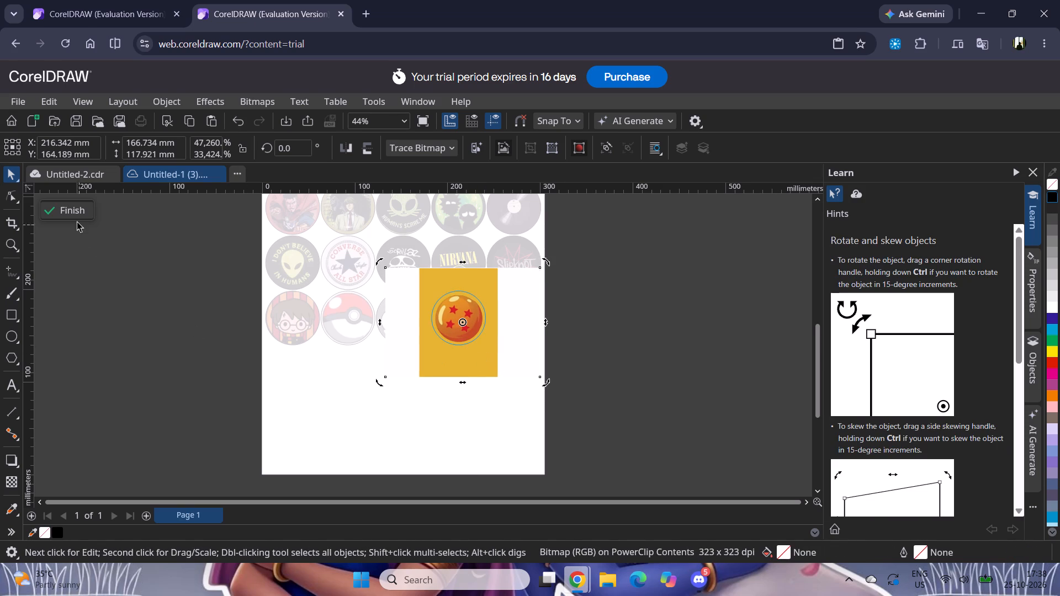
{"action": "left_click", "coordinate": [73, 217]}
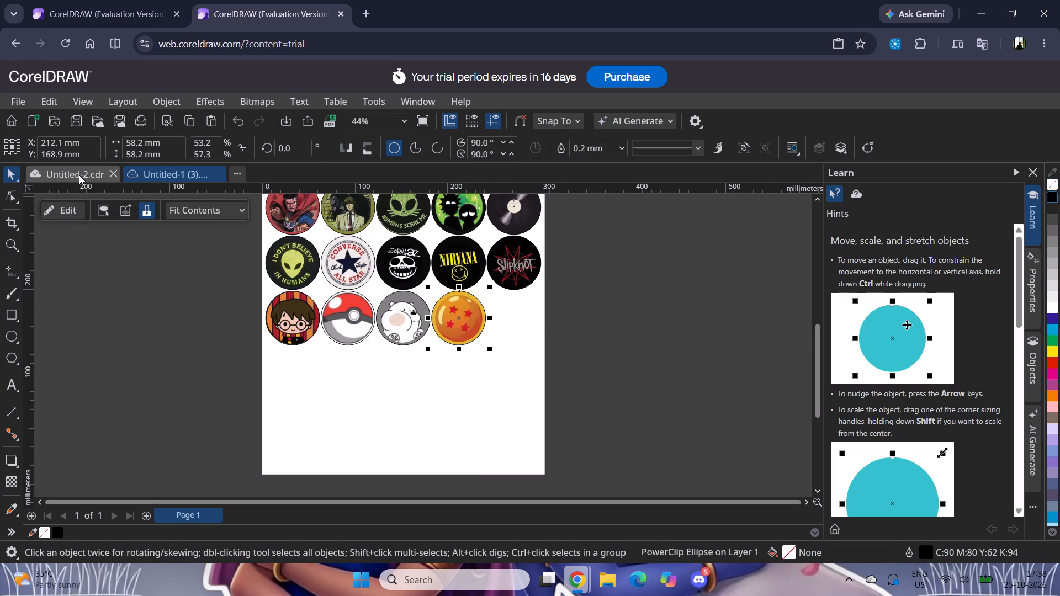
Copy the fifth circle of the fifth row, the blue and orange cartoon faces, from Untitled-2.cdr into the new document.
{"action": "left_click", "coordinate": [79, 175]}
{"action": "left_click", "coordinate": [491, 388]}
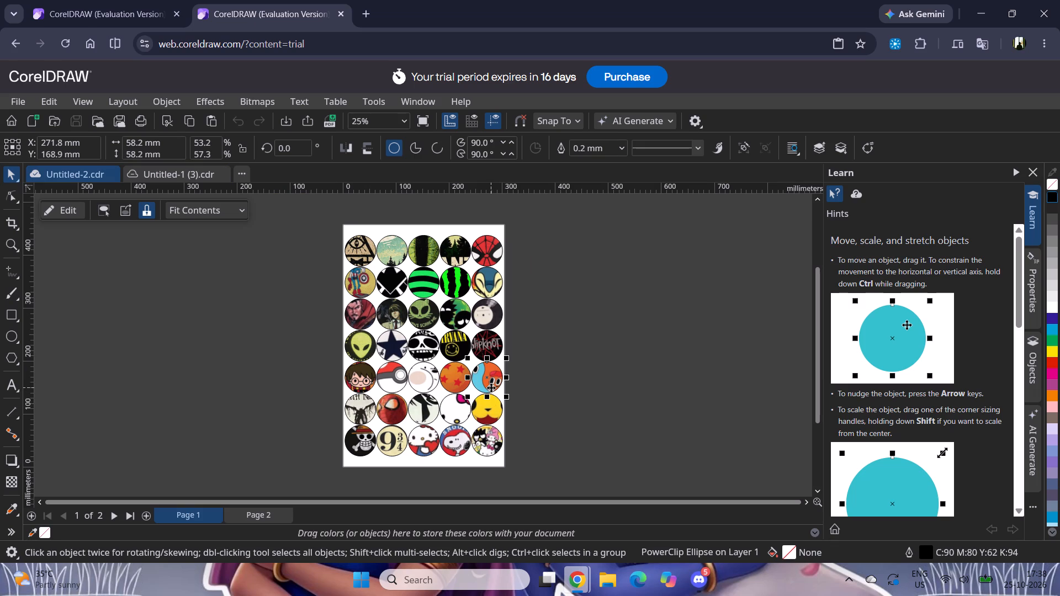
{"action": "key", "text": "ctrl+c"}
{"action": "left_click", "coordinate": [185, 179]}
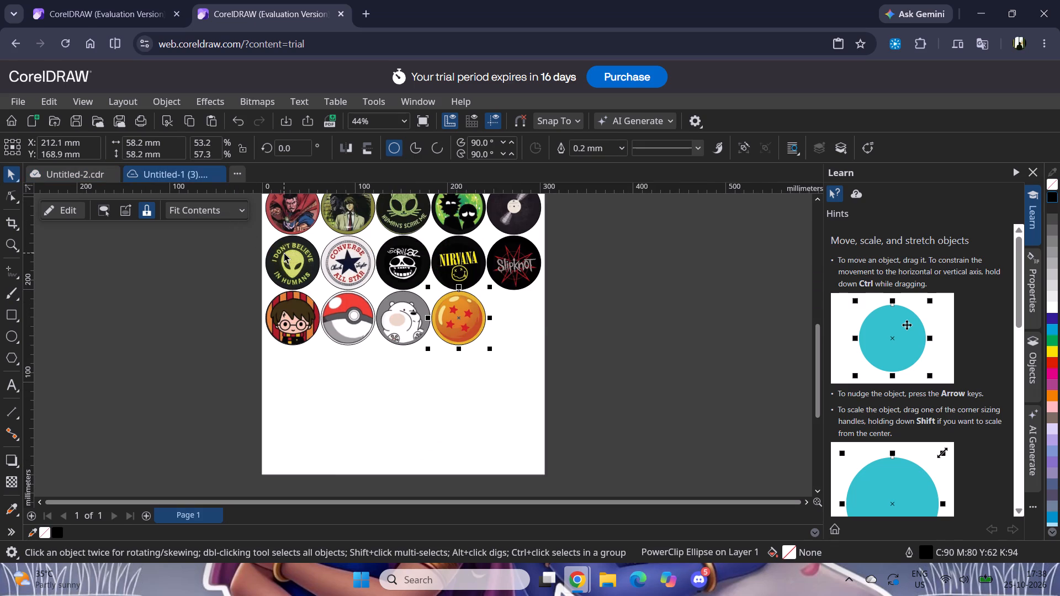
{"action": "key", "text": "ctrl+v"}
Open the blue and orange faces circle's contents and shrink the picture freehand to about 150.9 × 106.7 mm.
{"action": "double_click", "coordinate": [525, 341]}
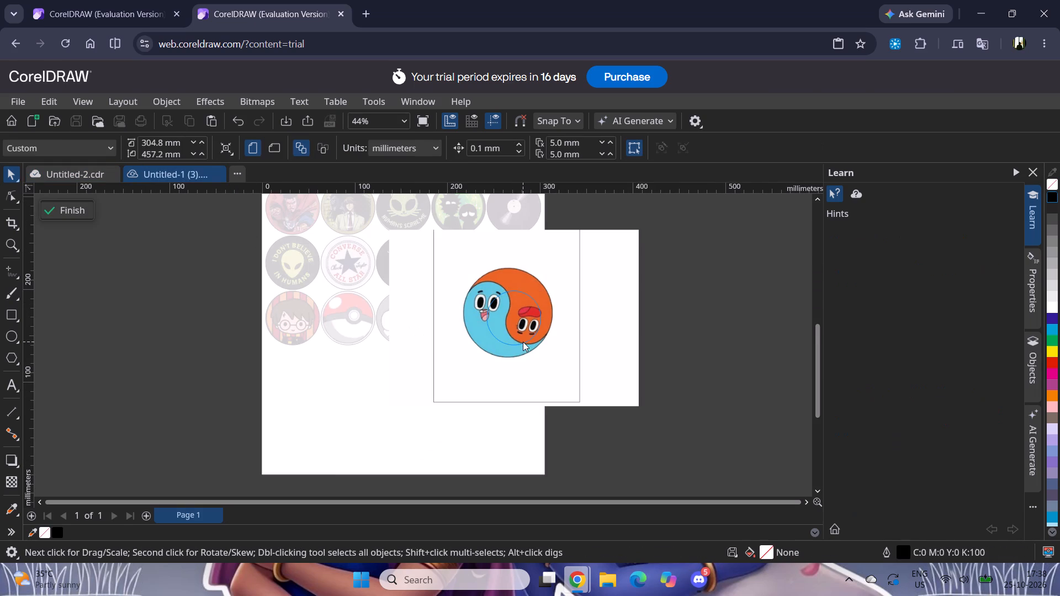
{"action": "left_click", "coordinate": [430, 302]}
{"action": "left_click_drag", "start_coordinate": [381, 226], "coordinate": [390, 232]}
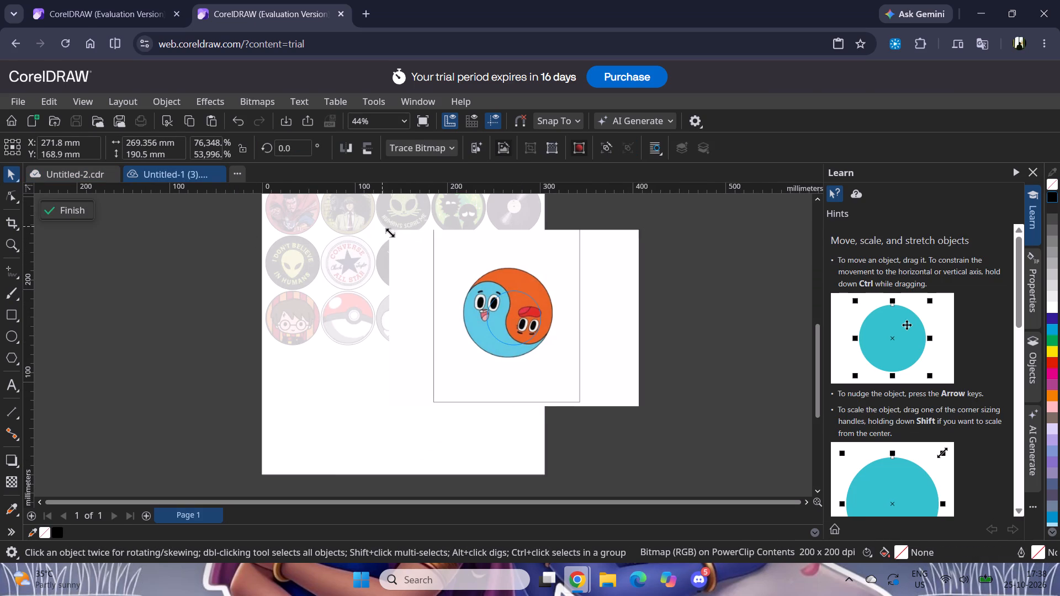
{"action": "left_click_drag", "start_coordinate": [390, 232], "coordinate": [429, 267]}
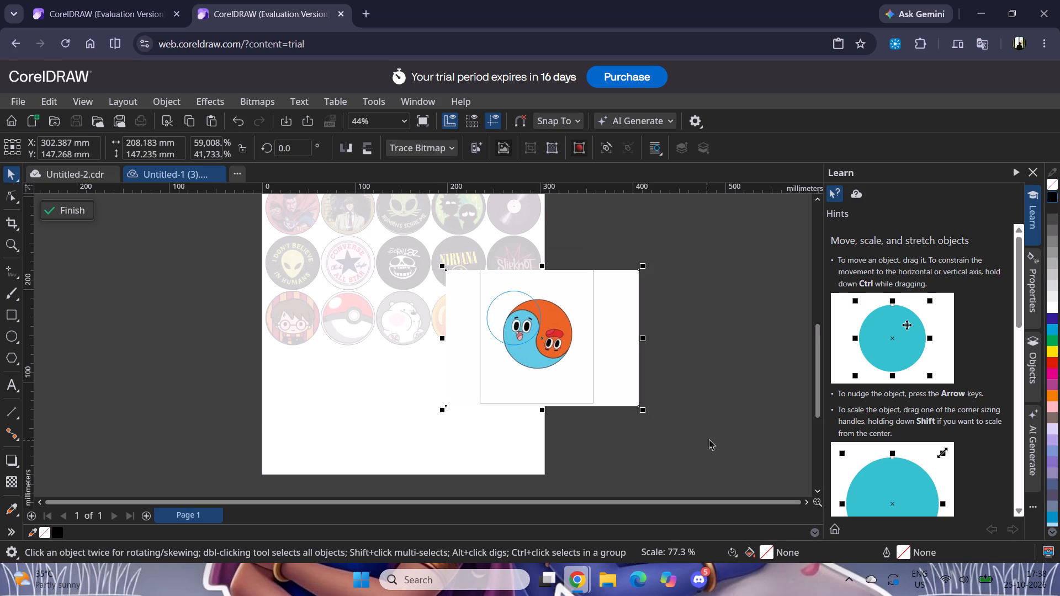
{"action": "left_click_drag", "start_coordinate": [587, 398], "coordinate": [564, 390]}
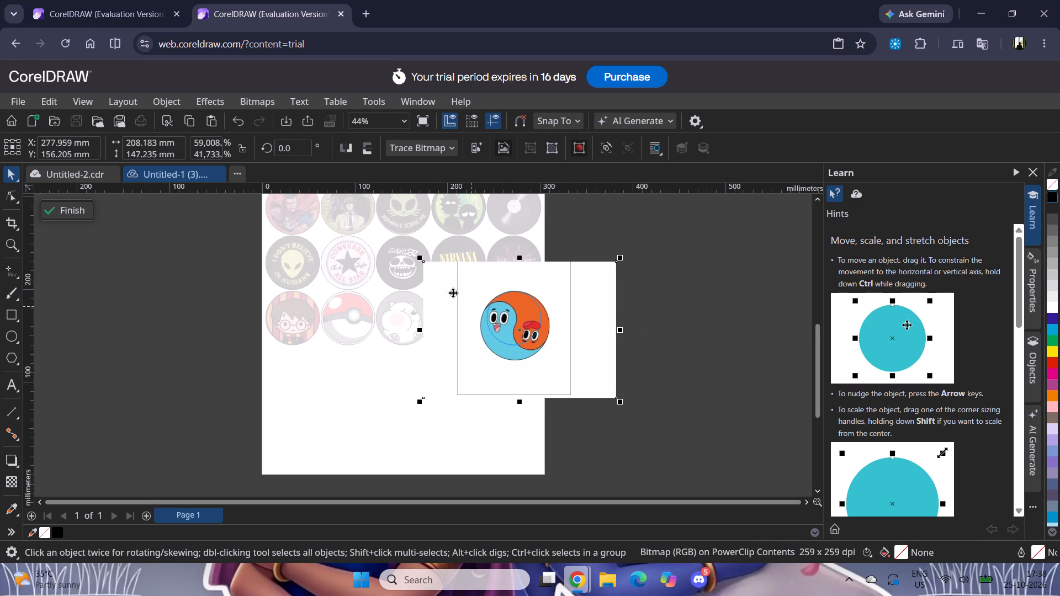
{"action": "left_click_drag", "start_coordinate": [417, 258], "coordinate": [464, 294]}
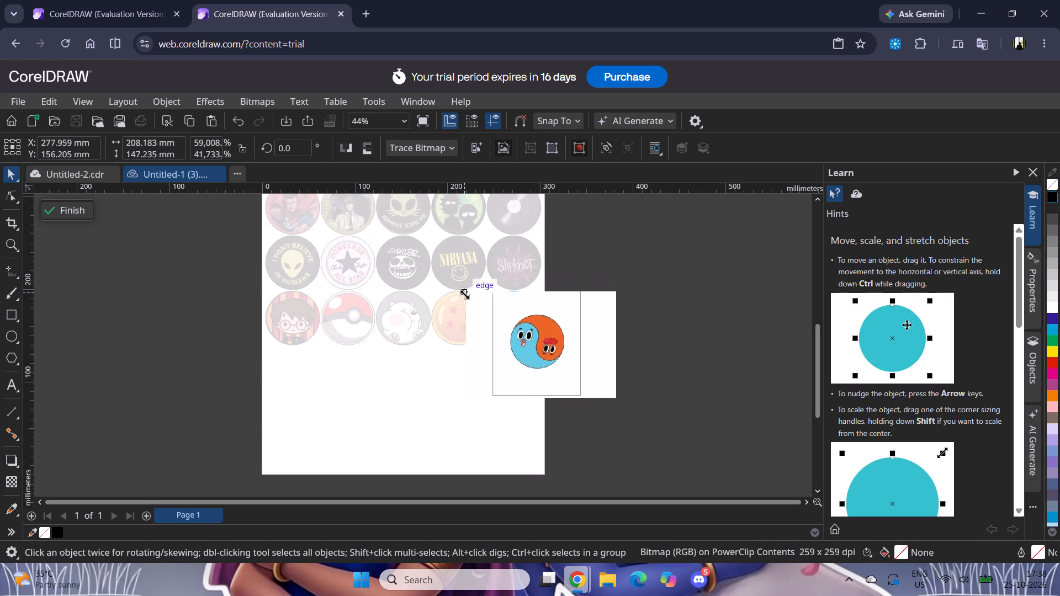
{"action": "left_click_drag", "start_coordinate": [464, 294], "coordinate": [467, 296]}
Center the faces artwork within its circle, with the picture at about X 275.6 mm, Y 165.7 mm, and finish editing the contents.
{"action": "left_click_drag", "start_coordinate": [569, 376], "coordinate": [542, 359]}
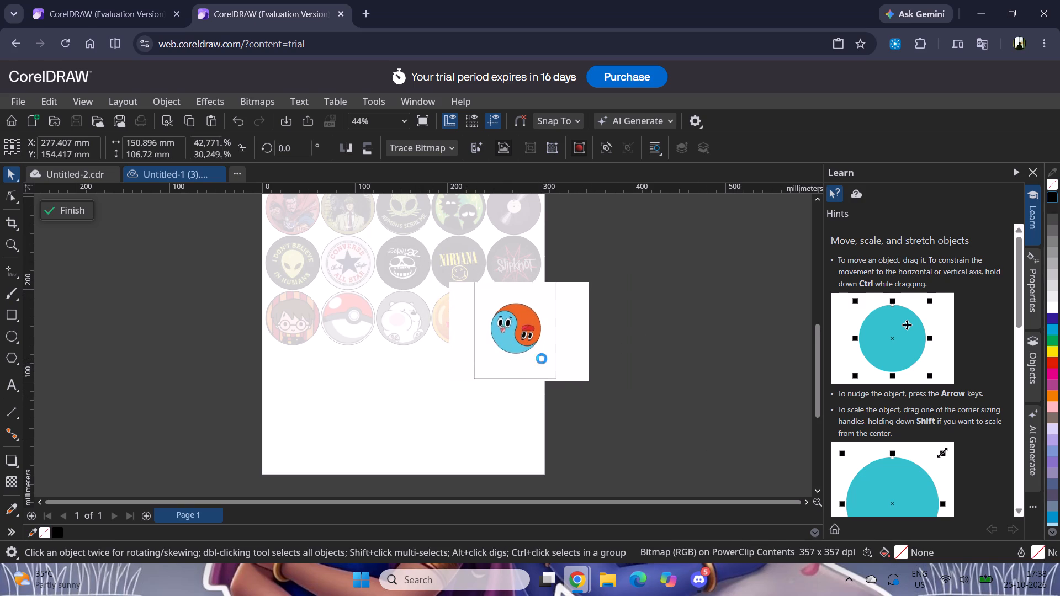
{"action": "left_click_drag", "start_coordinate": [542, 360], "coordinate": [542, 353]}
{"action": "left_click", "coordinate": [542, 353]}
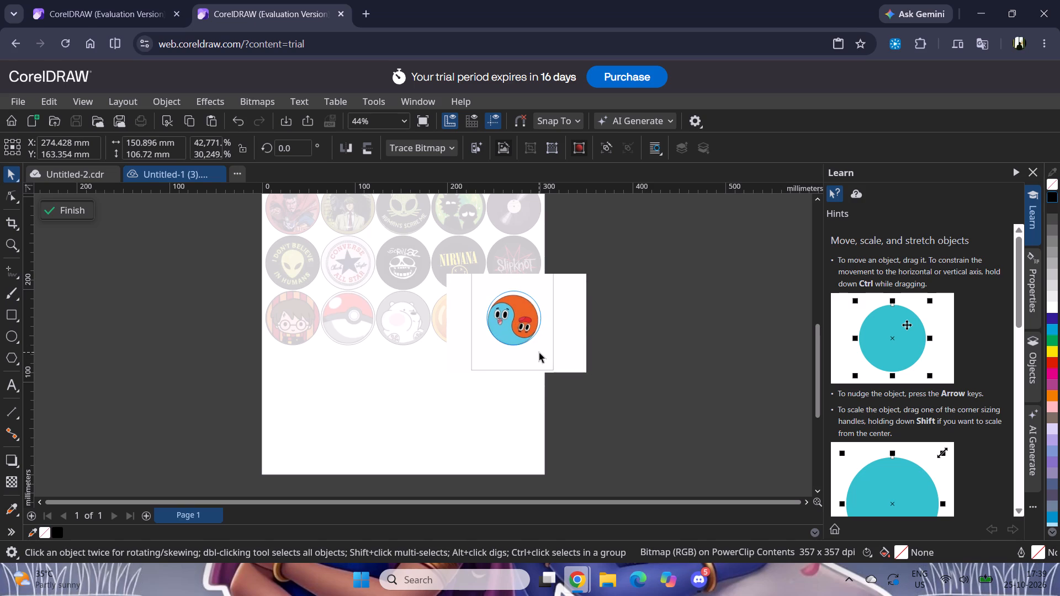
{"action": "left_click", "coordinate": [539, 353]}
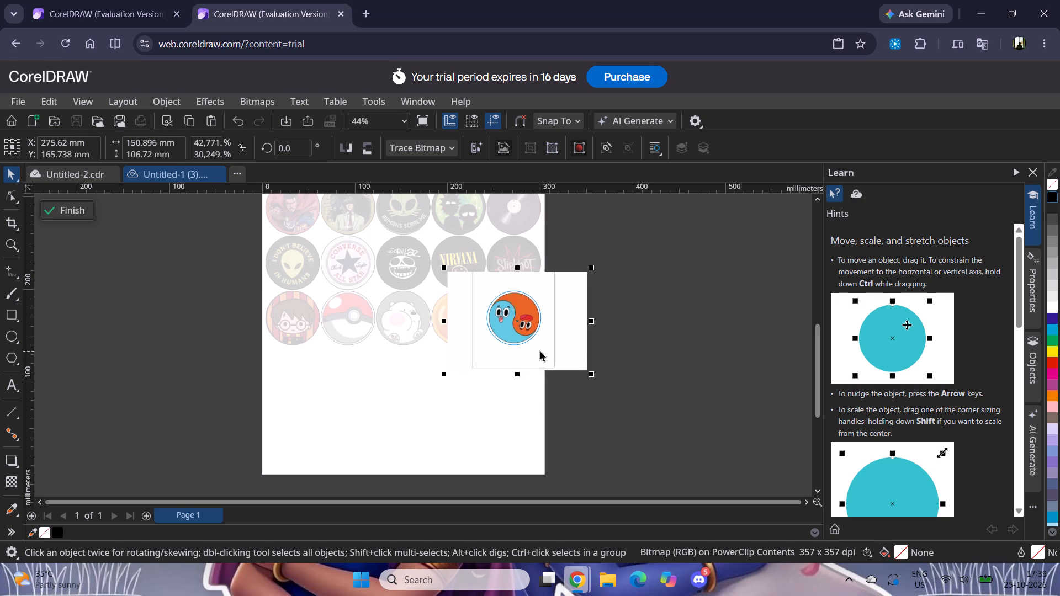
{"action": "left_click", "coordinate": [84, 212]}
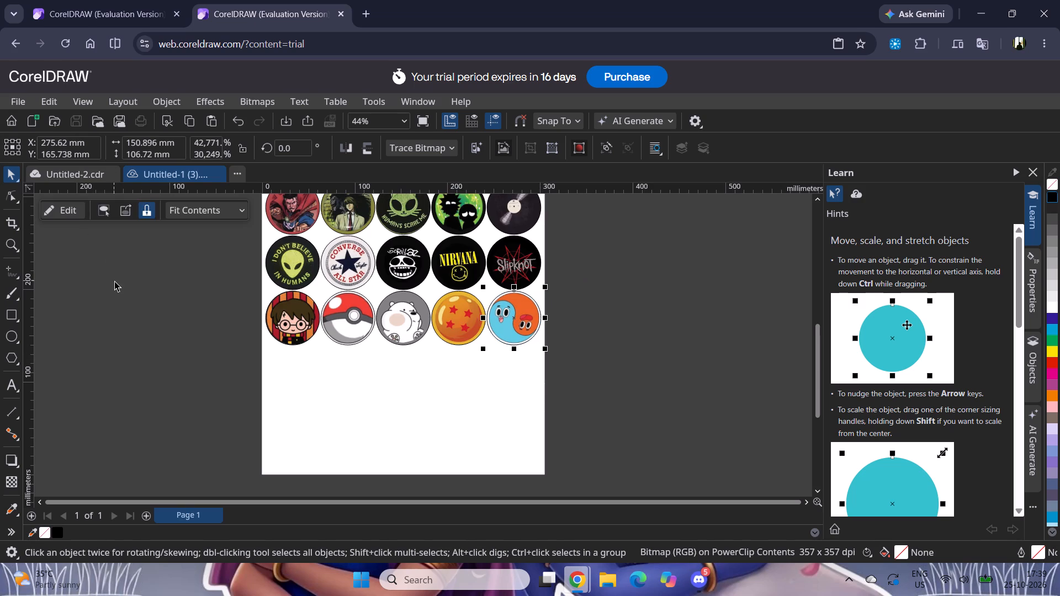
Copy the first circle of the sixth row, the Death Note badge, from Untitled-2.cdr into the new document.
{"action": "left_click", "coordinate": [114, 281]}
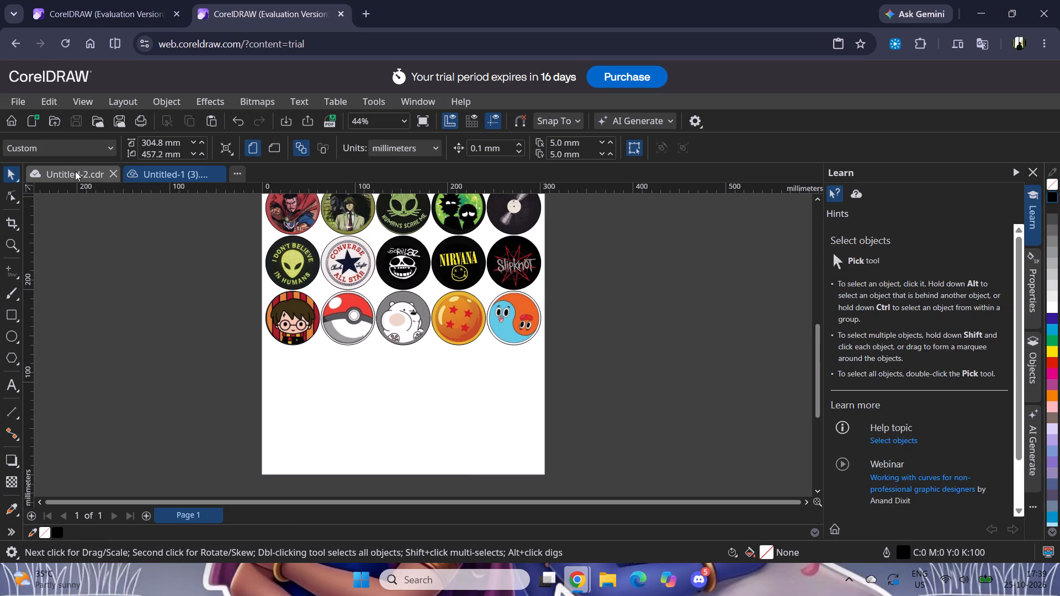
{"action": "left_click", "coordinate": [74, 174]}
{"action": "left_click", "coordinate": [353, 407]}
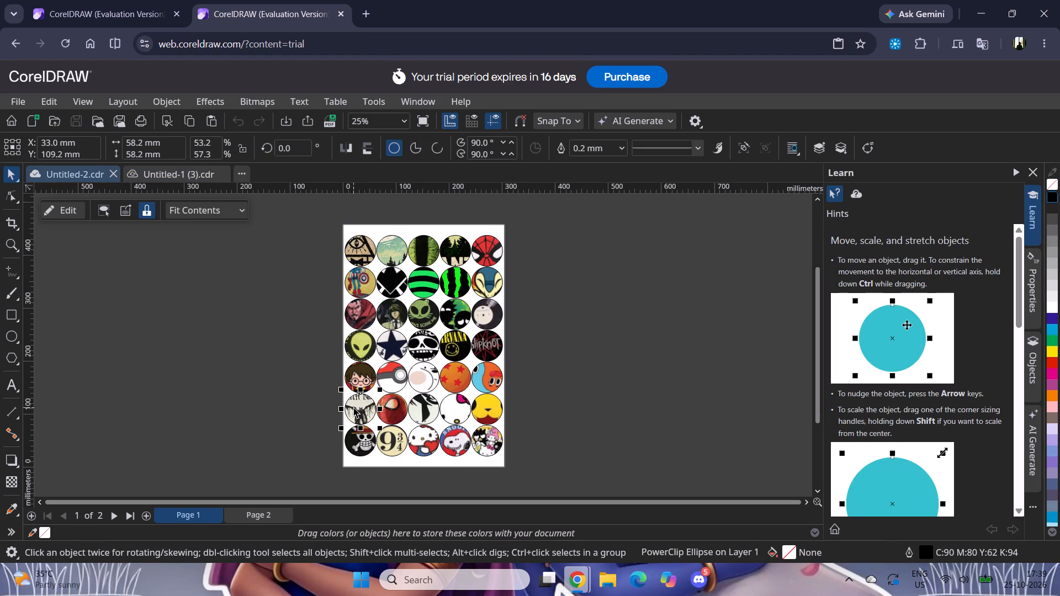
{"action": "key", "text": "ctrl+c"}
{"action": "left_click", "coordinate": [173, 171]}
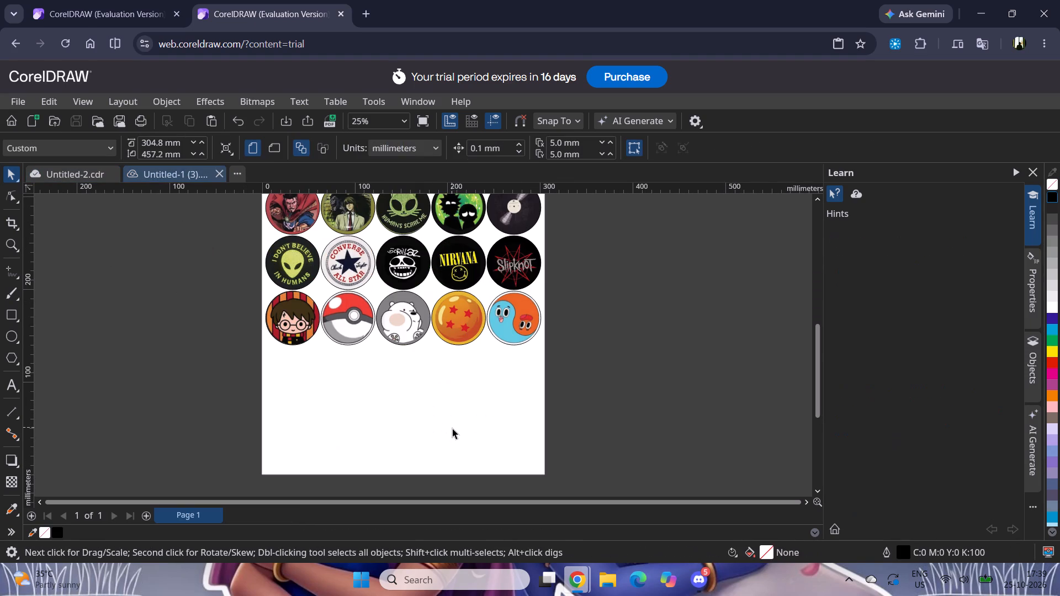
{"action": "key", "text": "ctrl+v"}
Open the Death Note circle's contents and scale the picture down freehand to about 75 × 91 mm.
{"action": "double_click", "coordinate": [286, 389]}
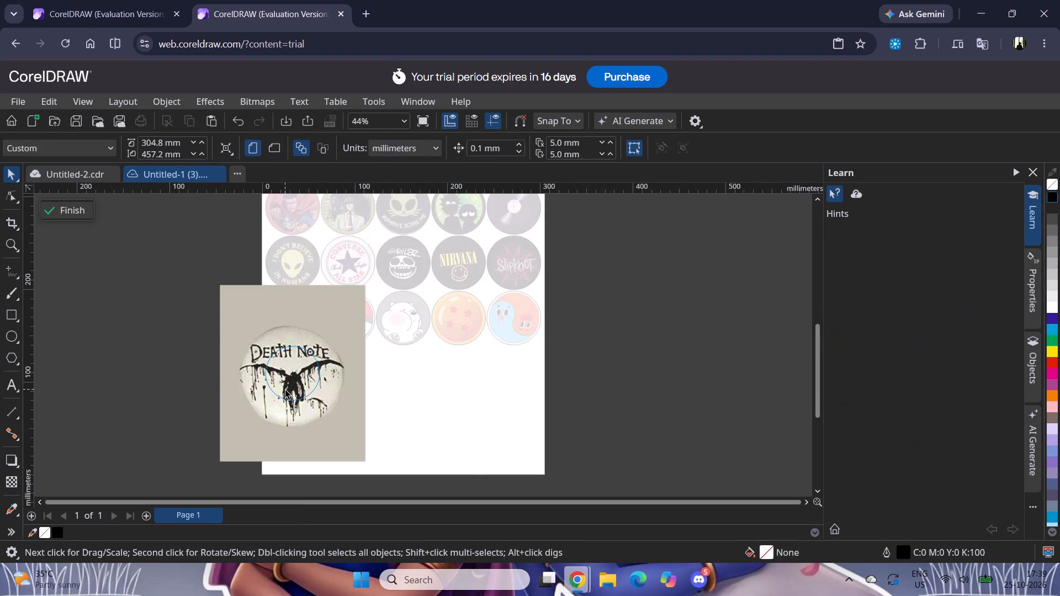
{"action": "left_click", "coordinate": [222, 314]}
{"action": "left_click_drag", "start_coordinate": [213, 280], "coordinate": [256, 318]}
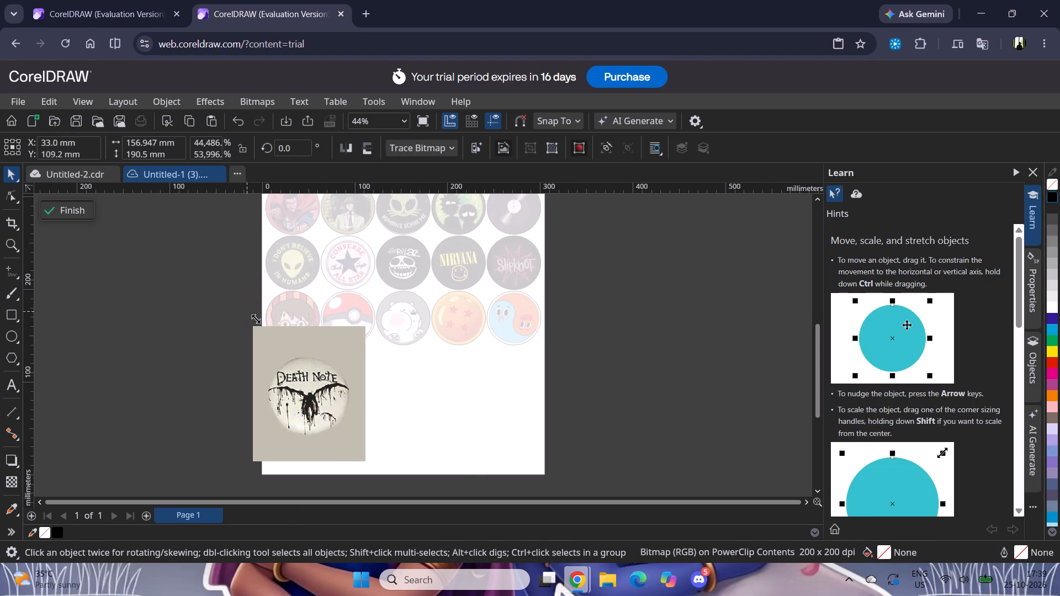
{"action": "left_click_drag", "start_coordinate": [256, 318], "coordinate": [263, 326]}
{"action": "left_click_drag", "start_coordinate": [329, 428], "coordinate": [314, 403]}
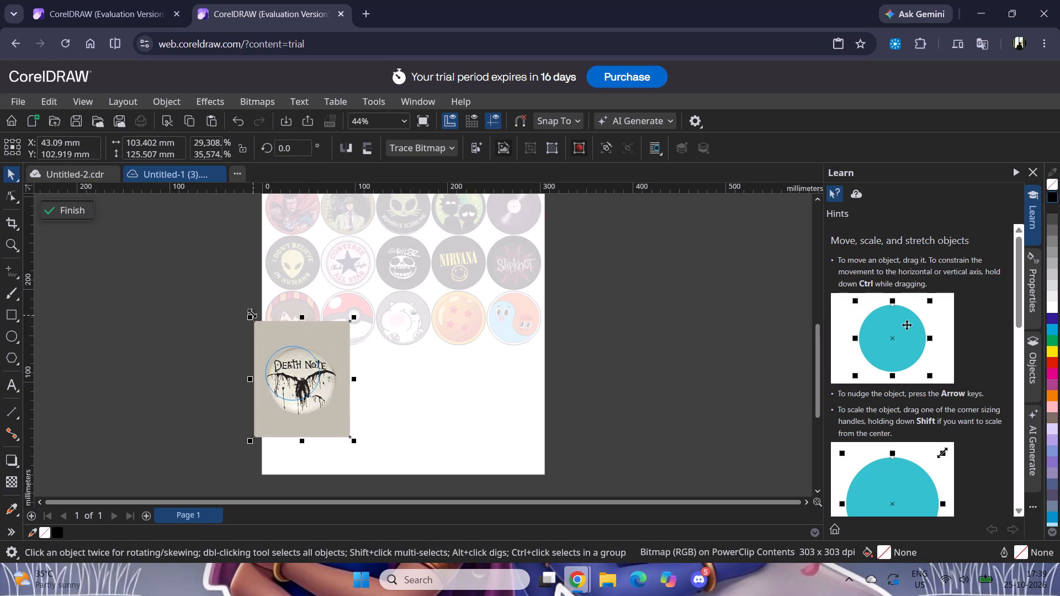
{"action": "left_click_drag", "start_coordinate": [248, 315], "coordinate": [292, 364]}
{"action": "left_click_drag", "start_coordinate": [319, 418], "coordinate": [319, 418]}
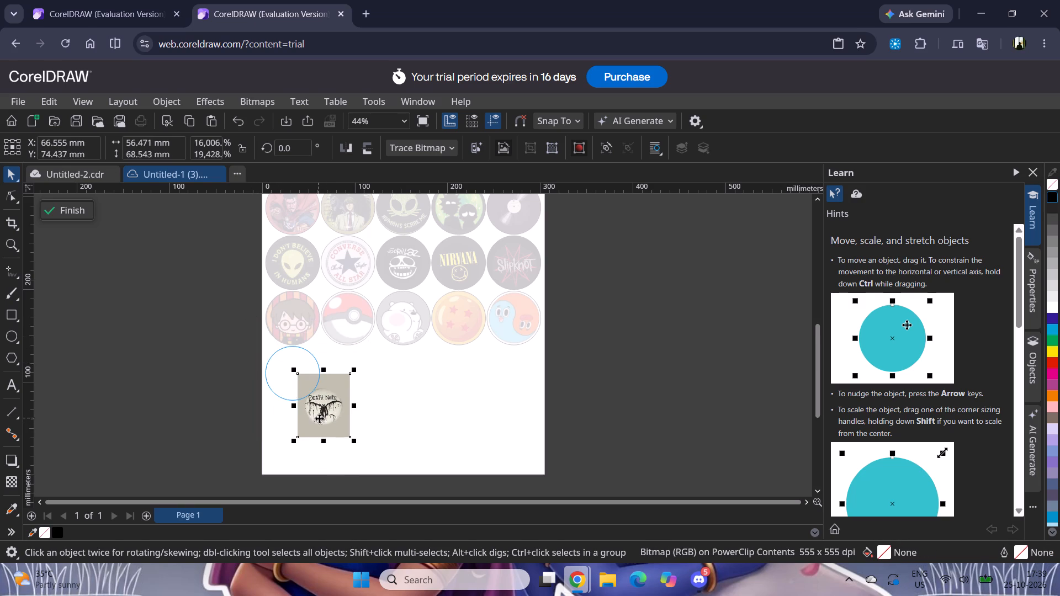
{"action": "left_click_drag", "start_coordinate": [319, 418], "coordinate": [289, 388]}
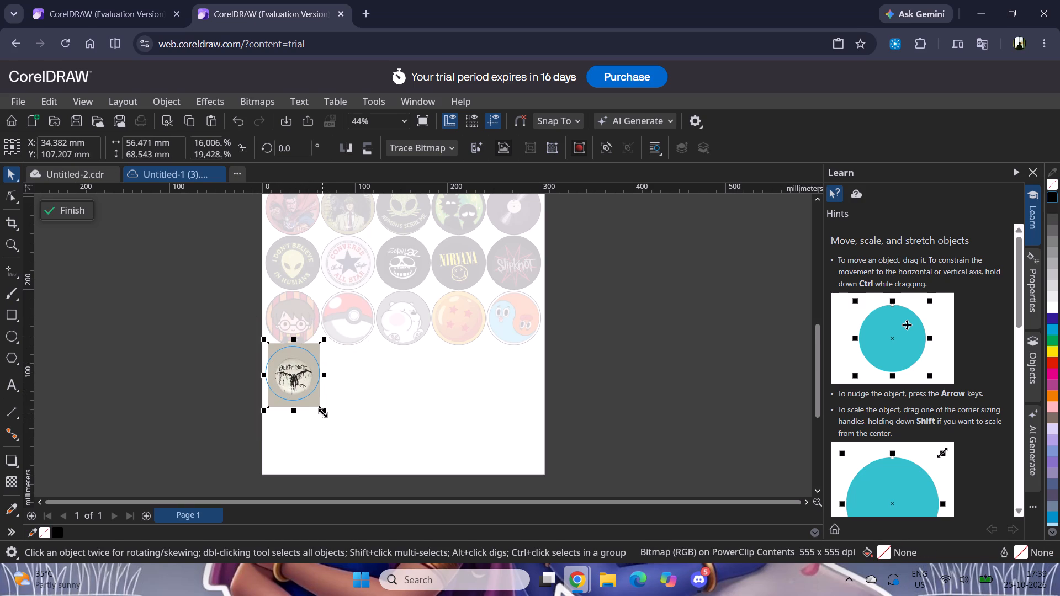
{"action": "left_click_drag", "start_coordinate": [322, 413], "coordinate": [347, 434]}
Fit the Death Note artwork to its circle at about X 34.7 mm, Y 111.6 mm, sized about 76.1 × 92.4 mm, and finish editing.
{"action": "left_click_drag", "start_coordinate": [306, 397], "coordinate": [296, 390]}
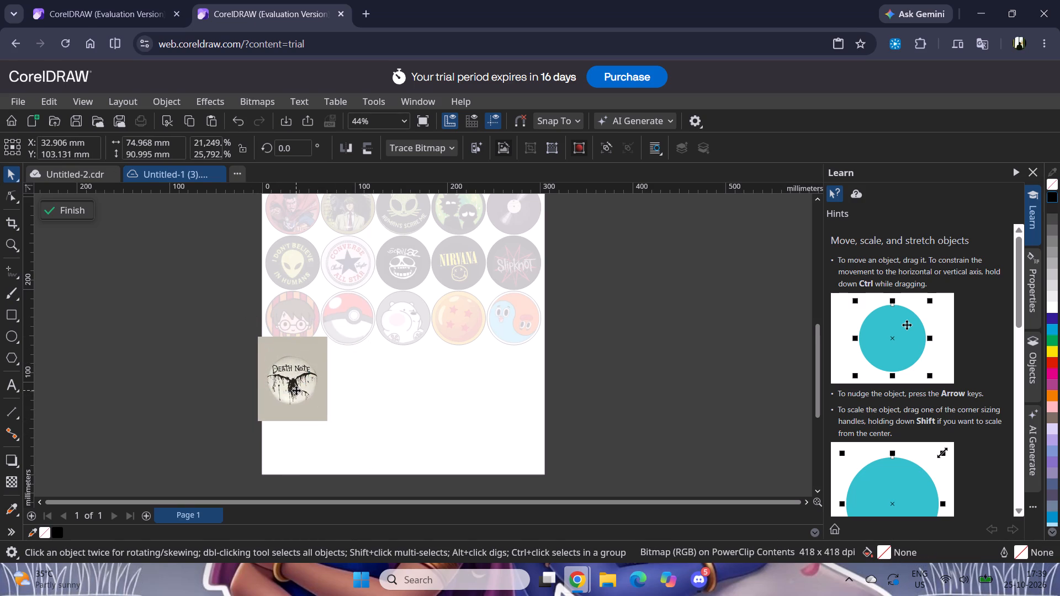
{"action": "left_click_drag", "start_coordinate": [296, 390], "coordinate": [296, 389]}
{"action": "left_click_drag", "start_coordinate": [294, 387], "coordinate": [294, 381]}
{"action": "left_click", "coordinate": [297, 383]}
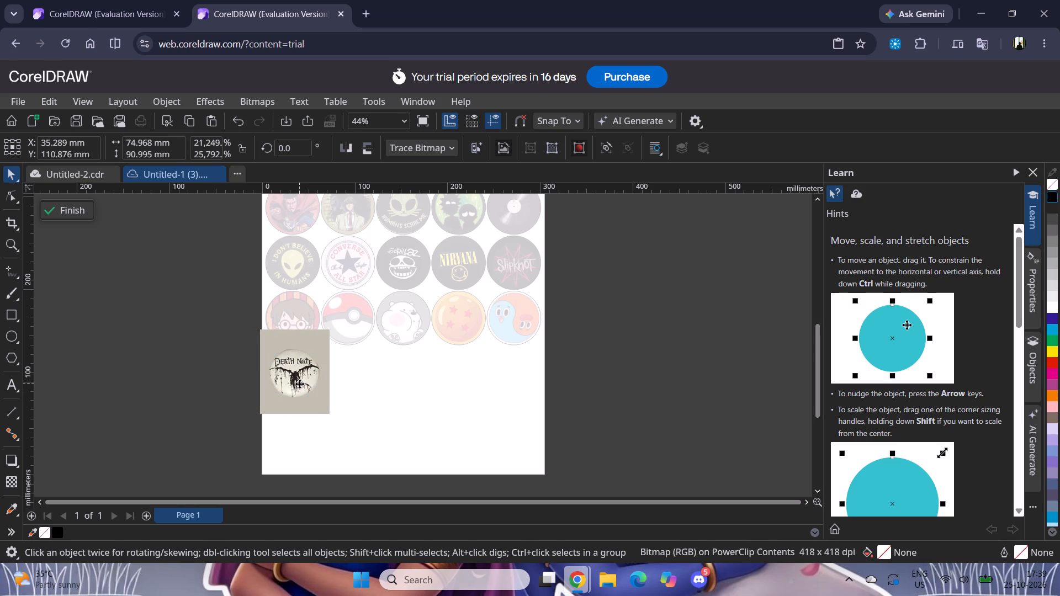
{"action": "left_click", "coordinate": [253, 324]}
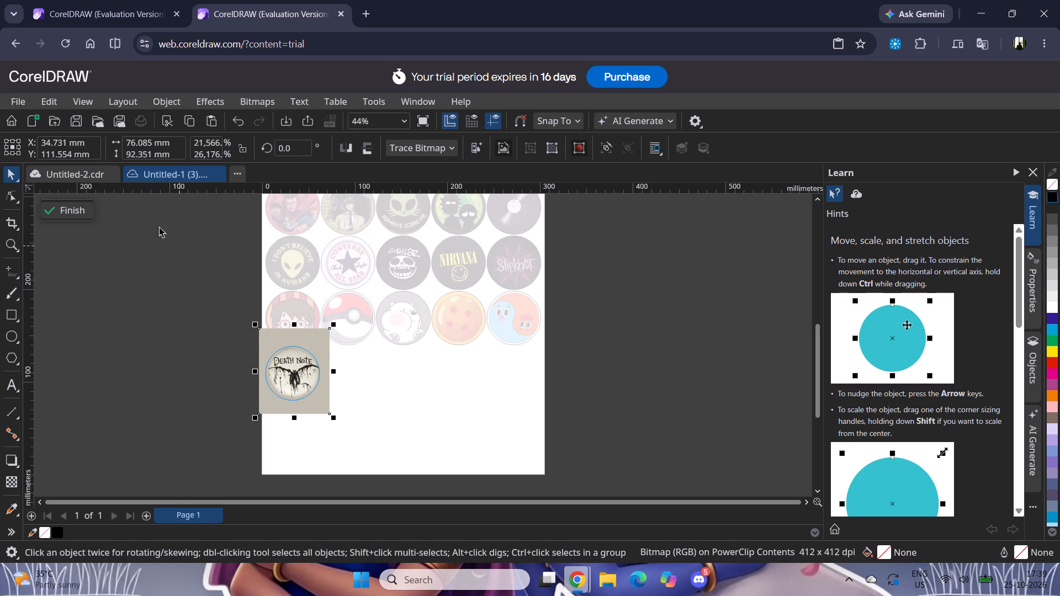
{"action": "left_click", "coordinate": [91, 211]}
Copy the second circle of the sixth row, the red Spider-Man head, from Untitled-2.cdr into the new document.
{"action": "scroll", "coordinate": [296, 363], "scroll_direction": "up", "scroll_amount": 5}
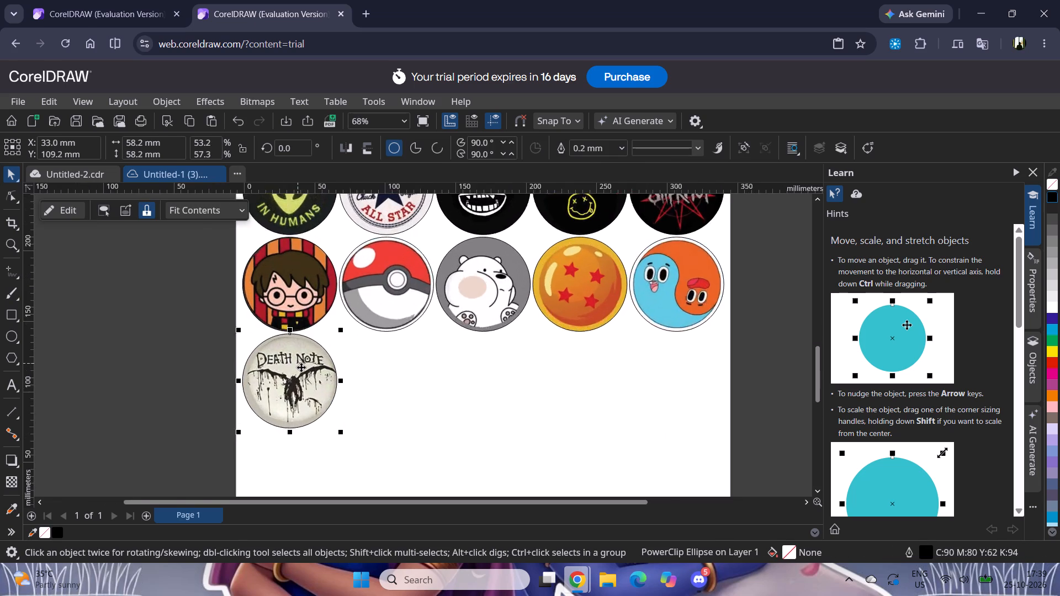
{"action": "scroll", "coordinate": [301, 367], "scroll_direction": "up", "scroll_amount": 2}
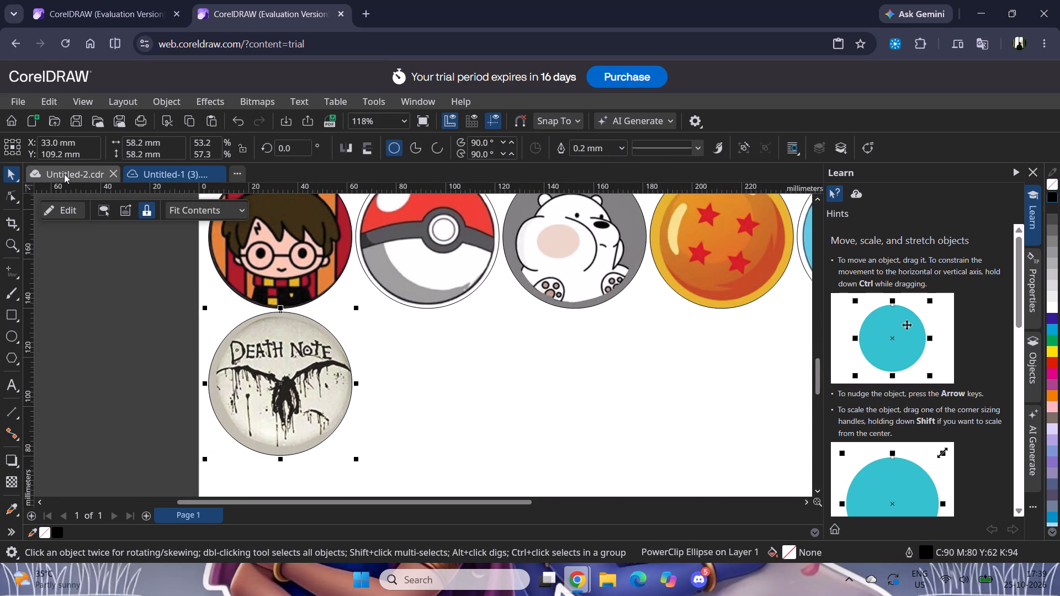
{"action": "left_click", "coordinate": [64, 173]}
{"action": "left_click", "coordinate": [399, 402]}
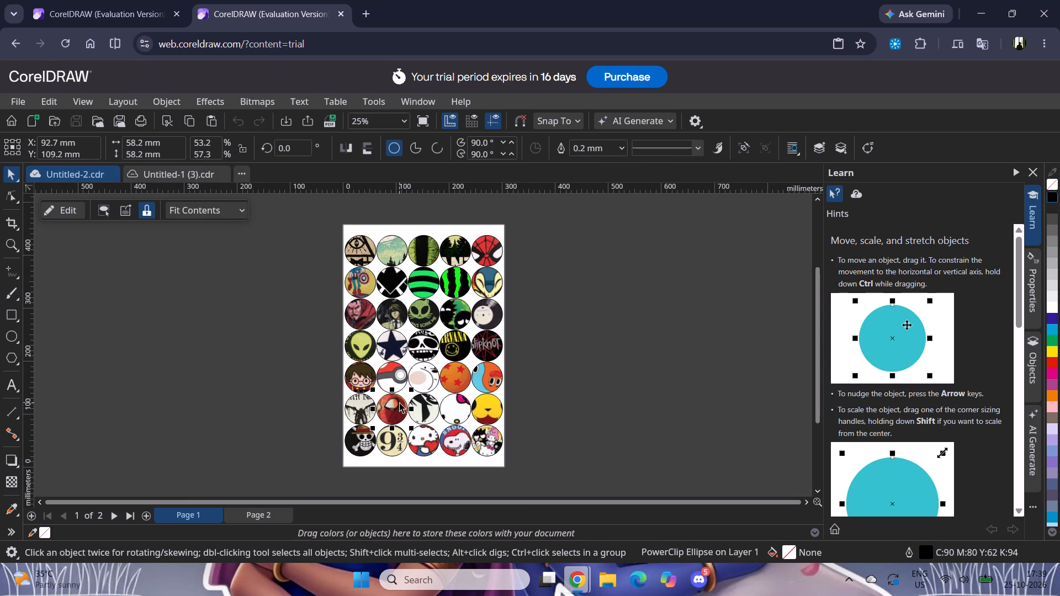
{"action": "key", "text": "ctrl+c"}
{"action": "left_click", "coordinate": [160, 168]}
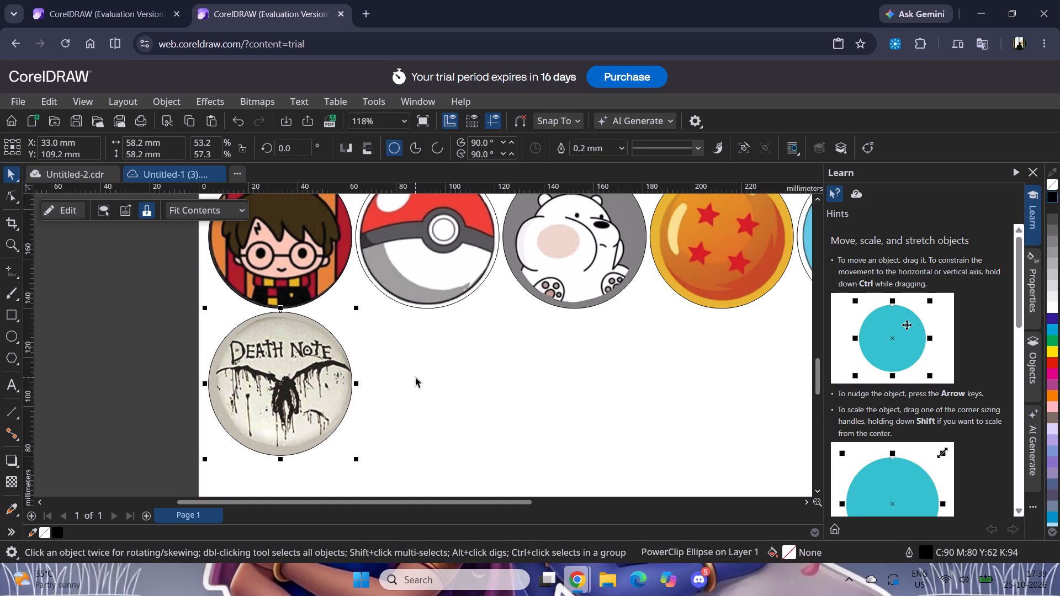
{"action": "key", "text": "ctrl+v"}
Open the Spider-Man circle's contents, shrink the picture to about 124.8 × 88.2 mm and move it over the circle.
{"action": "double_click", "coordinate": [460, 388]}
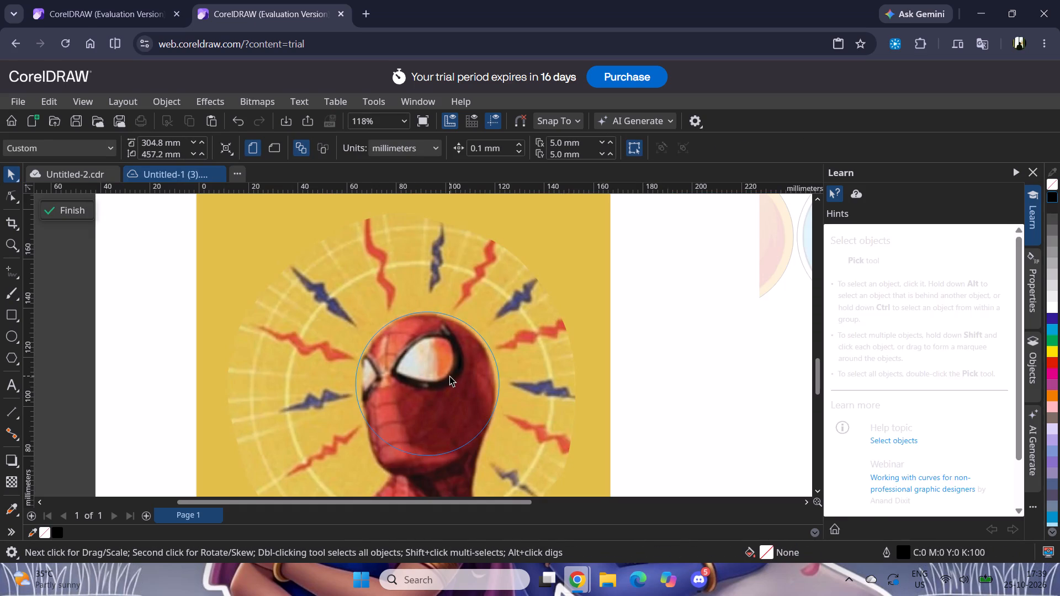
{"action": "scroll", "coordinate": [449, 376], "scroll_direction": "down", "scroll_amount": 5}
{"action": "left_click", "coordinate": [325, 321]}
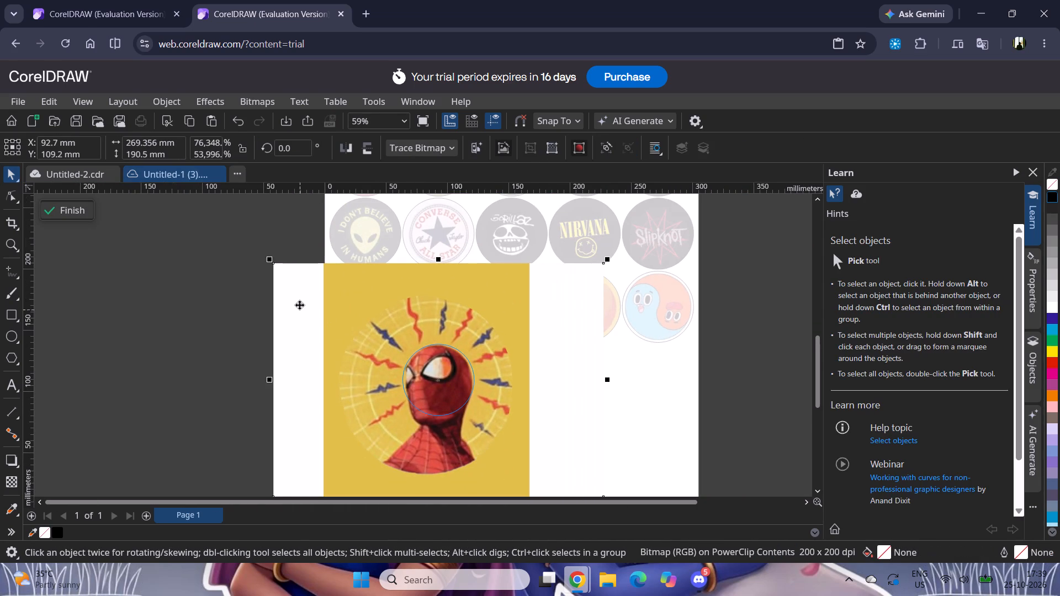
{"action": "left_click_drag", "start_coordinate": [268, 258], "coordinate": [374, 347]}
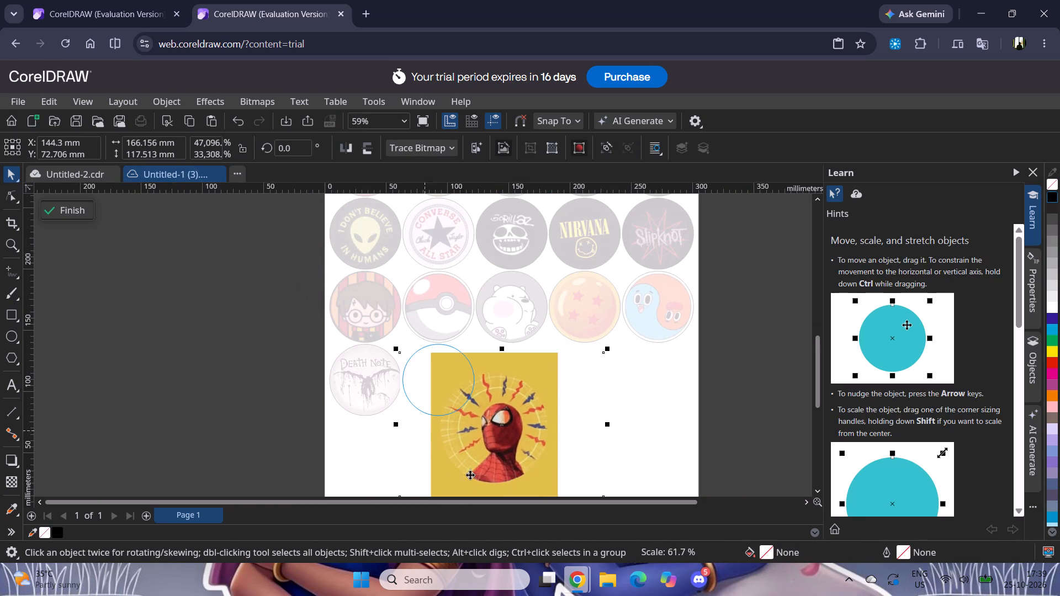
{"action": "left_click_drag", "start_coordinate": [525, 464], "coordinate": [487, 430]}
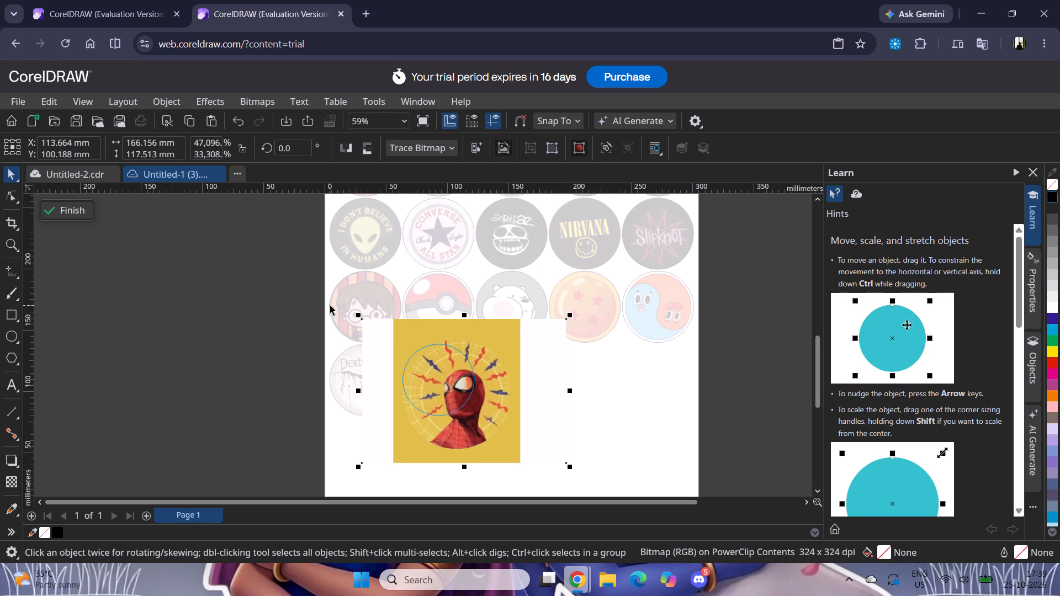
{"action": "left_click_drag", "start_coordinate": [355, 315], "coordinate": [400, 351]}
{"action": "left_click_drag", "start_coordinate": [501, 429], "coordinate": [469, 408]}
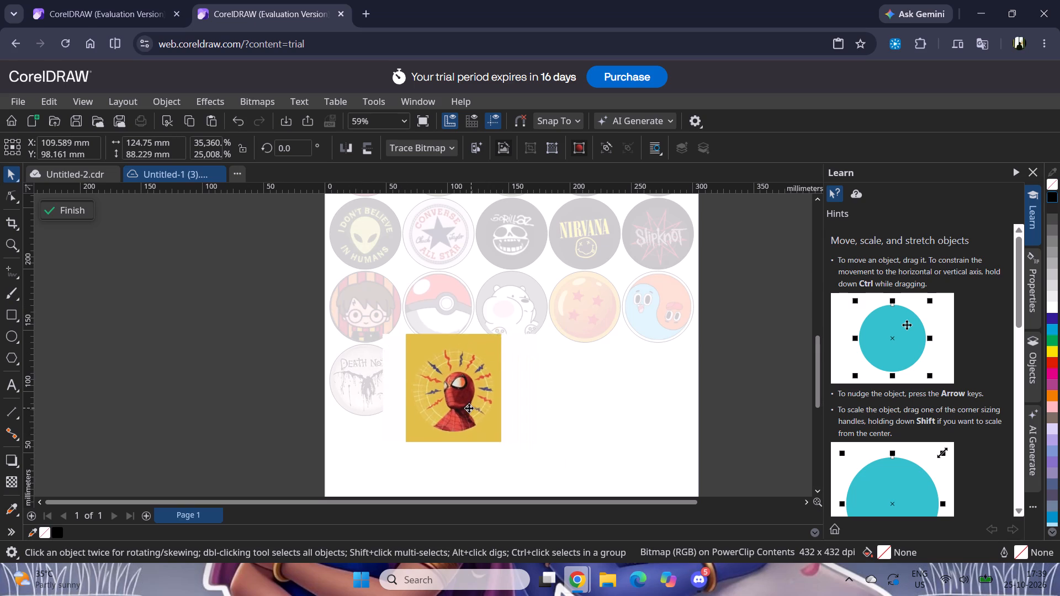
{"action": "left_click_drag", "start_coordinate": [469, 408], "coordinate": [464, 404]}
{"action": "left_click_drag", "start_coordinate": [492, 433], "coordinate": [480, 424]}
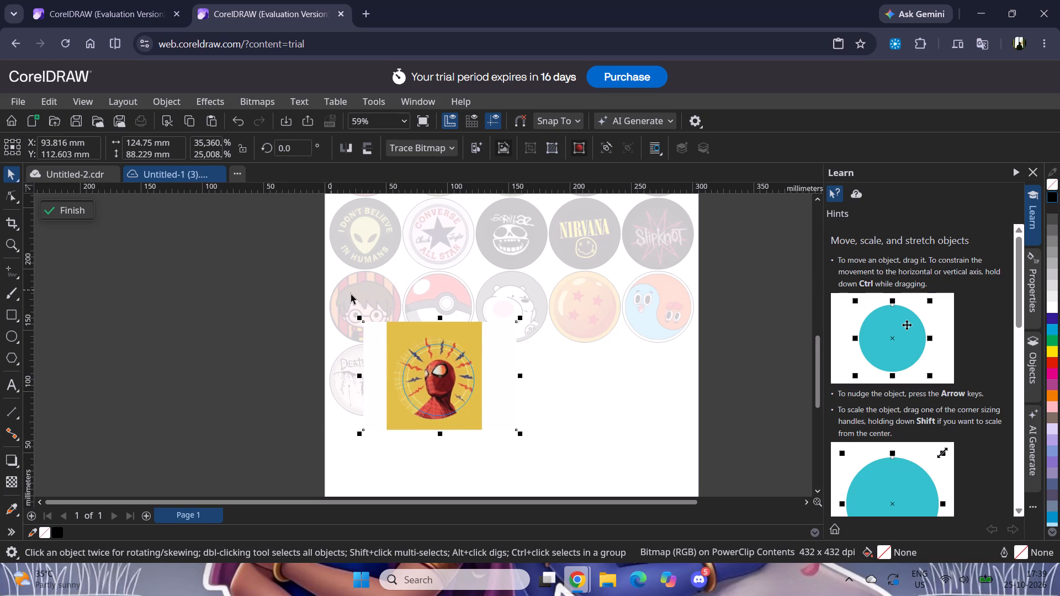
Resize the Spider-Man picture freehand over its circle to about 94.2 × 66.6 mm.
{"action": "left_click_drag", "start_coordinate": [354, 317], "coordinate": [402, 362]}
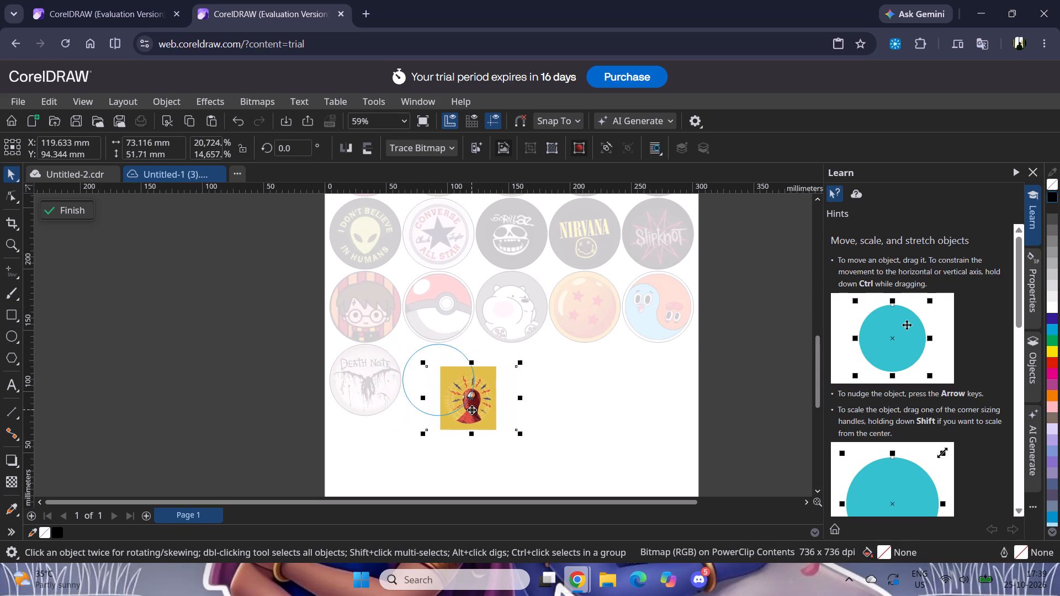
{"action": "left_click_drag", "start_coordinate": [471, 409], "coordinate": [440, 390]}
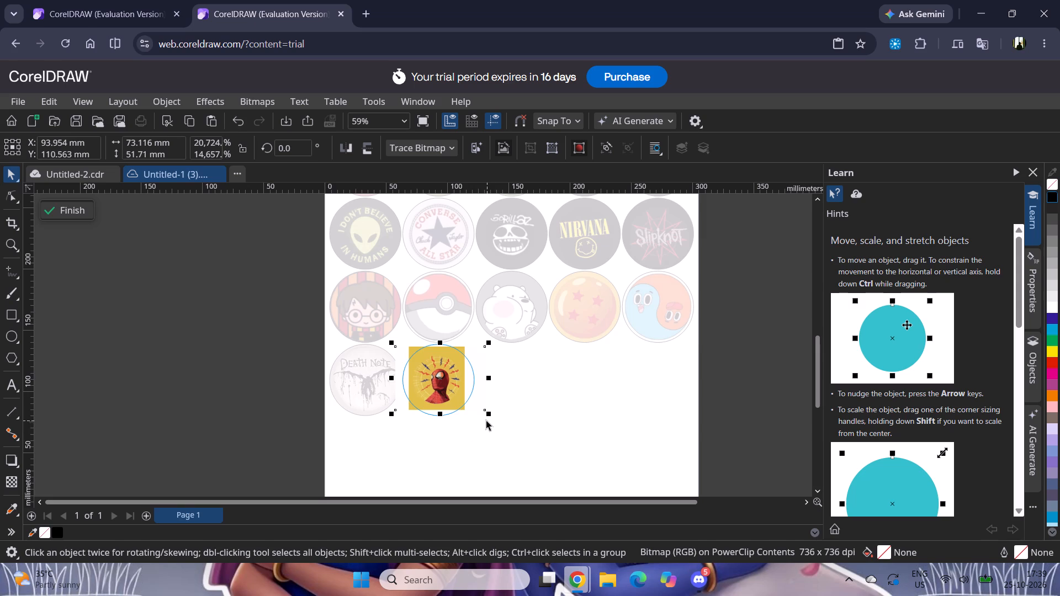
{"action": "left_click_drag", "start_coordinate": [487, 413], "coordinate": [496, 421]}
{"action": "left_click", "coordinate": [452, 393]}
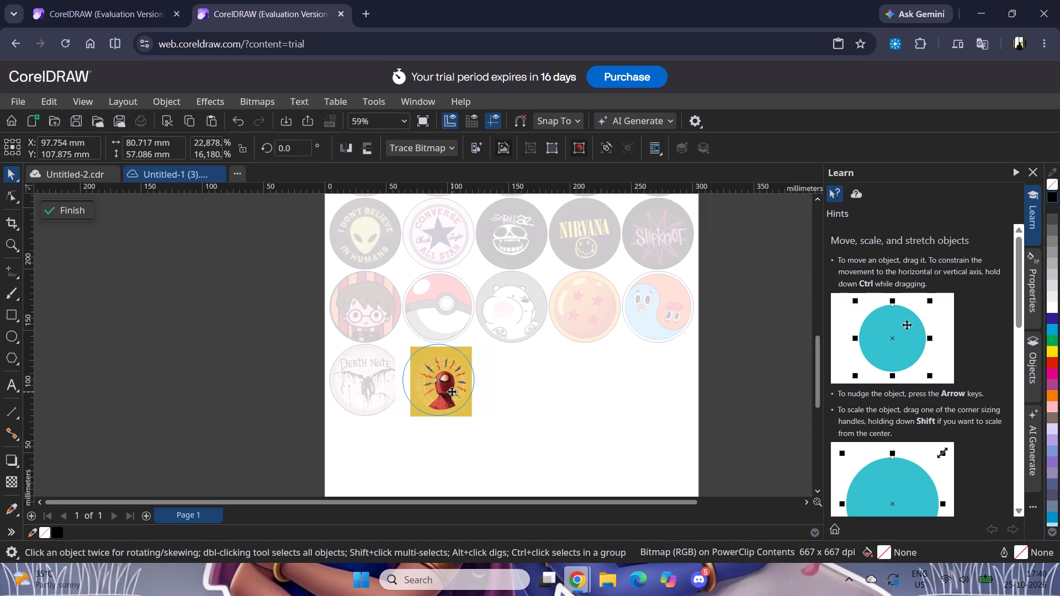
{"action": "left_click_drag", "start_coordinate": [389, 338], "coordinate": [388, 337]}
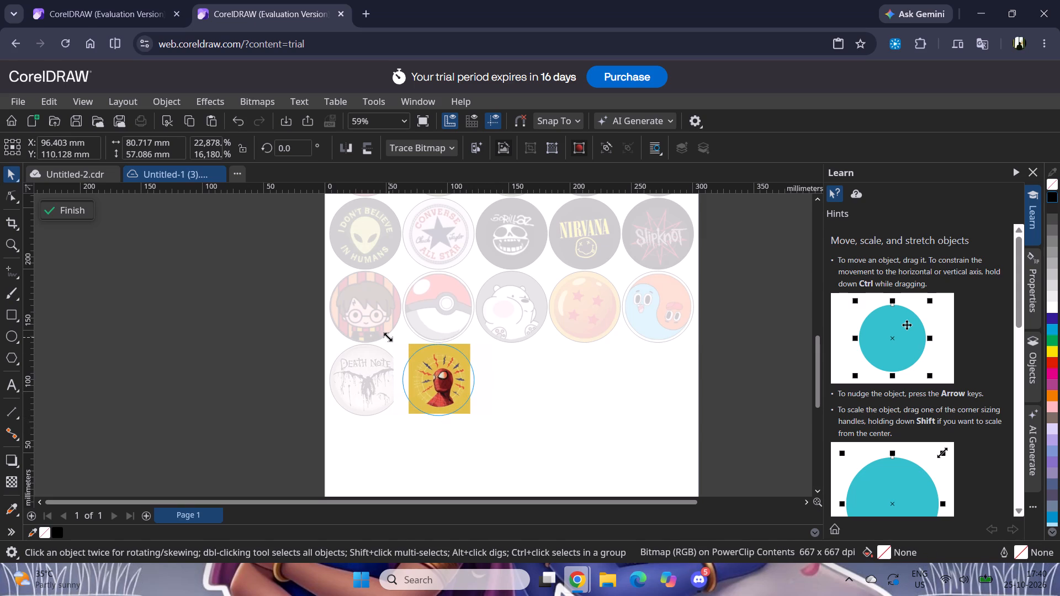
{"action": "left_click_drag", "start_coordinate": [388, 337], "coordinate": [383, 333]}
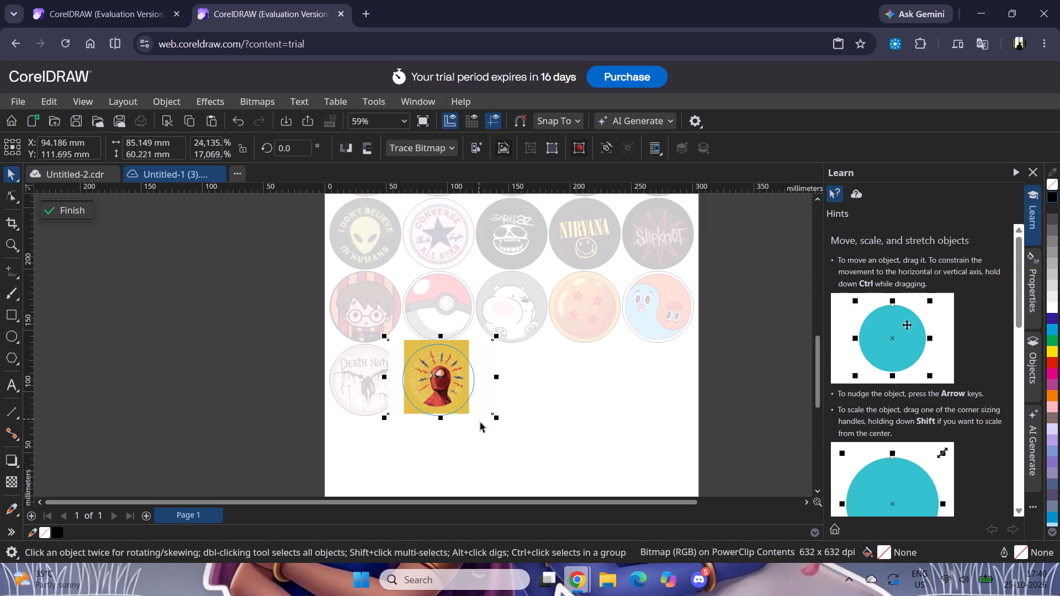
{"action": "left_click_drag", "start_coordinate": [496, 421], "coordinate": [501, 425]}
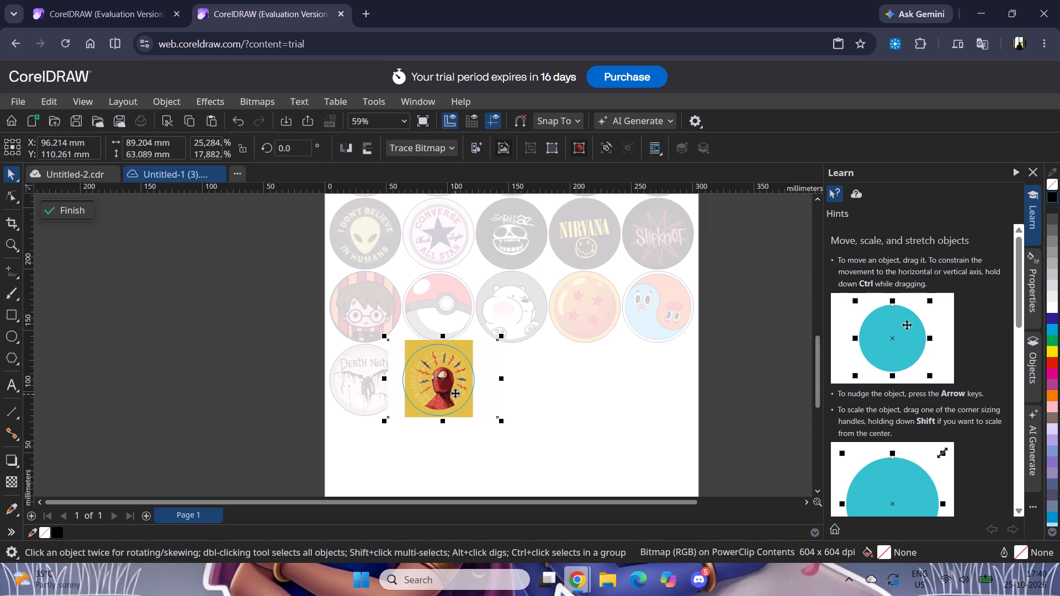
{"action": "left_click_drag", "start_coordinate": [500, 423], "coordinate": [506, 428]}
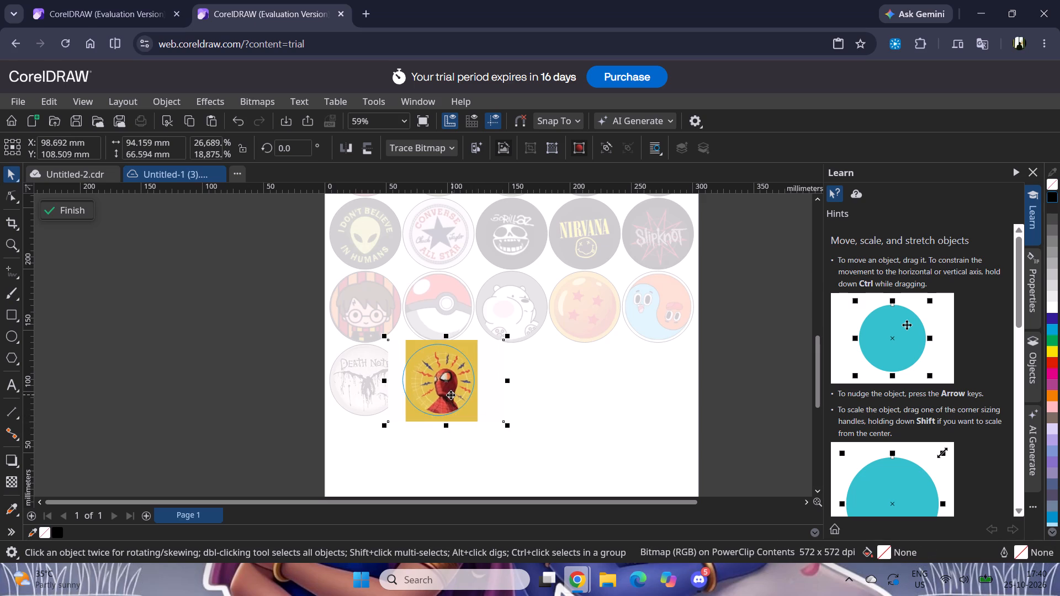
Center the Spider-Man picture on its circle at about X 95.7 mm, Y 109.1 mm, and finish editing the contents.
{"action": "left_click_drag", "start_coordinate": [451, 394], "coordinate": [443, 393]}
{"action": "left_click", "coordinate": [442, 393]}
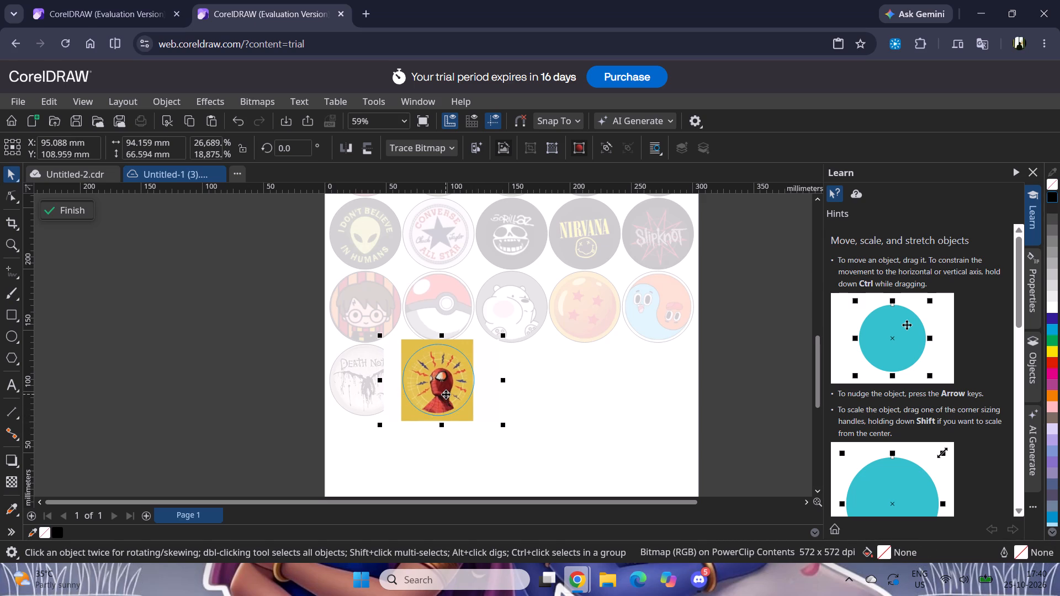
{"action": "left_click", "coordinate": [446, 394]}
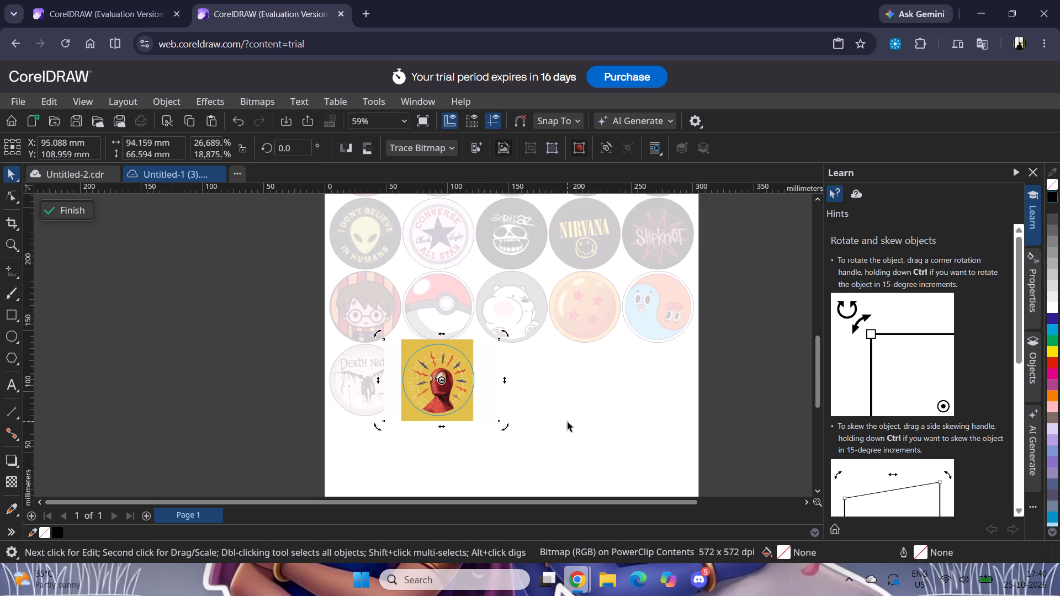
{"action": "key", "text": "Up"}
{"action": "key", "text": "Right"}
{"action": "key", "text": "Right"}
{"action": "key", "text": "Right"}
{"action": "key", "text": "Right"}
{"action": "key", "text": "Right"}
{"action": "key", "text": "Right"}
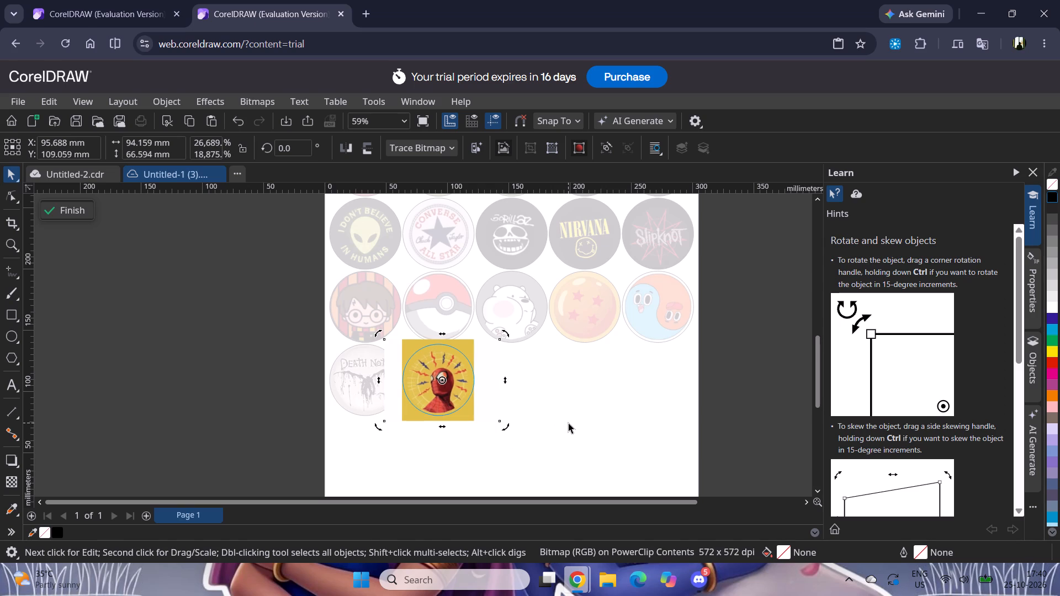
{"action": "left_click", "coordinate": [81, 212]}
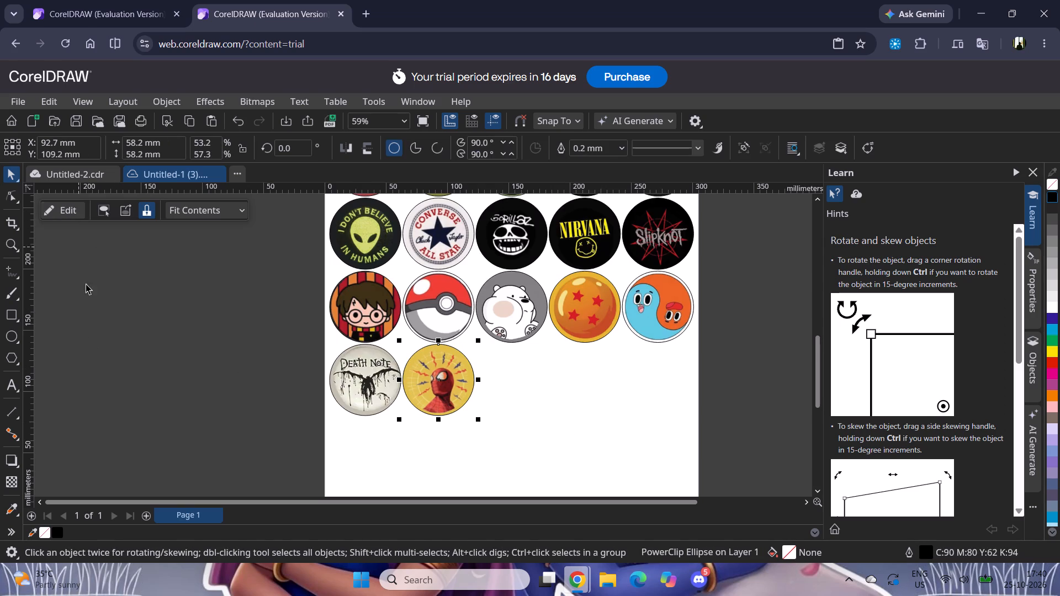
Copy the third circle of the sixth row, the black-and-white face, from Untitled-2.cdr into the new document.
{"action": "left_click", "coordinate": [69, 178]}
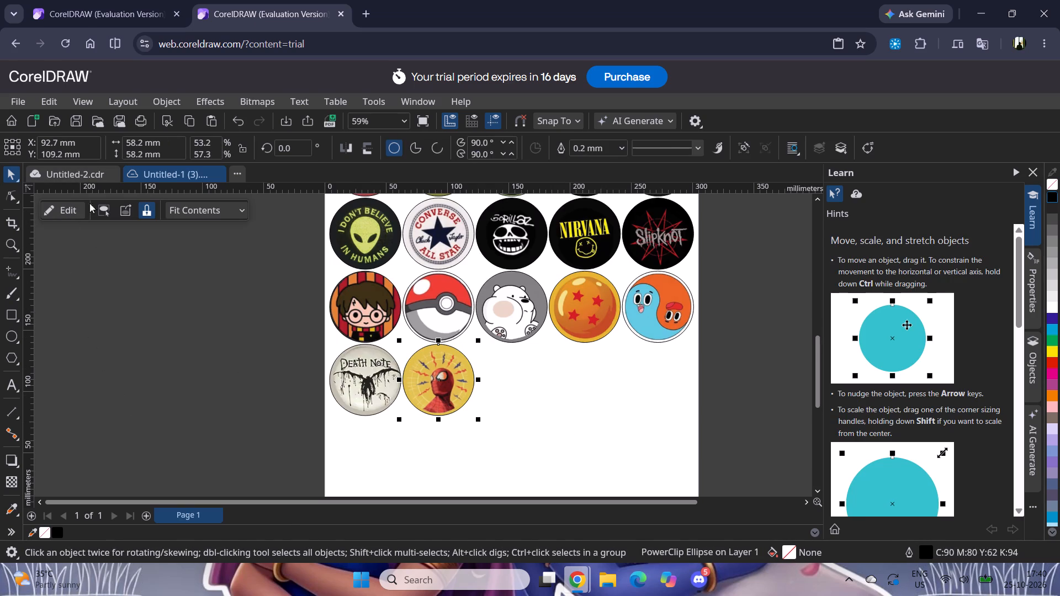
{"action": "left_click", "coordinate": [429, 409]}
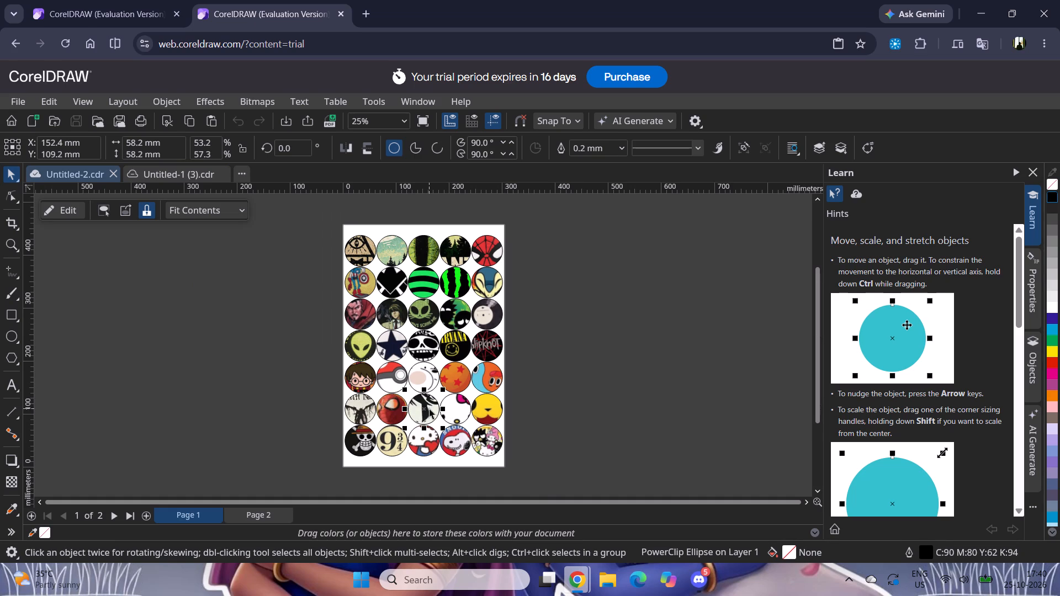
{"action": "key", "text": "ctrl+c"}
{"action": "left_click", "coordinate": [181, 174]}
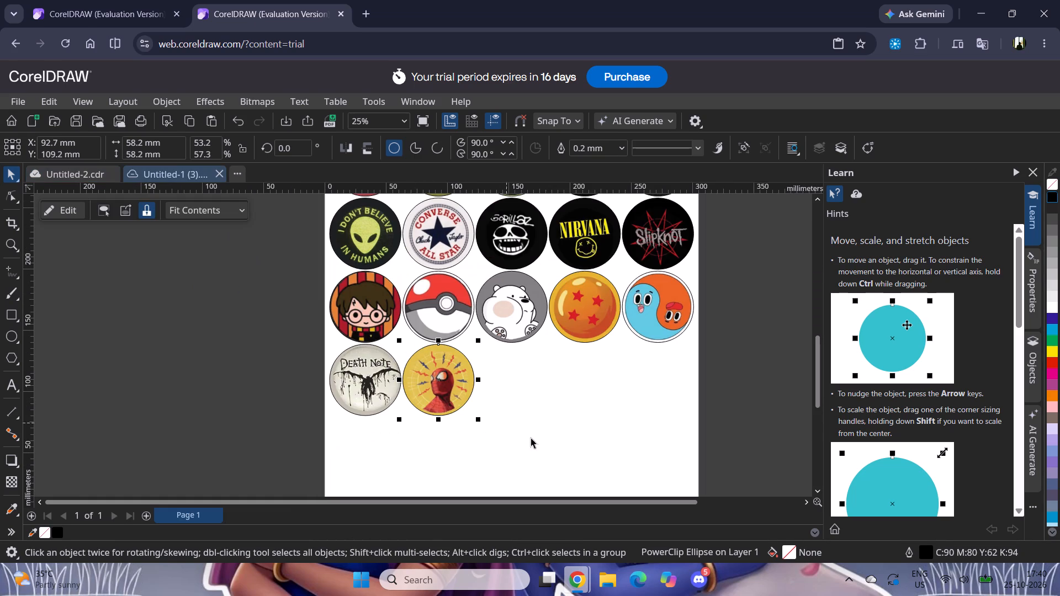
{"action": "key", "text": "ctrl+v"}
Open the black-and-white face circle's contents, fit the picture at about 88.8 × 62.8 mm, X 157.5 mm, Y 107.5 mm, and finish editing.
{"action": "double_click", "coordinate": [526, 376]}
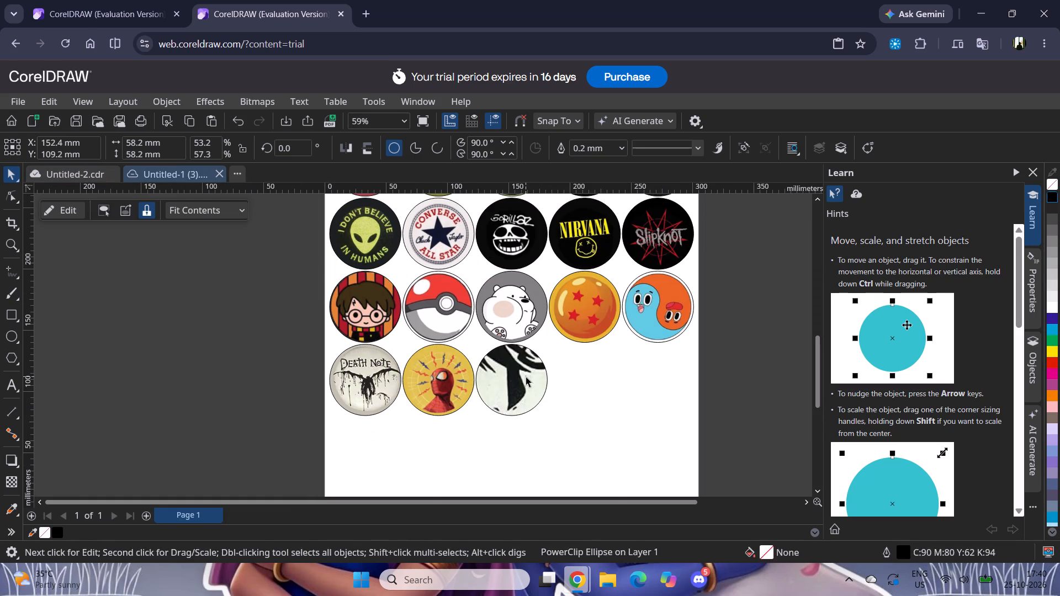
{"action": "left_click", "coordinate": [419, 338]}
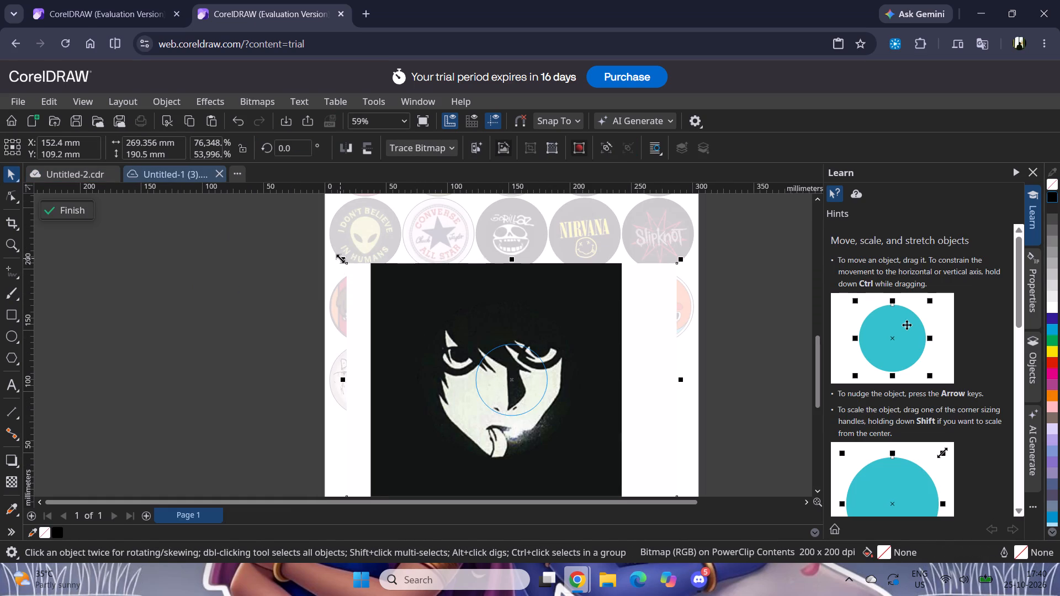
{"action": "left_click_drag", "start_coordinate": [340, 258], "coordinate": [521, 406]}
{"action": "left_click_drag", "start_coordinate": [630, 446], "coordinate": [545, 385]}
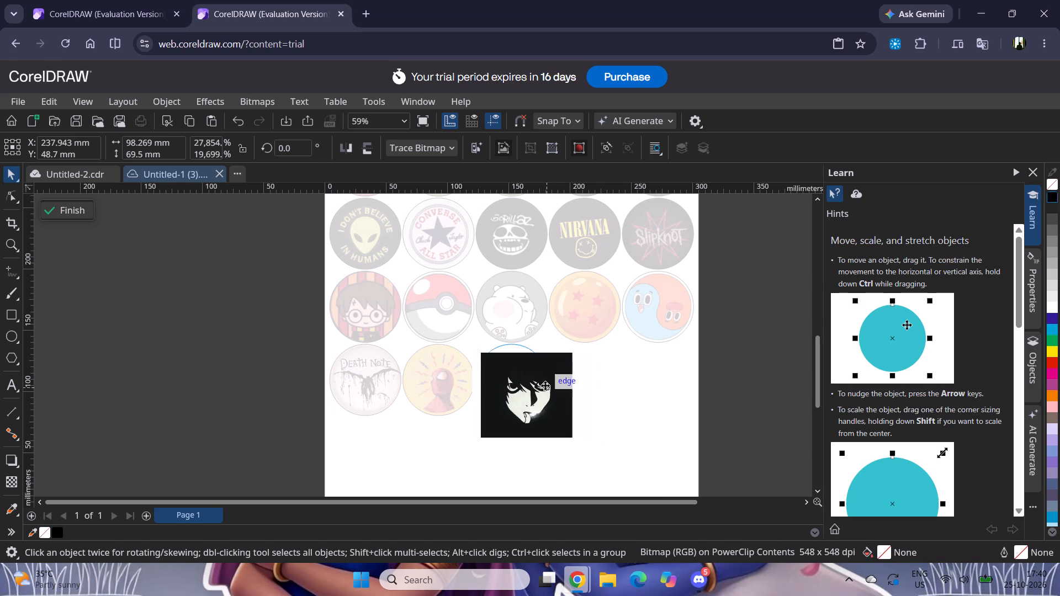
{"action": "left_click_drag", "start_coordinate": [545, 385], "coordinate": [538, 379]}
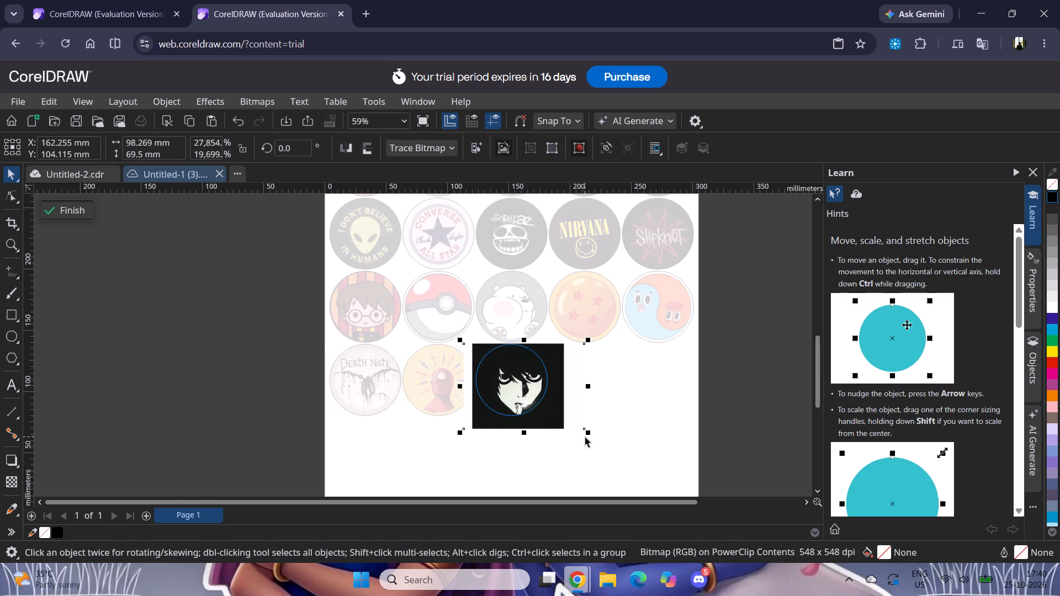
{"action": "left_click_drag", "start_coordinate": [588, 434], "coordinate": [577, 425]}
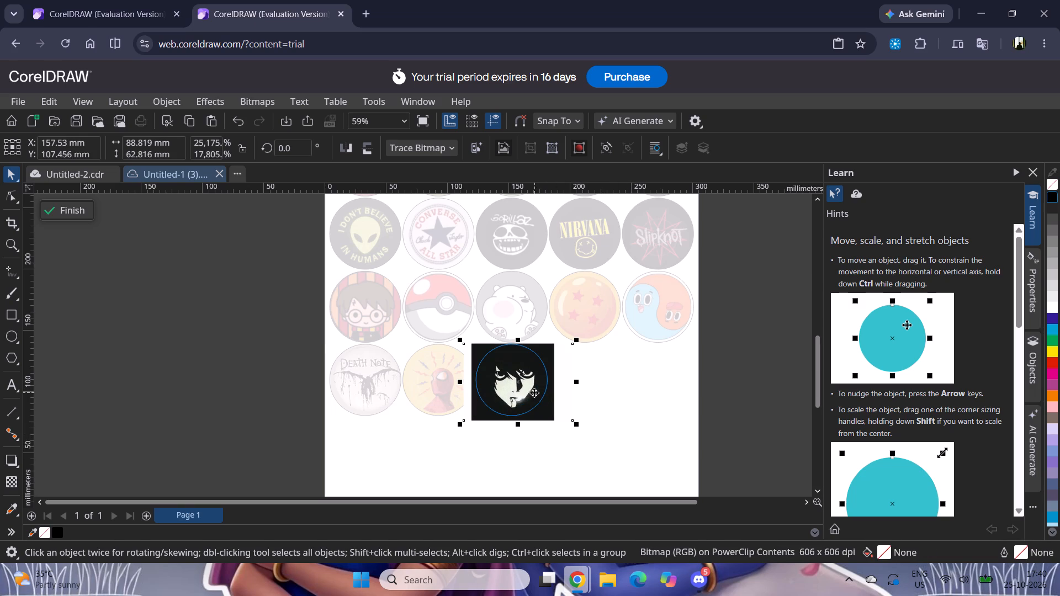
{"action": "left_click", "coordinate": [63, 205]}
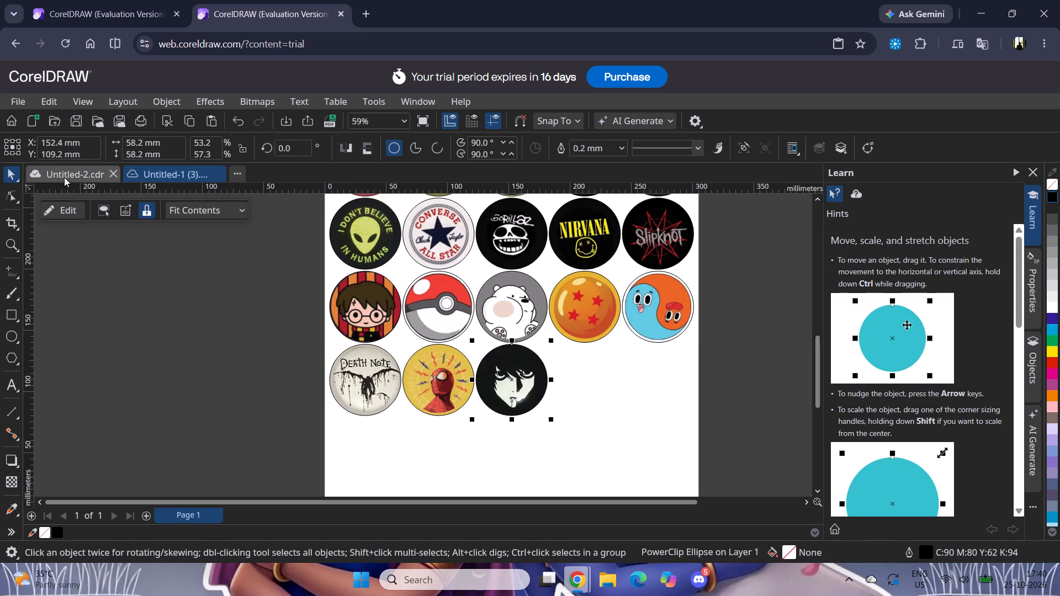
Copy the fourth circle of the sixth row, the Hello Kitty one, from Untitled-2.cdr into the new document.
{"action": "left_click", "coordinate": [64, 177]}
{"action": "left_click", "coordinate": [460, 411]}
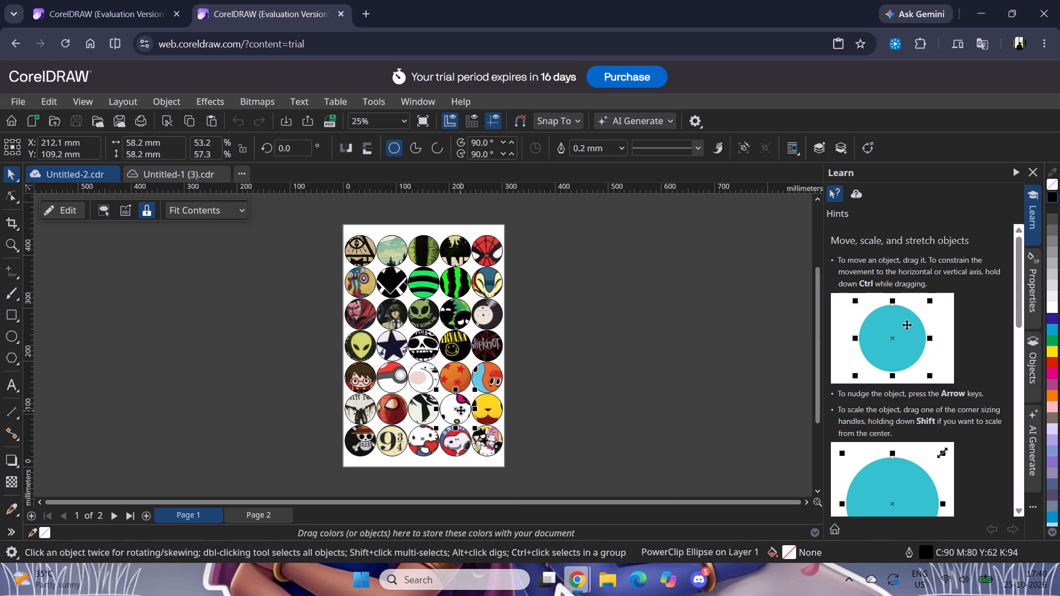
{"action": "key", "text": "ctrl+c"}
{"action": "left_click", "coordinate": [176, 179]}
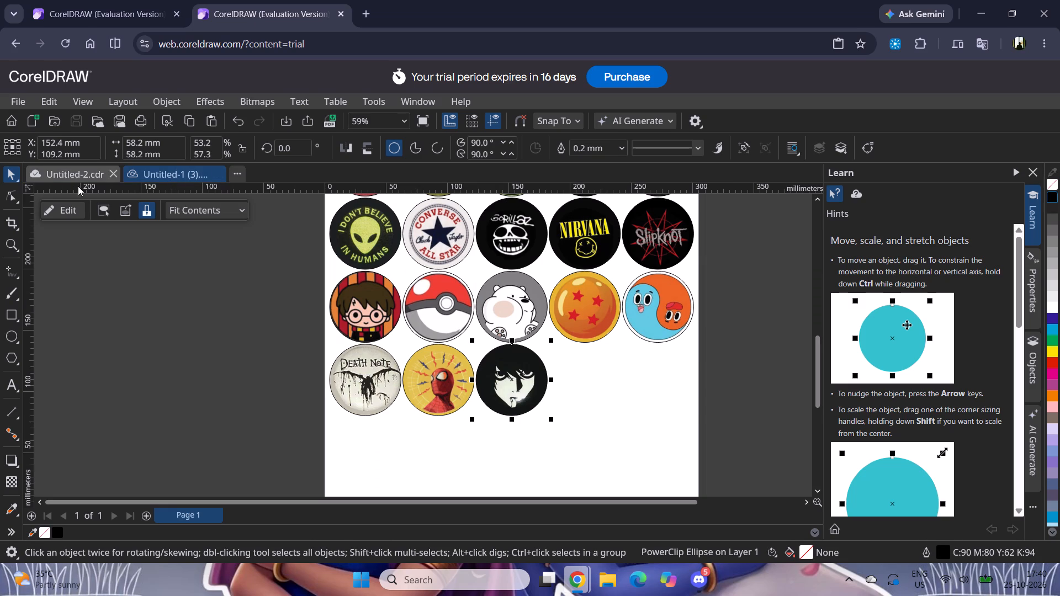
{"action": "key", "text": "ctrl+v"}
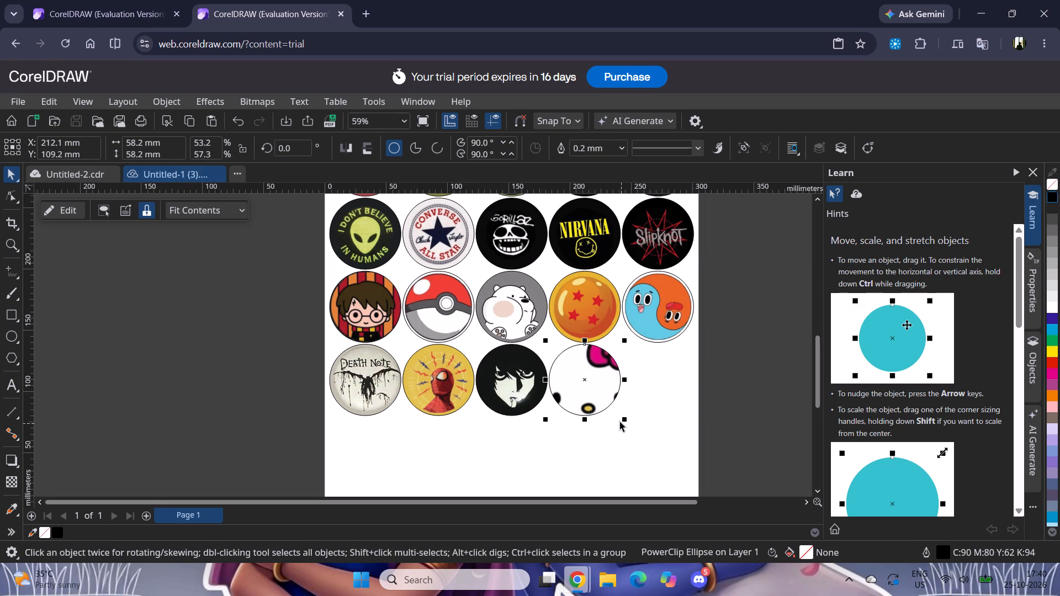
Open the Hello Kitty circle's contents, shrink the picture to about 89 × 62.9 mm and center it at X 212.1 mm, Y 109.2 mm.
{"action": "double_click", "coordinate": [590, 403]}
{"action": "left_click", "coordinate": [479, 331]}
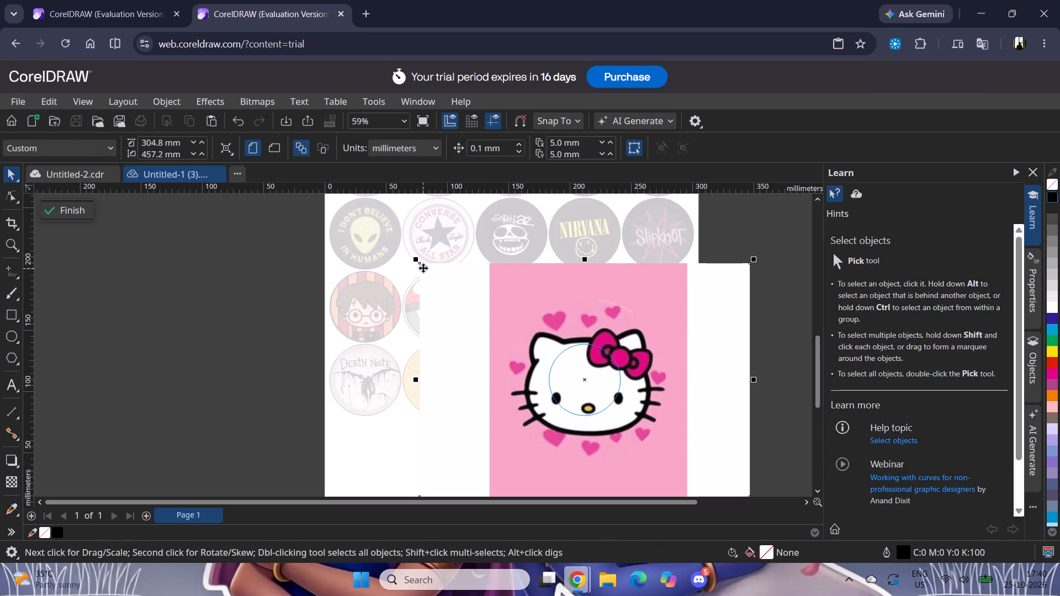
{"action": "left_click_drag", "start_coordinate": [415, 259], "coordinate": [543, 365]}
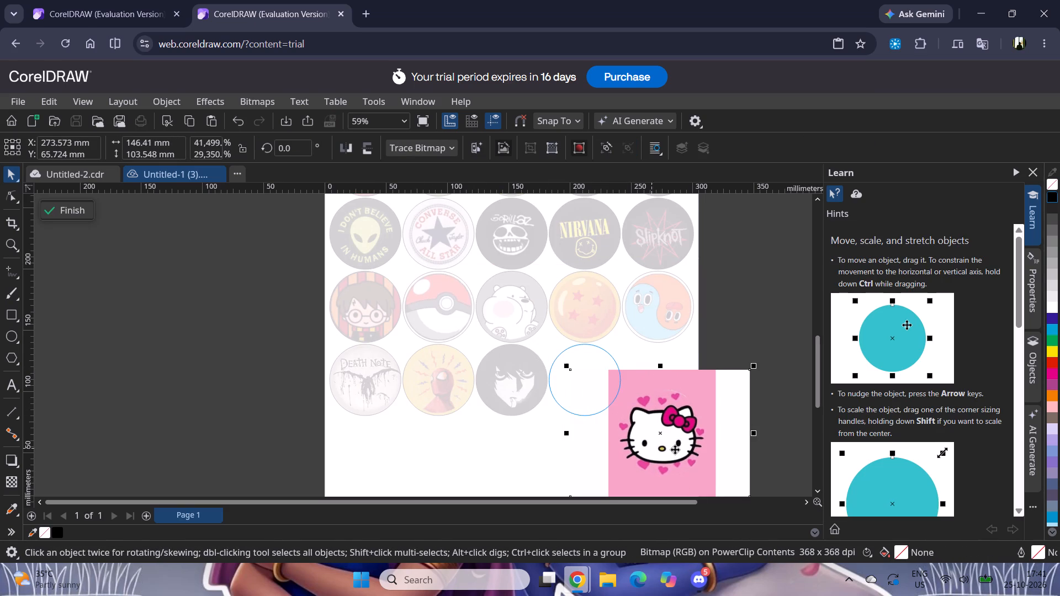
{"action": "left_click_drag", "start_coordinate": [675, 449], "coordinate": [605, 411]}
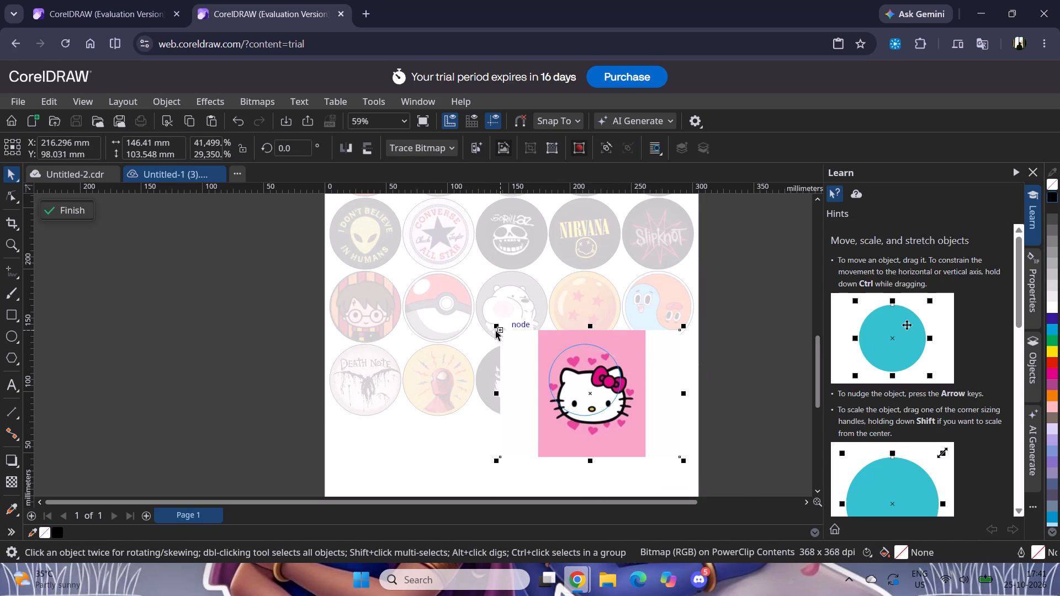
{"action": "left_click_drag", "start_coordinate": [492, 324], "coordinate": [545, 374]}
{"action": "left_click_drag", "start_coordinate": [627, 416], "coordinate": [593, 395]}
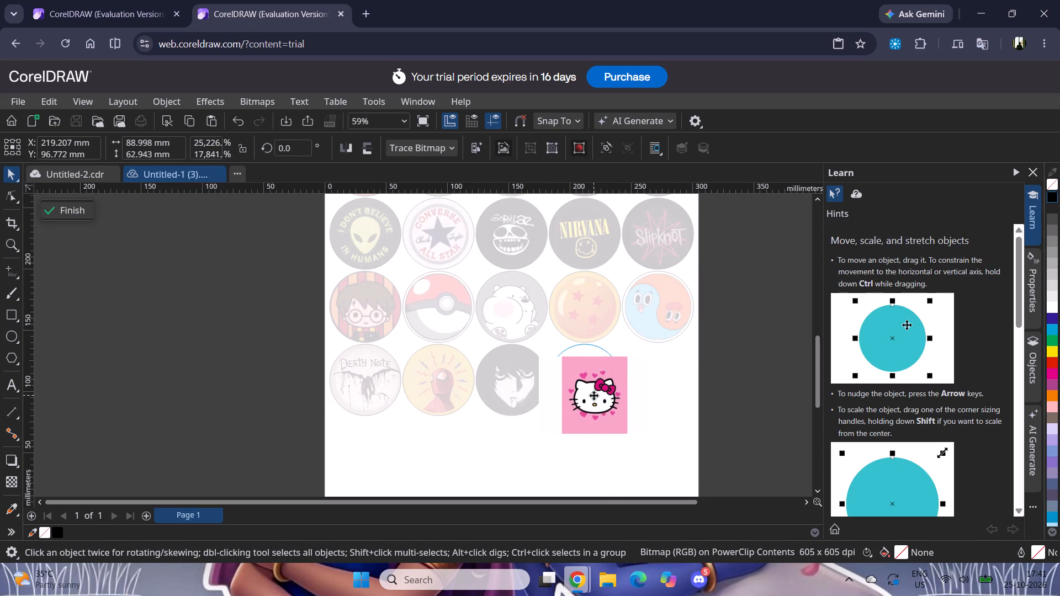
{"action": "left_click_drag", "start_coordinate": [593, 395], "coordinate": [586, 379]}
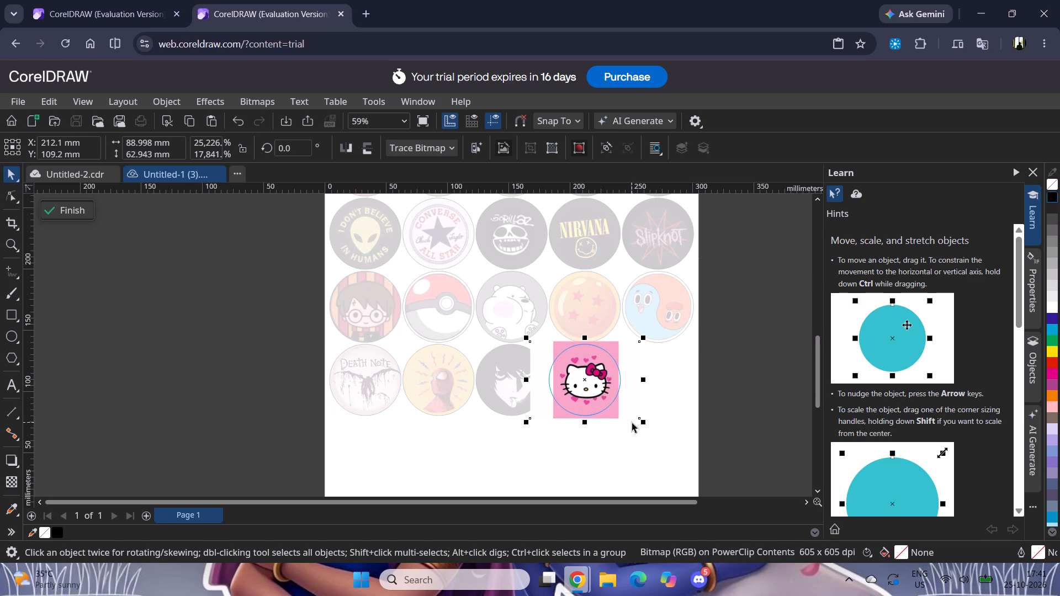
Enlarge the Hello Kitty picture to about 99.4 × 70.3 mm, nudge it sideways to center the face in its circle, and finish editing.
{"action": "left_click_drag", "start_coordinate": [643, 422], "coordinate": [650, 426]}
{"action": "left_click_drag", "start_coordinate": [593, 394], "coordinate": [592, 393]}
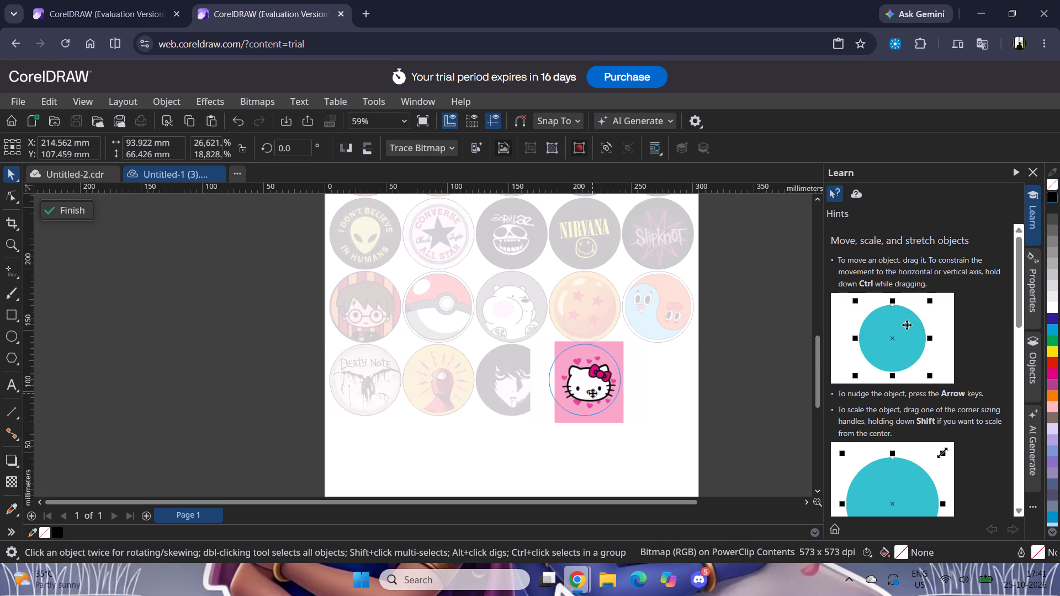
{"action": "left_click_drag", "start_coordinate": [592, 393], "coordinate": [588, 391]}
{"action": "left_click", "coordinate": [518, 334]}
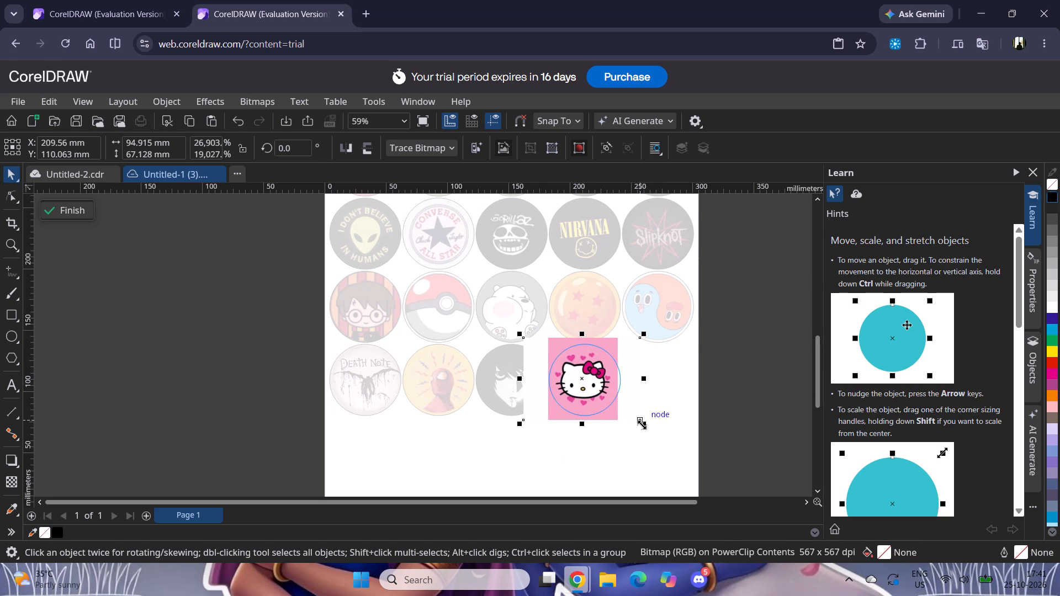
{"action": "left_click", "coordinate": [642, 424]}
{"action": "left_click", "coordinate": [645, 425]}
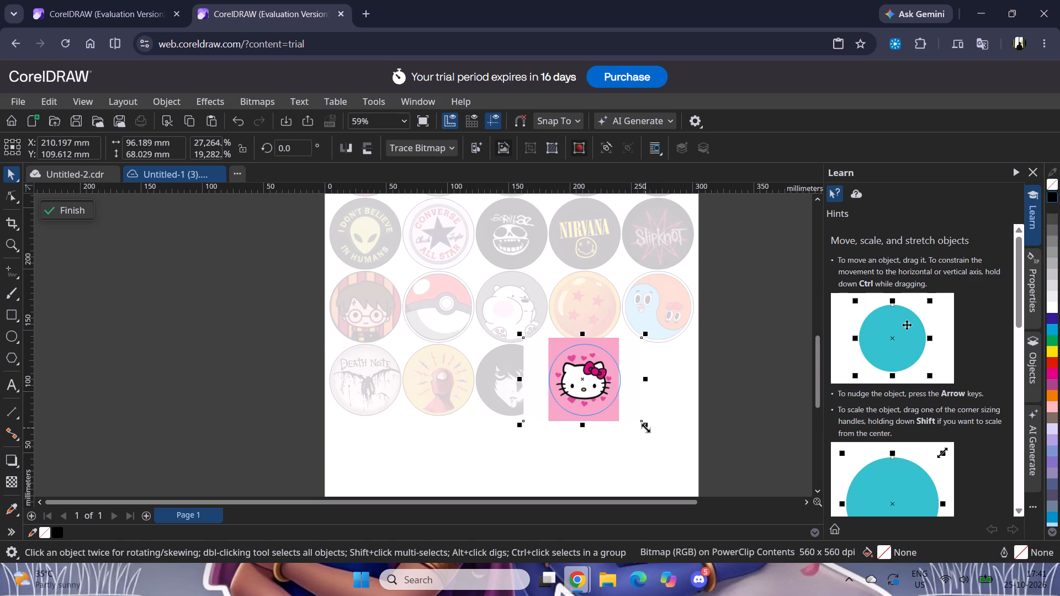
{"action": "key", "text": "Right"}
{"action": "key", "text": "Right"}
{"action": "key", "text": "Right"}
{"action": "key", "text": "Right"}
{"action": "key", "text": "Right"}
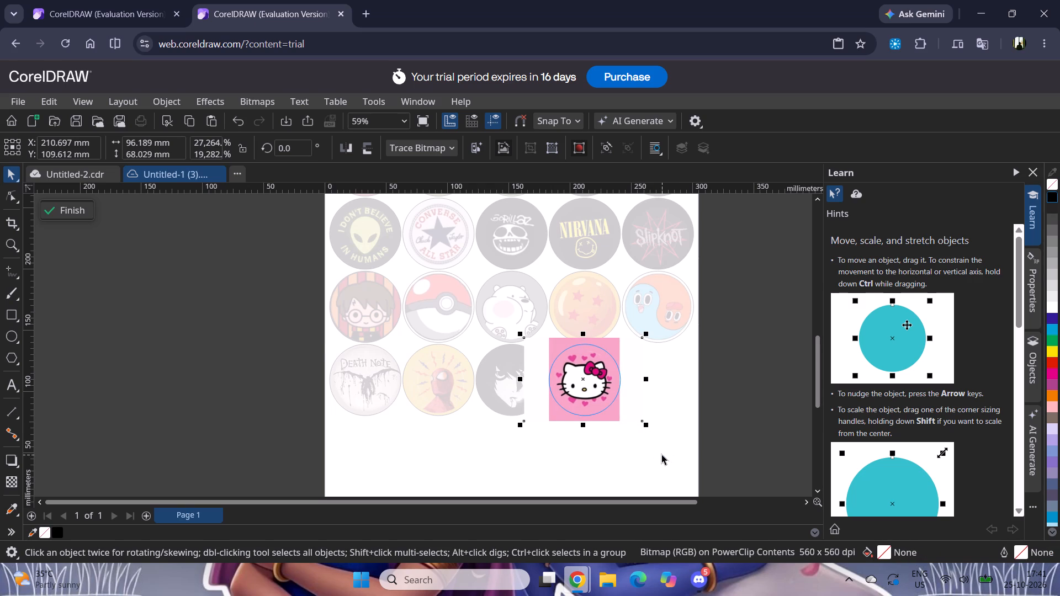
{"action": "key", "text": "Right"}
{"action": "key", "text": "Right"}
{"action": "key", "text": "Right"}
{"action": "key", "text": "Right"}
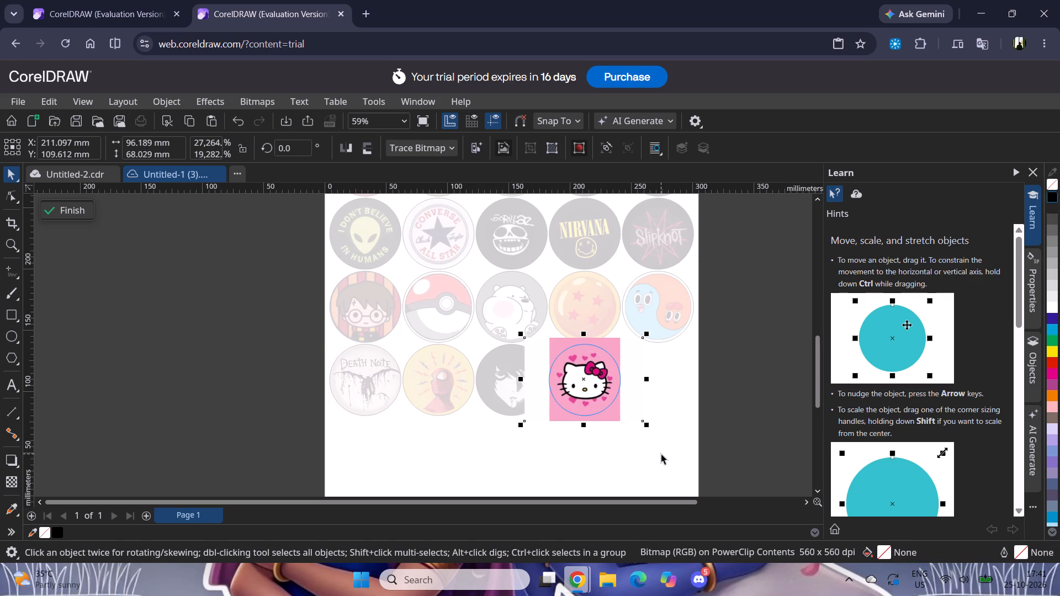
{"action": "left_click_drag", "start_coordinate": [521, 423], "coordinate": [517, 425]}
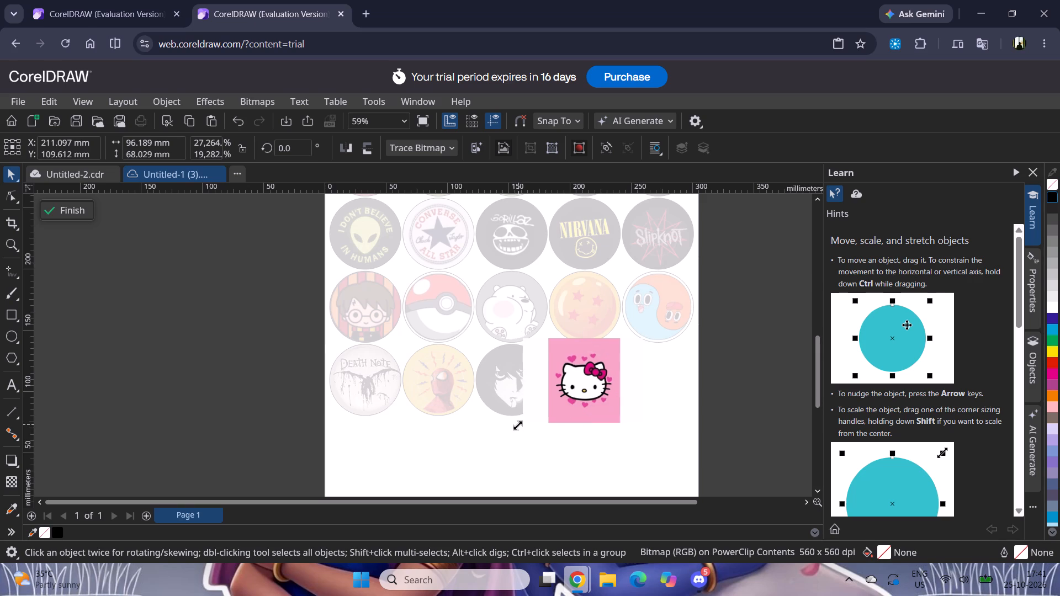
{"action": "left_click_drag", "start_coordinate": [517, 425], "coordinate": [516, 426]}
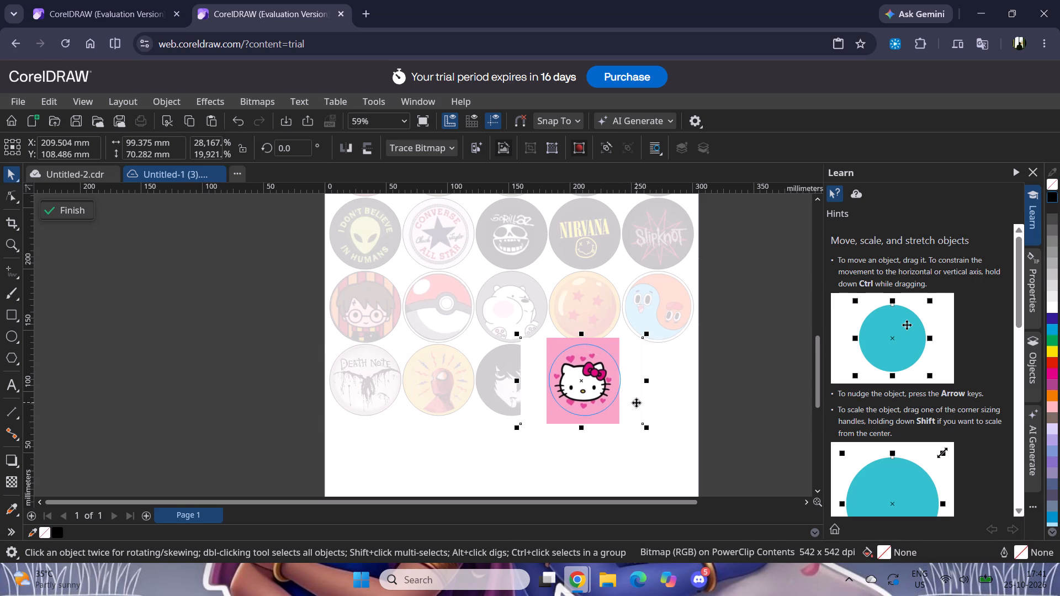
{"action": "key", "text": "Right"}
{"action": "key", "text": "Right"}
{"action": "key", "text": "Right"}
{"action": "key", "text": "Right"}
{"action": "key", "text": "Right"}
{"action": "key", "text": "Right"}
{"action": "key", "text": "Right"}
{"action": "key", "text": "Right"}
{"action": "key", "text": "Right"}
{"action": "key", "text": "Right"}
{"action": "key", "text": "Right"}
{"action": "key", "text": "Right"}
{"action": "key", "text": "Right"}
{"action": "key", "text": "Right"}
{"action": "key", "text": "Right"}
{"action": "key", "text": "Right"}
{"action": "key", "text": "Right"}
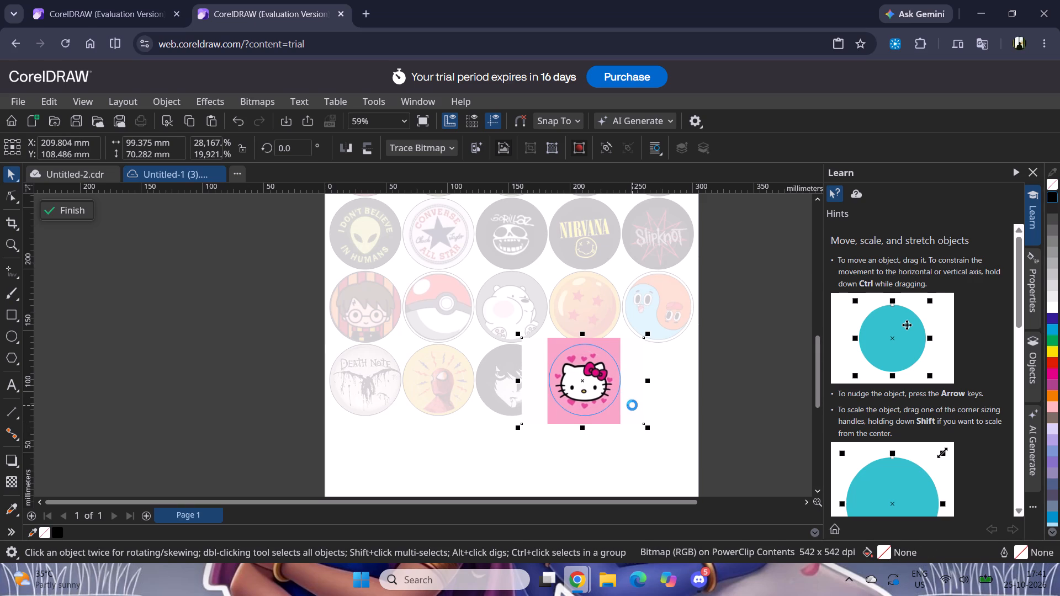
{"action": "left_click", "coordinate": [73, 204]}
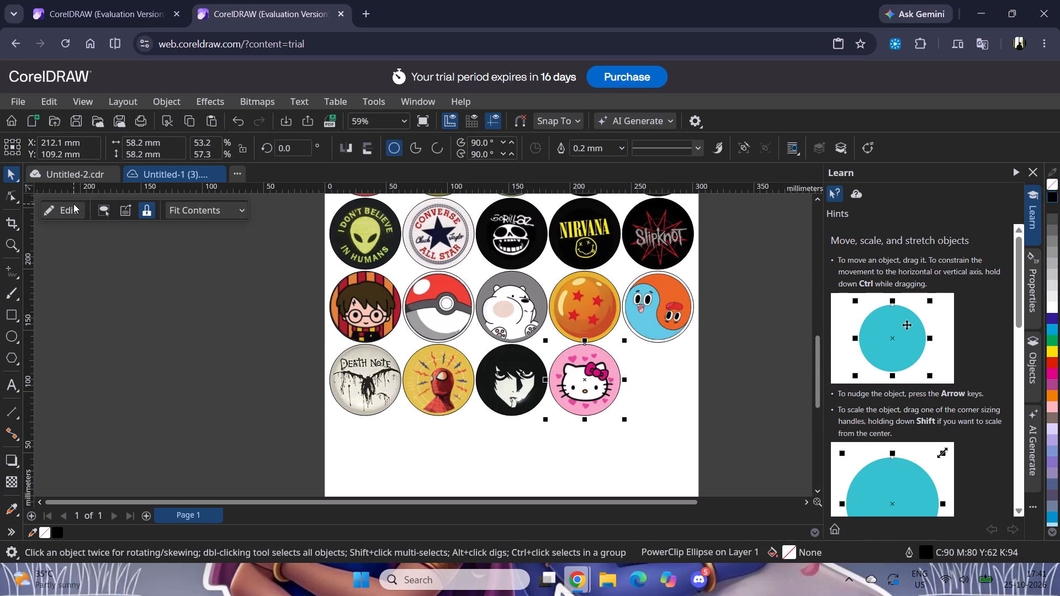
Copy the fifth circle of the sixth row, the yellow Pikachu one, from Untitled-2.cdr into the new document.
{"action": "left_click", "coordinate": [72, 180]}
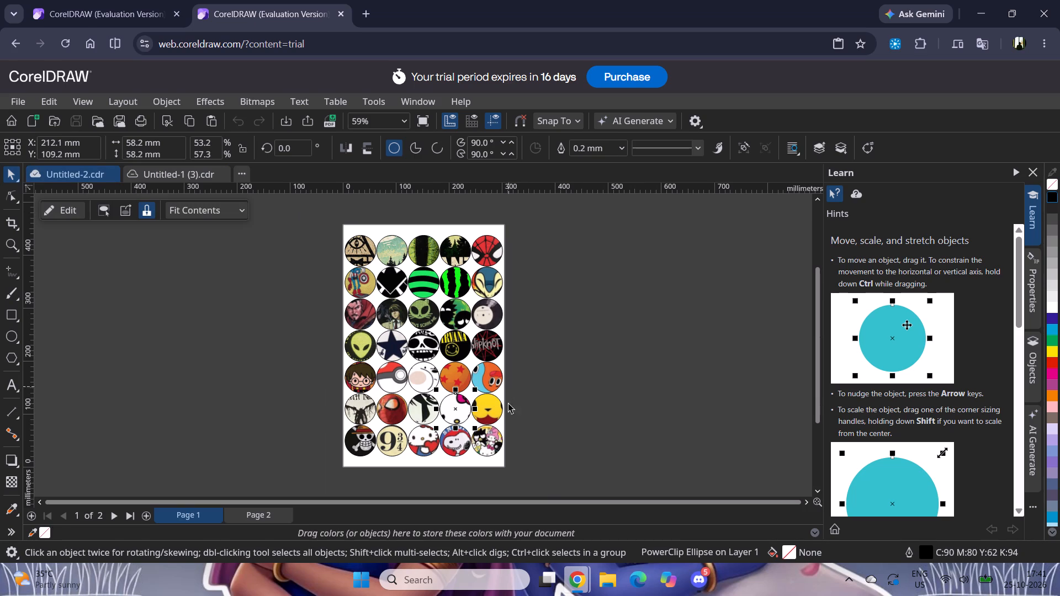
{"action": "left_click", "coordinate": [494, 409]}
{"action": "key", "text": "ctrl+c"}
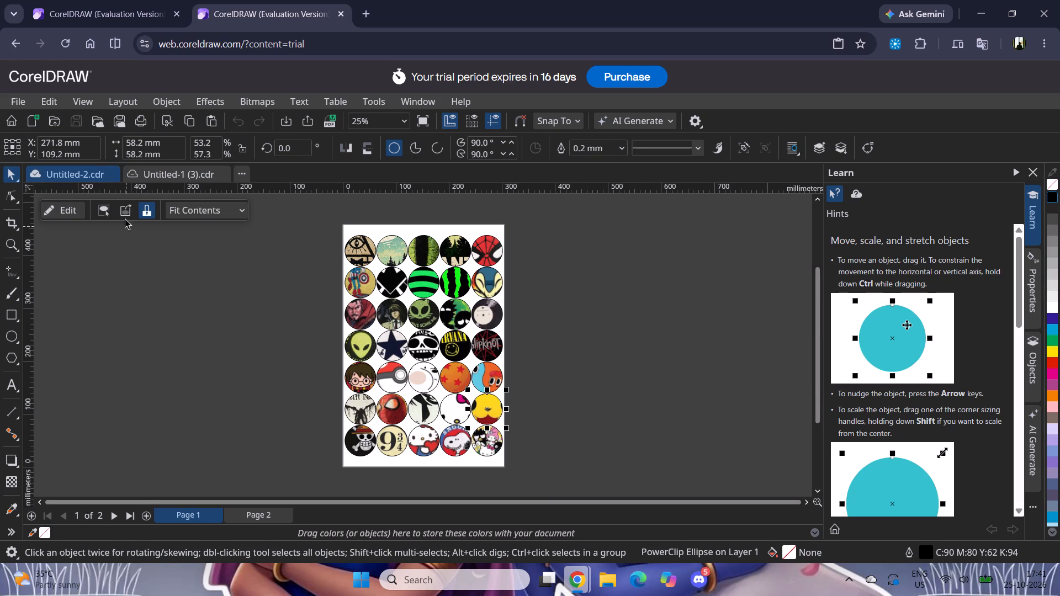
{"action": "left_click", "coordinate": [157, 178]}
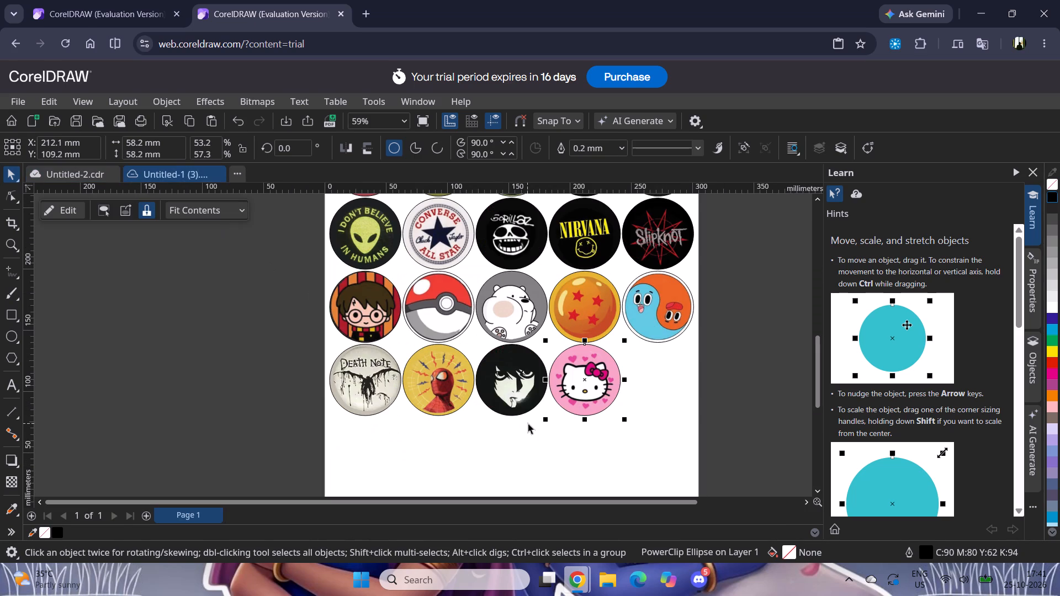
{"action": "key", "text": "ctrl+v"}
Open the Pikachu circle's contents, fit the picture at about 93.6 × 66.2 mm, X 270.2 mm, Y 110.1 mm, and finish editing.
{"action": "double_click", "coordinate": [663, 377]}
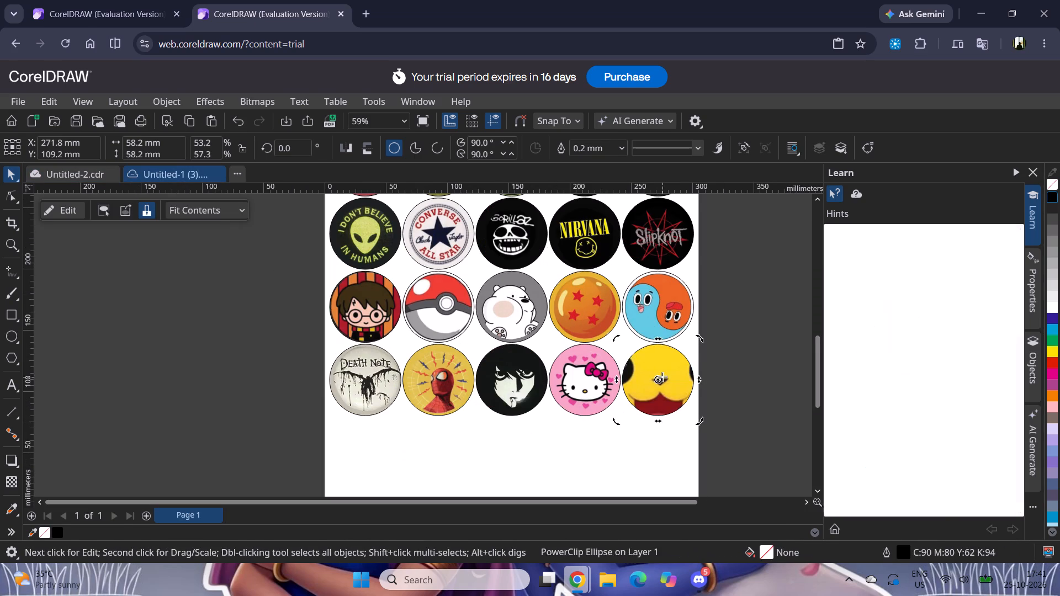
{"action": "left_click", "coordinate": [542, 318]}
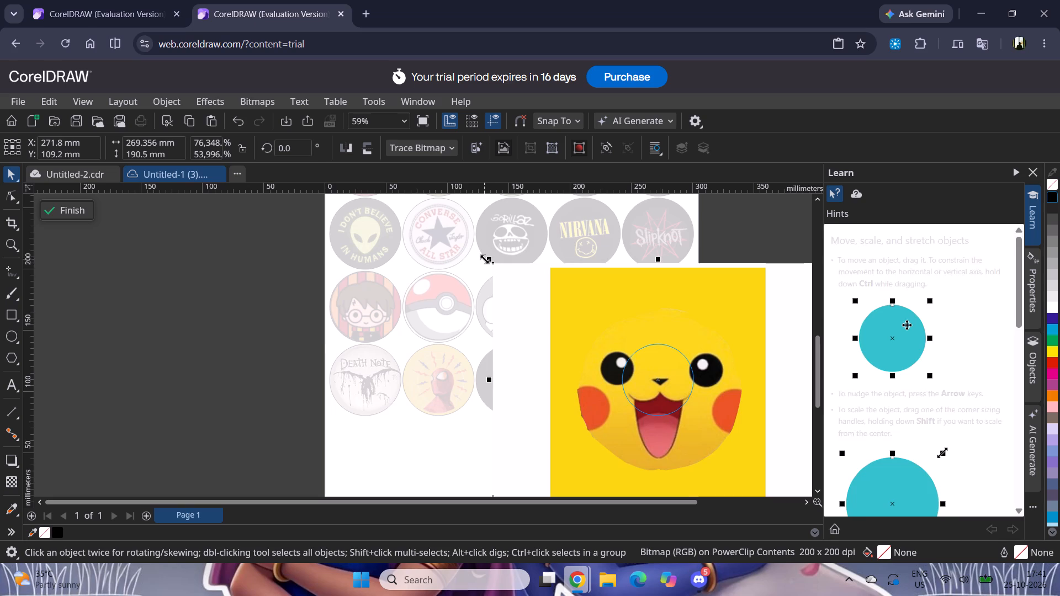
{"action": "left_click_drag", "start_coordinate": [485, 258], "coordinate": [623, 389]}
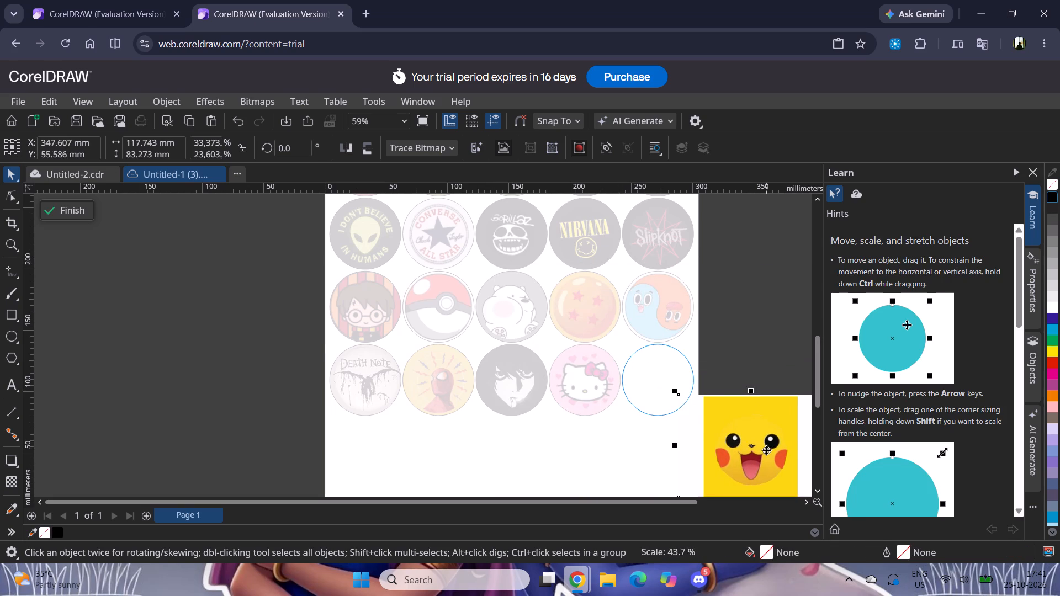
{"action": "left_click_drag", "start_coordinate": [766, 450], "coordinate": [669, 389]}
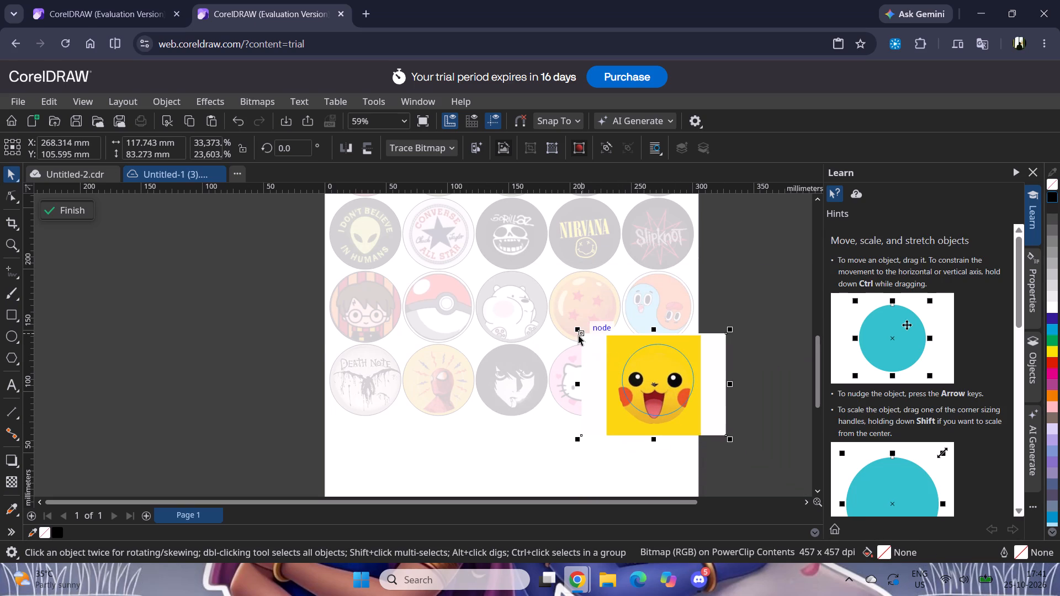
{"action": "left_click_drag", "start_coordinate": [576, 326], "coordinate": [619, 361]}
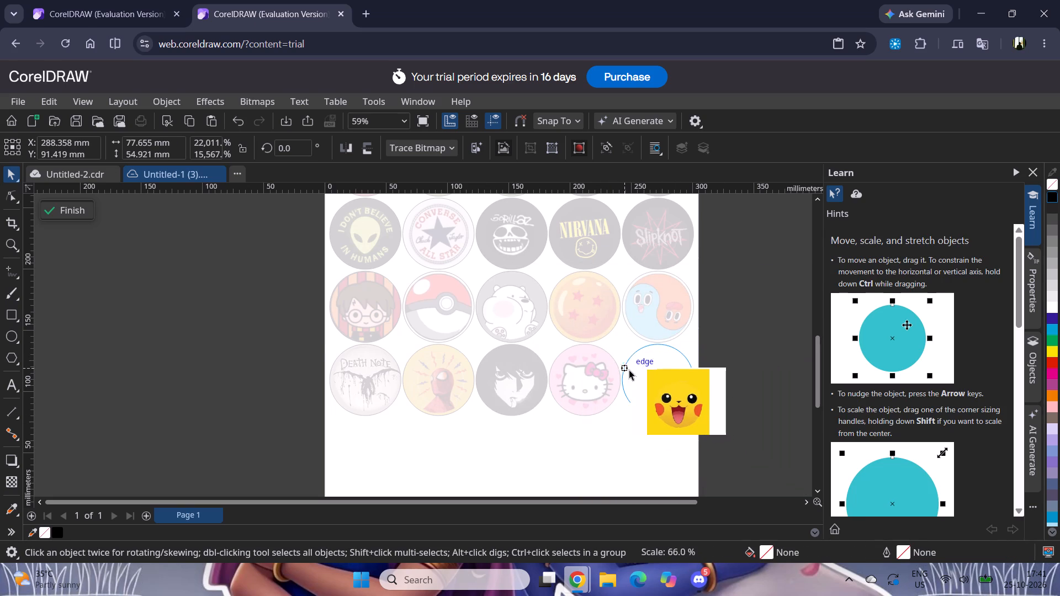
{"action": "left_click_drag", "start_coordinate": [697, 418], "coordinate": [672, 396]}
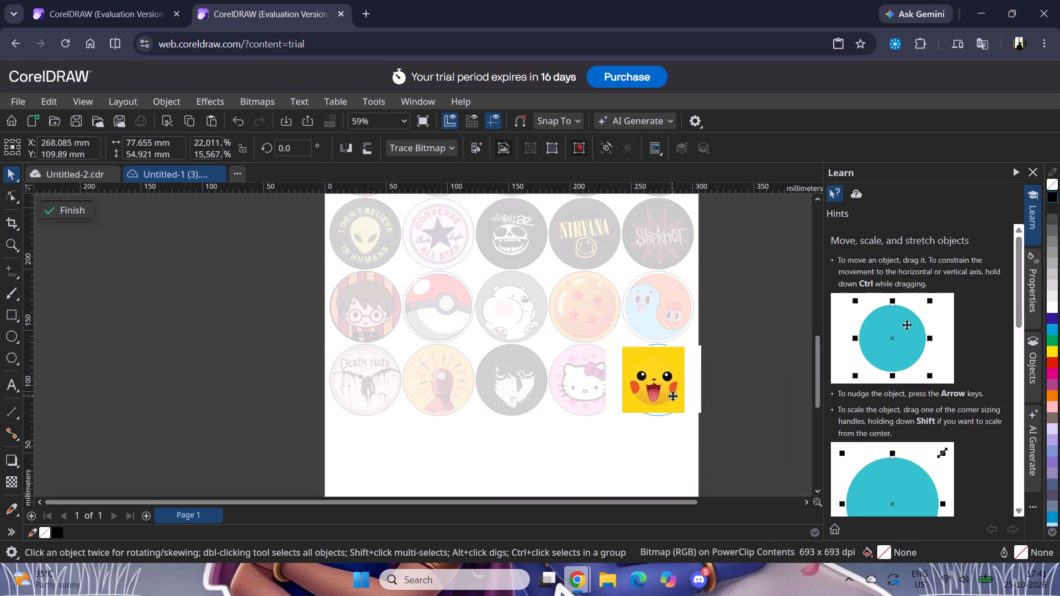
{"action": "left_click_drag", "start_coordinate": [672, 396], "coordinate": [672, 393]}
{"action": "double_click", "coordinate": [704, 411]}
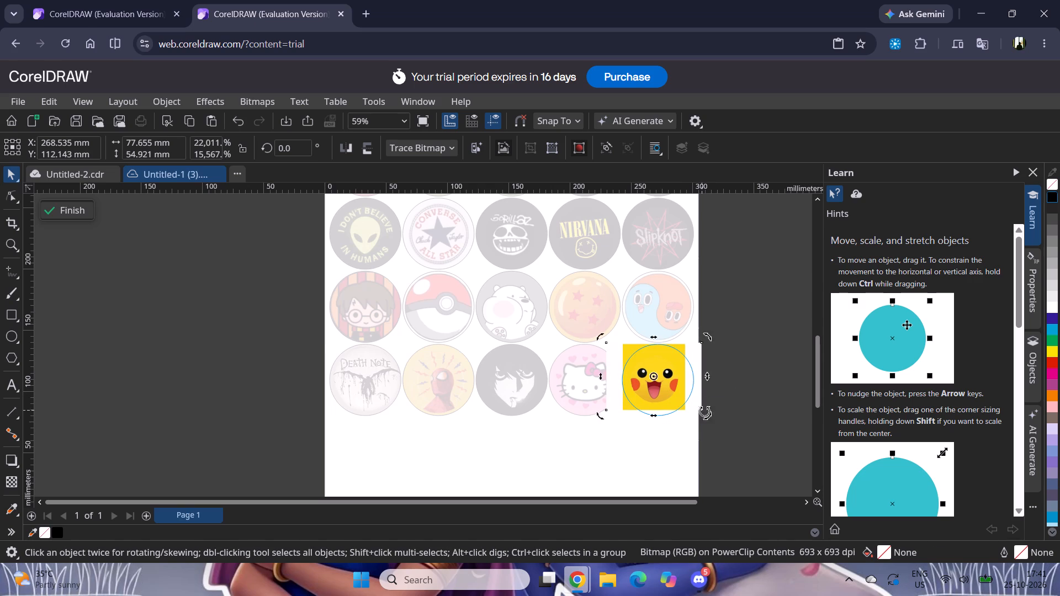
{"action": "left_click_drag", "start_coordinate": [706, 413], "coordinate": [717, 423]}
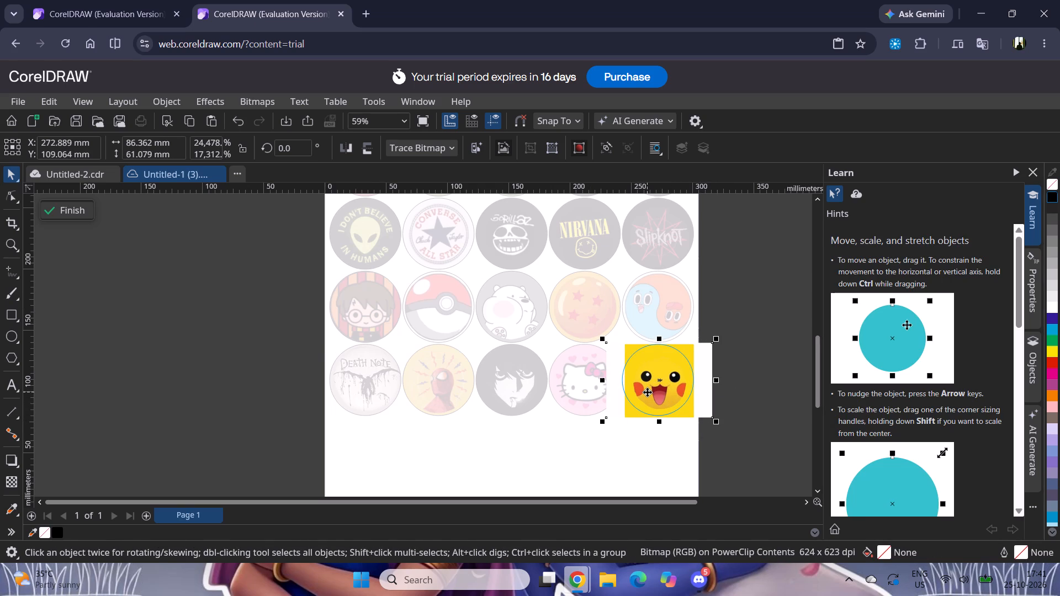
{"action": "key", "text": "Left"}
{"action": "key", "text": "Left"}
{"action": "key", "text": "Left"}
{"action": "key", "text": "Left"}
{"action": "key", "text": "Left"}
{"action": "key", "text": "Left"}
{"action": "key", "text": "Left"}
{"action": "key", "text": "Left"}
{"action": "key", "text": "Left"}
{"action": "key", "text": "Left"}
{"action": "key", "text": "Left"}
{"action": "key", "text": "Left"}
{"action": "key", "text": "Left"}
{"action": "key", "text": "Left"}
{"action": "key", "text": "Left"}
{"action": "key", "text": "Left"}
{"action": "key", "text": "Left"}
{"action": "key", "text": "Left"}
{"action": "key", "text": "Left"}
{"action": "key", "text": "Left"}
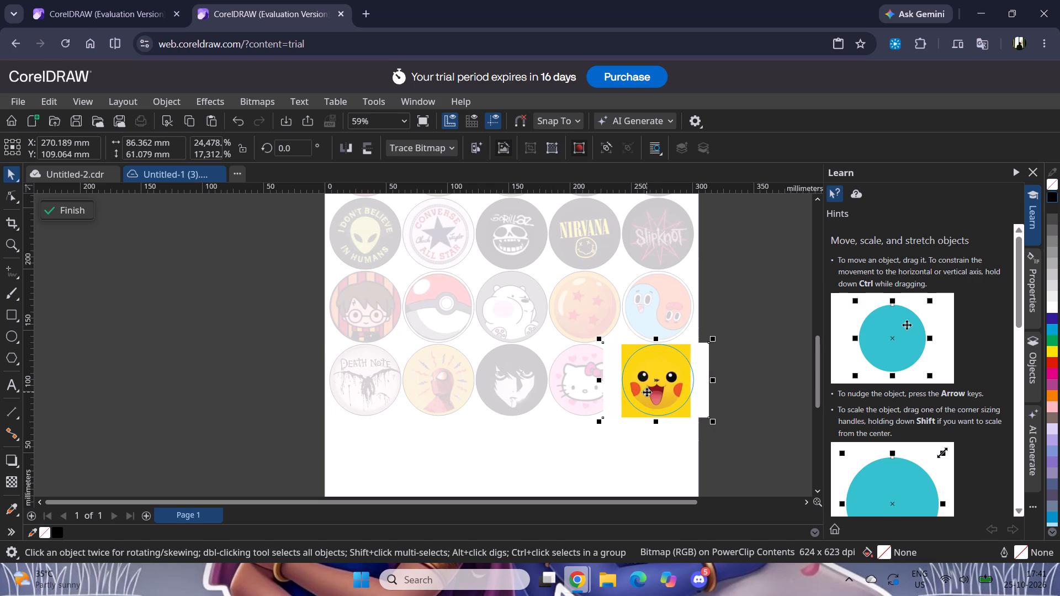
{"action": "left_click_drag", "start_coordinate": [715, 421], "coordinate": [724, 428]}
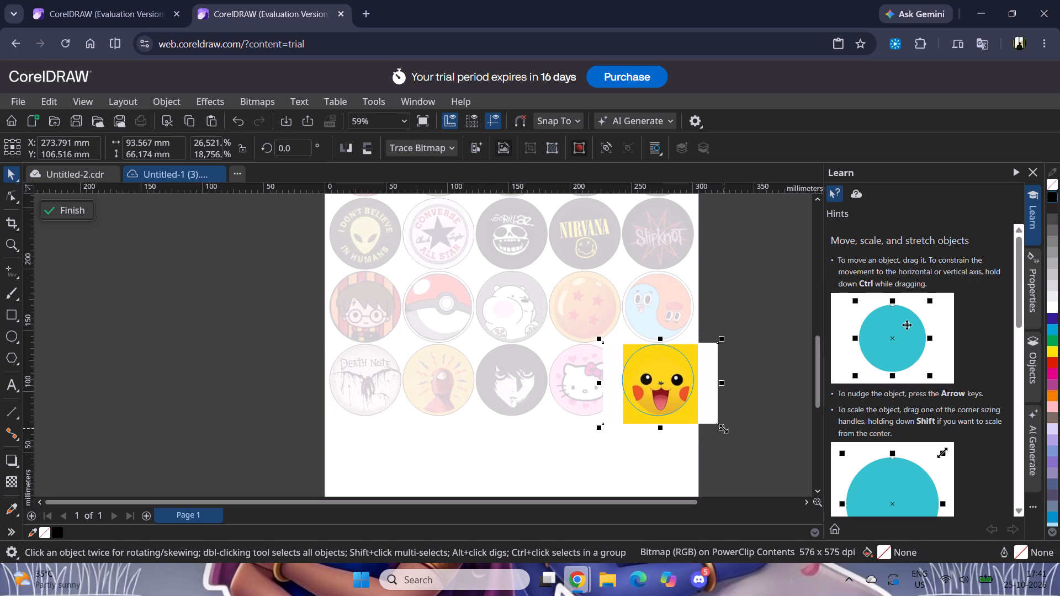
{"action": "left_click", "coordinate": [659, 399]}
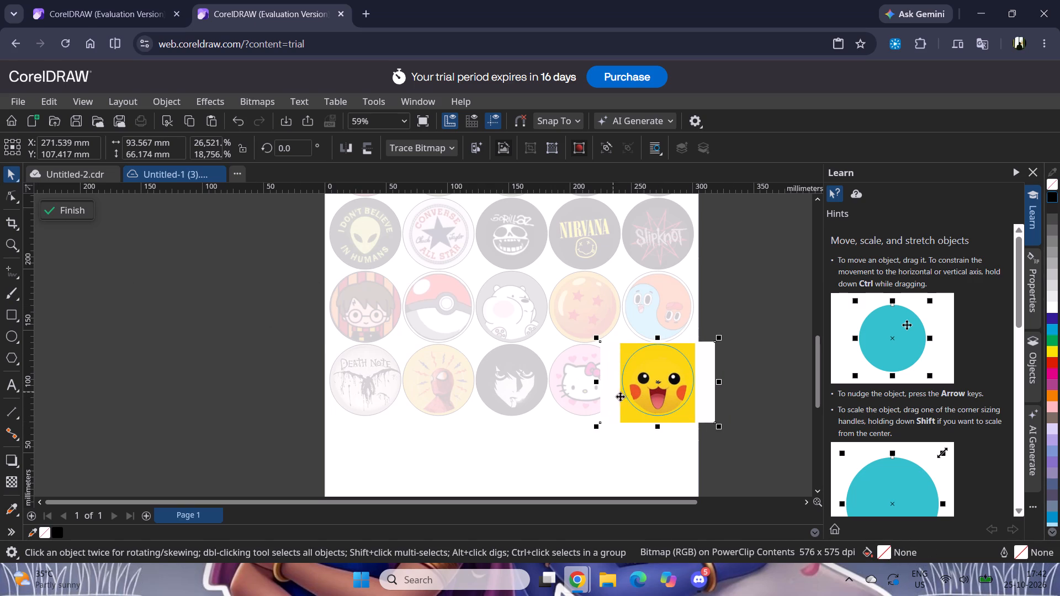
{"action": "left_click", "coordinate": [665, 396]}
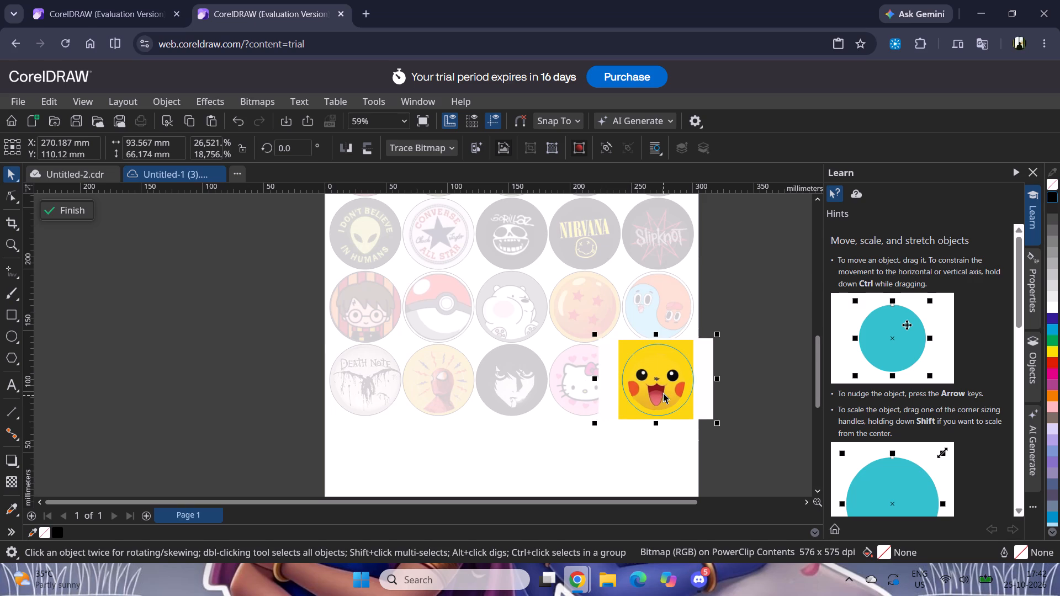
{"action": "left_click_drag", "start_coordinate": [194, 310], "coordinate": [60, 243]}
{"action": "left_click", "coordinate": [66, 213]}
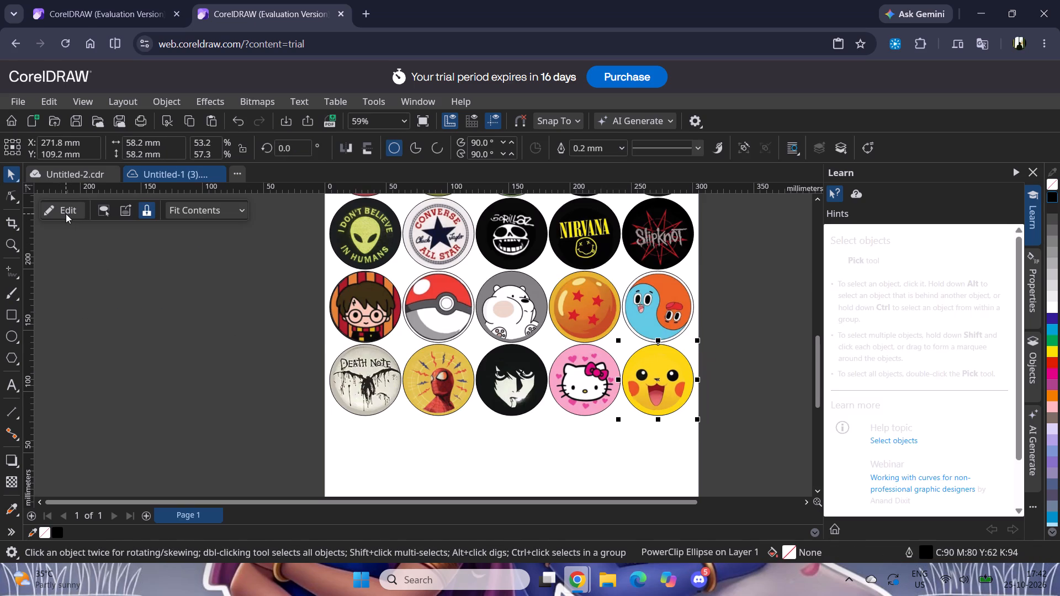
Copy the first circle of the seventh row, the straw-hat skull, from Untitled-2.cdr into the new document.
{"action": "left_click", "coordinate": [55, 173]}
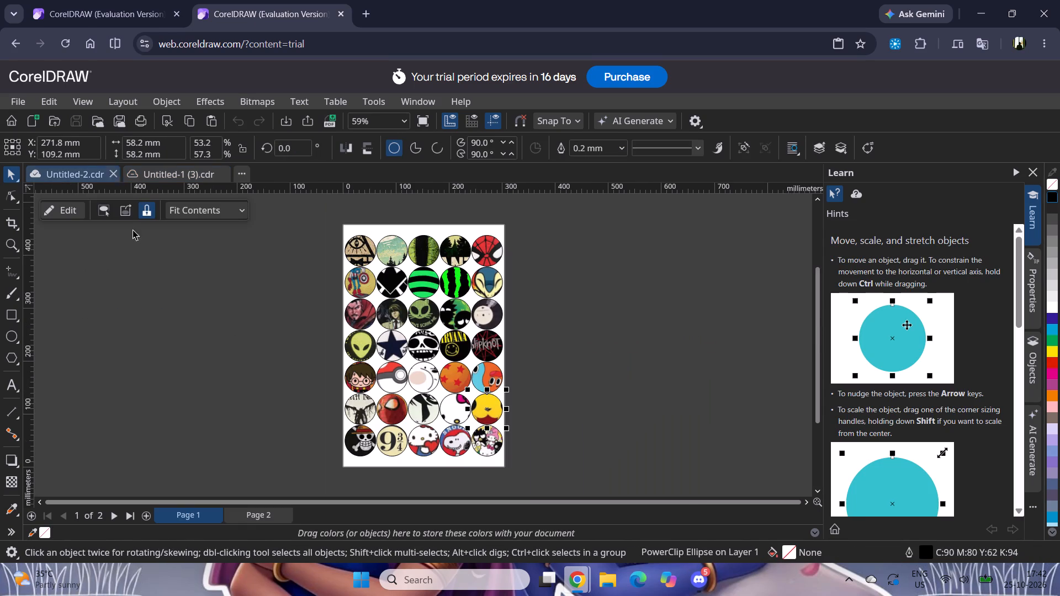
{"action": "left_click", "coordinate": [354, 442]}
{"action": "key", "text": "ctrl+c"}
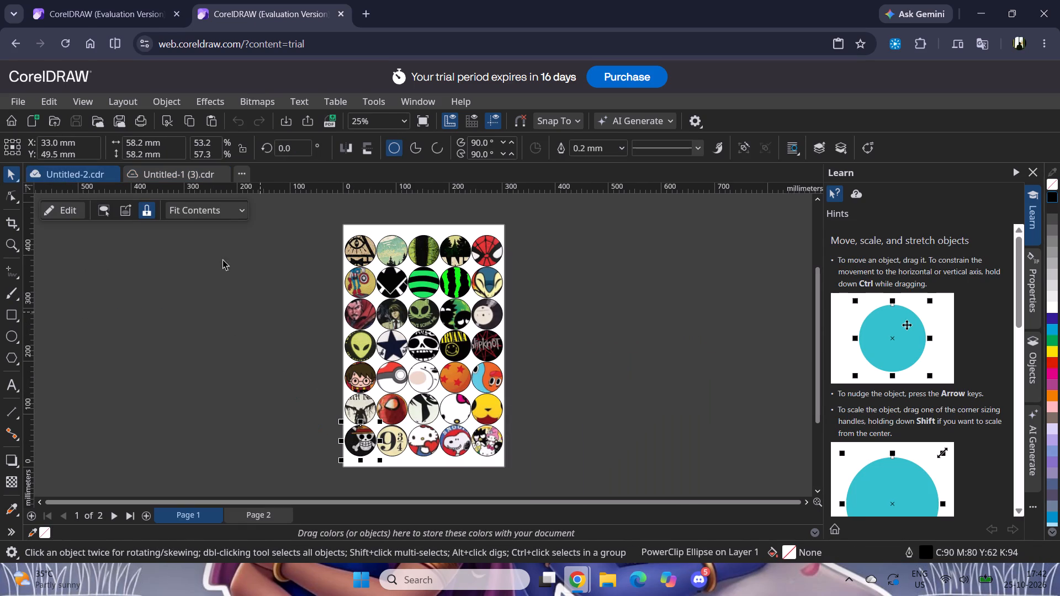
{"action": "left_click", "coordinate": [166, 176]}
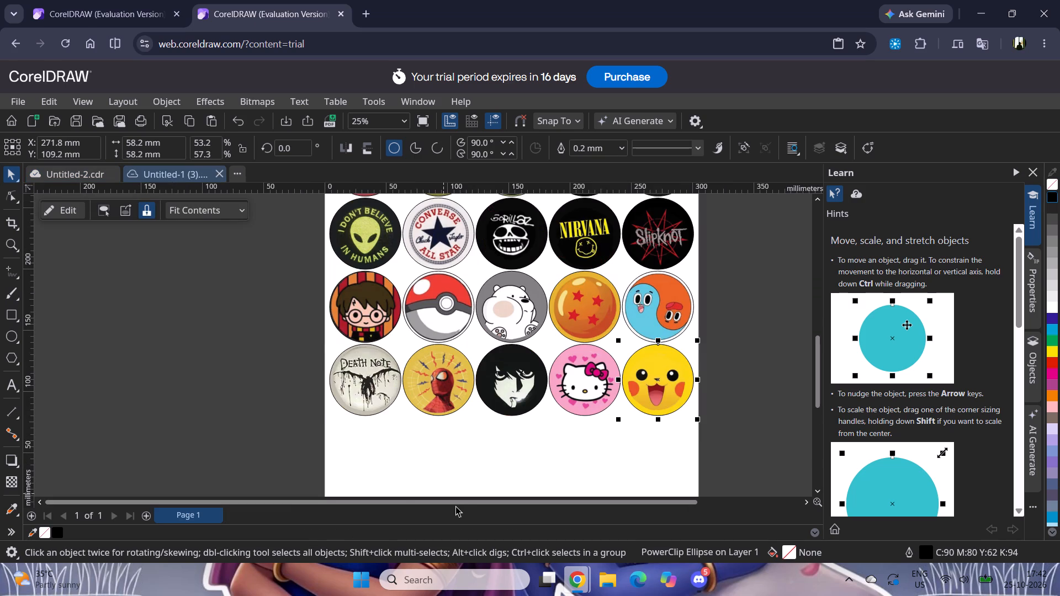
{"action": "key", "text": "ctrl+v"}
Open the straw-hat skull circle's contents, shrink the picture to about 168.4 × 119.1 mm, center the skull, and finish editing.
{"action": "double_click", "coordinate": [359, 449]}
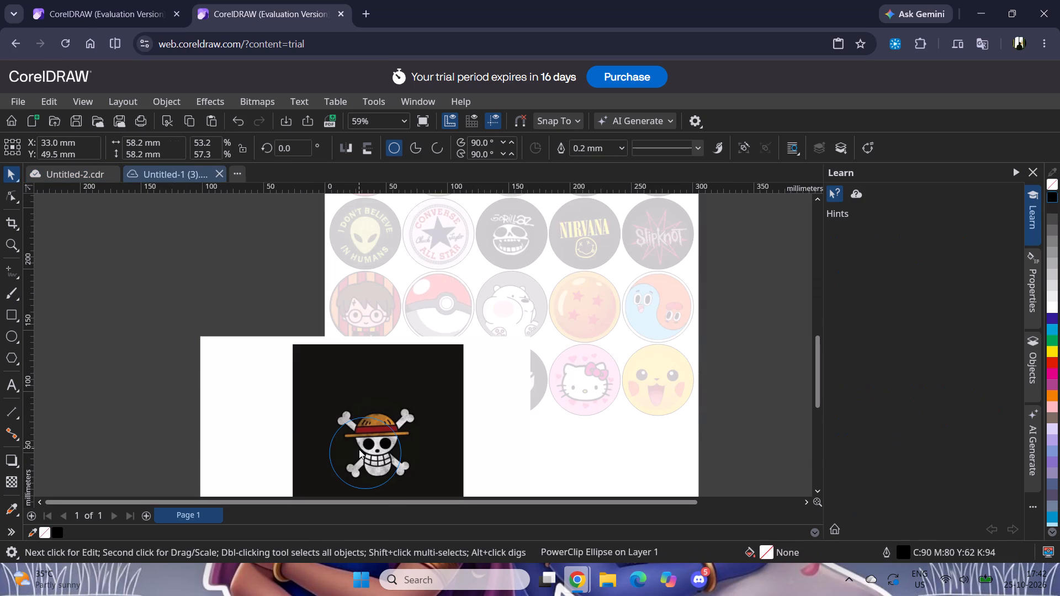
{"action": "left_click", "coordinate": [247, 407]}
{"action": "left_click_drag", "start_coordinate": [195, 331], "coordinate": [256, 373]}
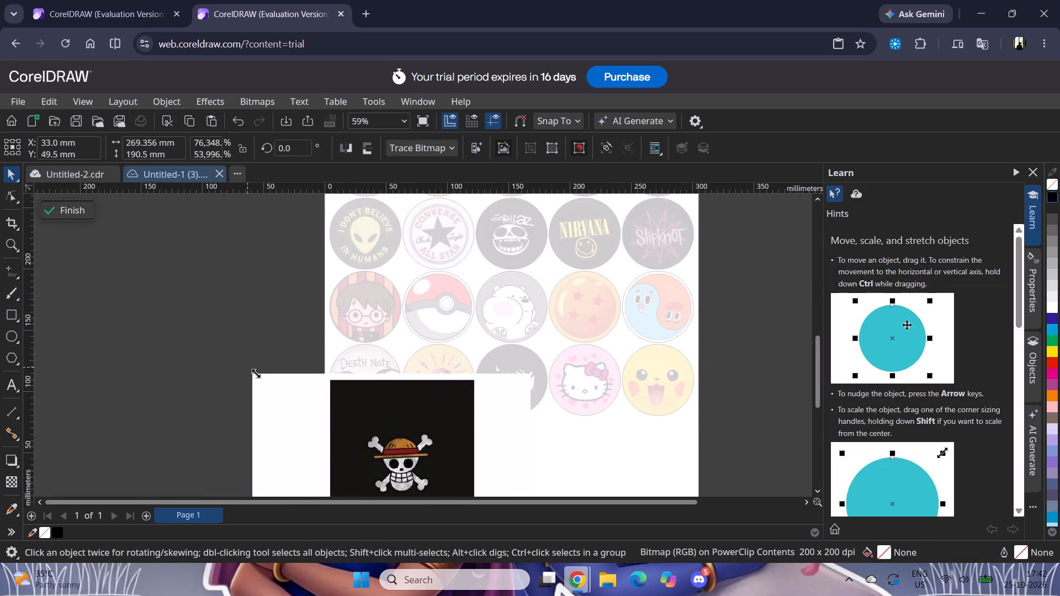
{"action": "left_click_drag", "start_coordinate": [256, 373], "coordinate": [287, 397]}
{"action": "left_click_drag", "start_coordinate": [458, 451], "coordinate": [401, 429]}
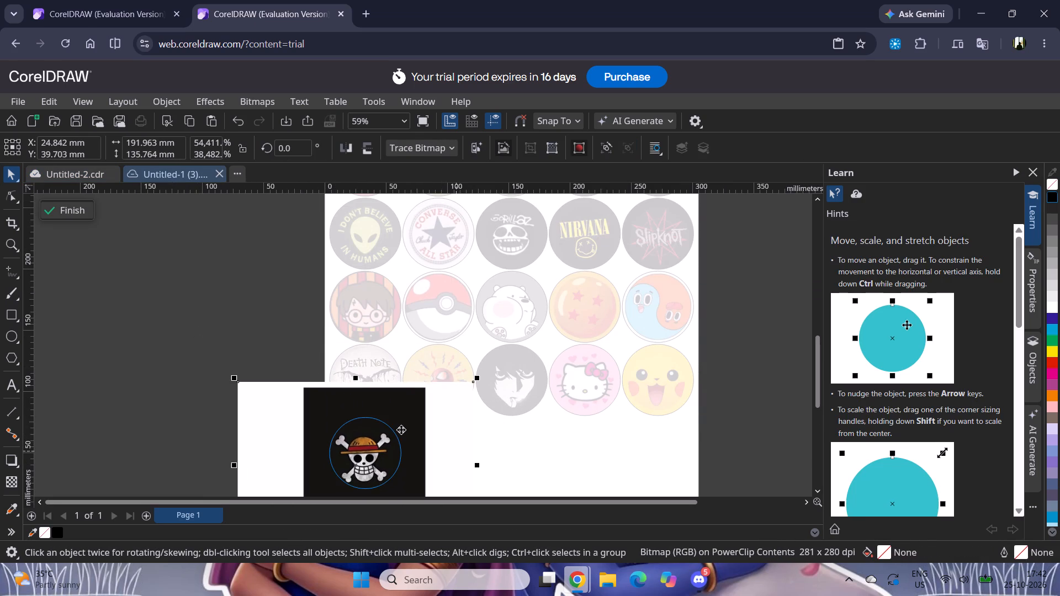
{"action": "left_click_drag", "start_coordinate": [232, 374], "coordinate": [256, 394]}
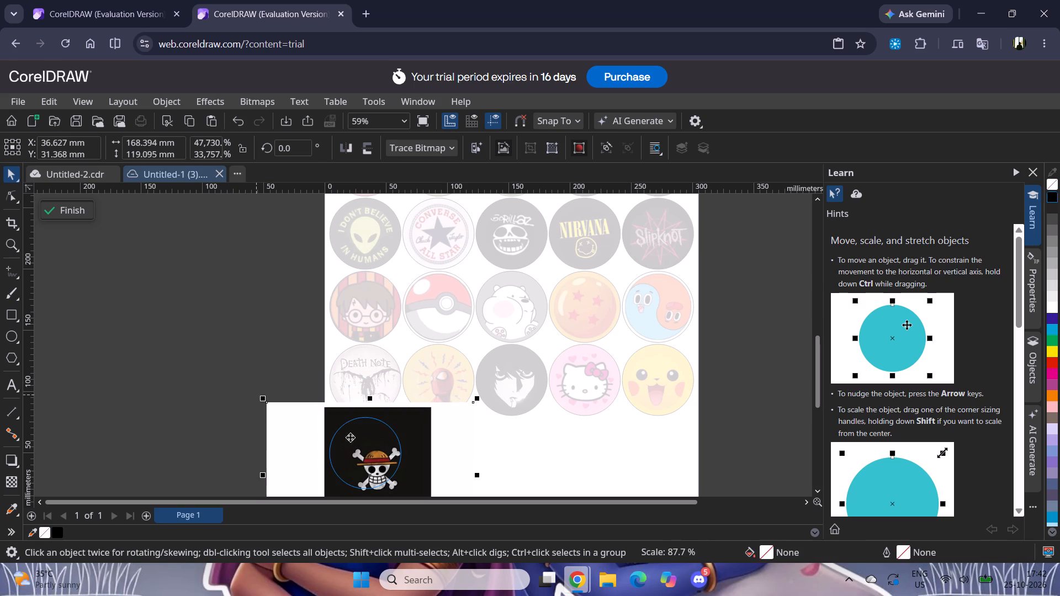
{"action": "left_click_drag", "start_coordinate": [378, 459], "coordinate": [372, 449]}
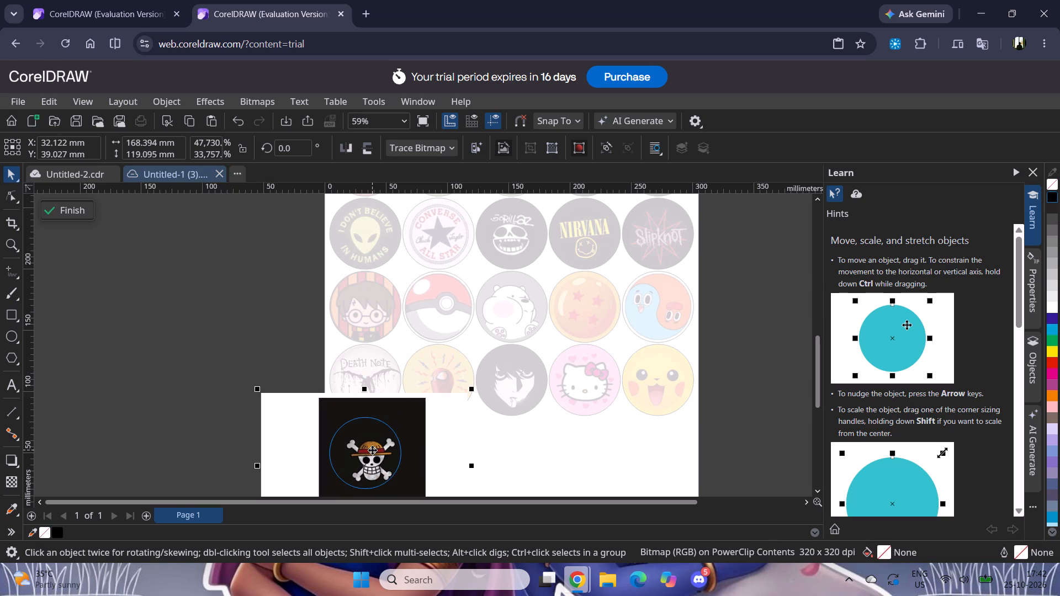
{"action": "left_click_drag", "start_coordinate": [372, 453], "coordinate": [368, 446]}
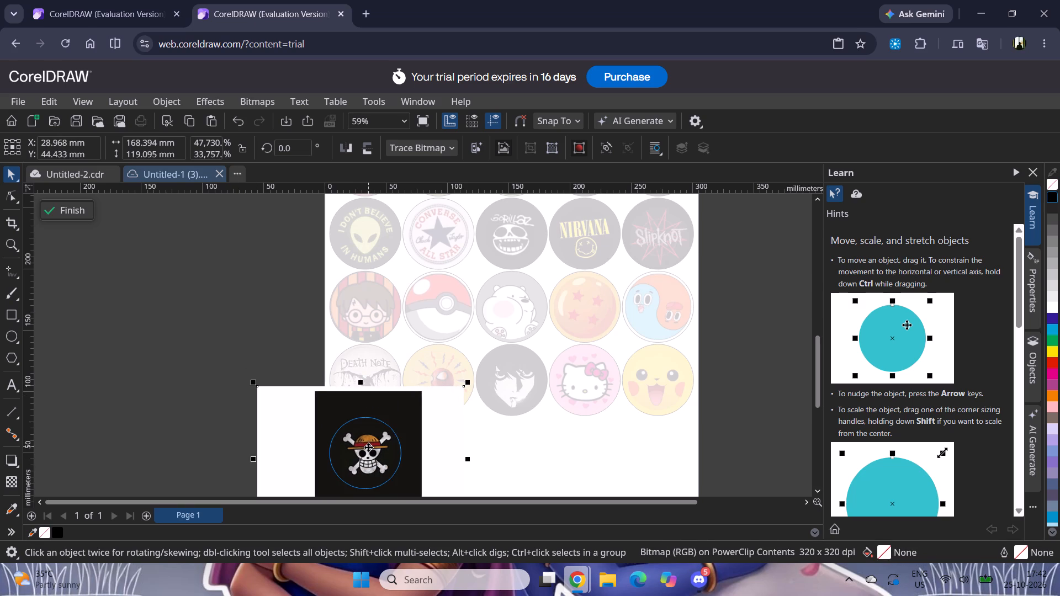
{"action": "left_click", "coordinate": [368, 447]}
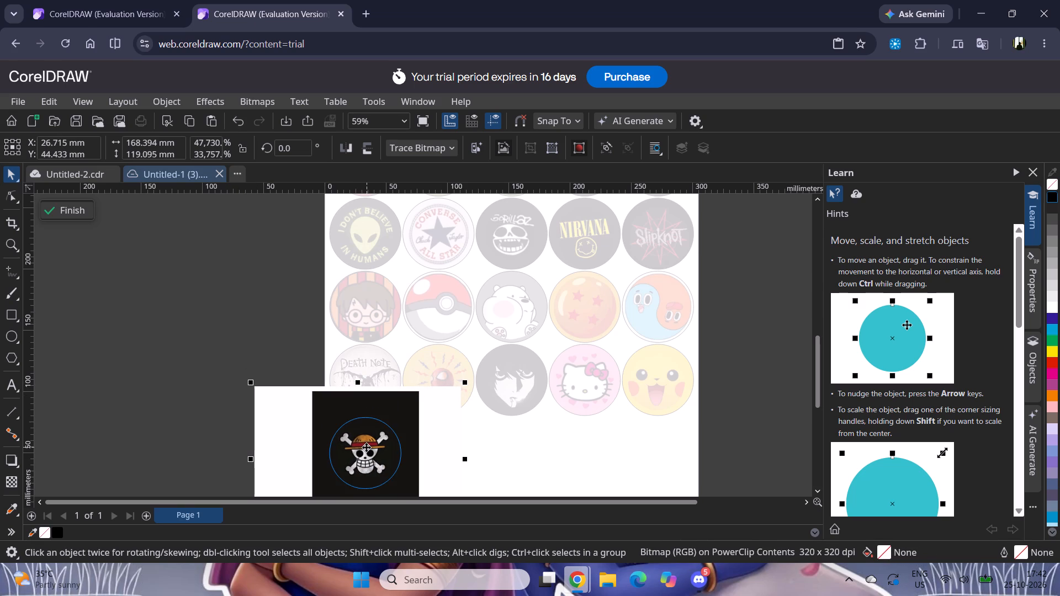
{"action": "left_click", "coordinate": [81, 216]}
Copy the second circle of the seventh row, the 9¾ one, from Untitled-2.cdr into the new document.
{"action": "left_click", "coordinate": [70, 178]}
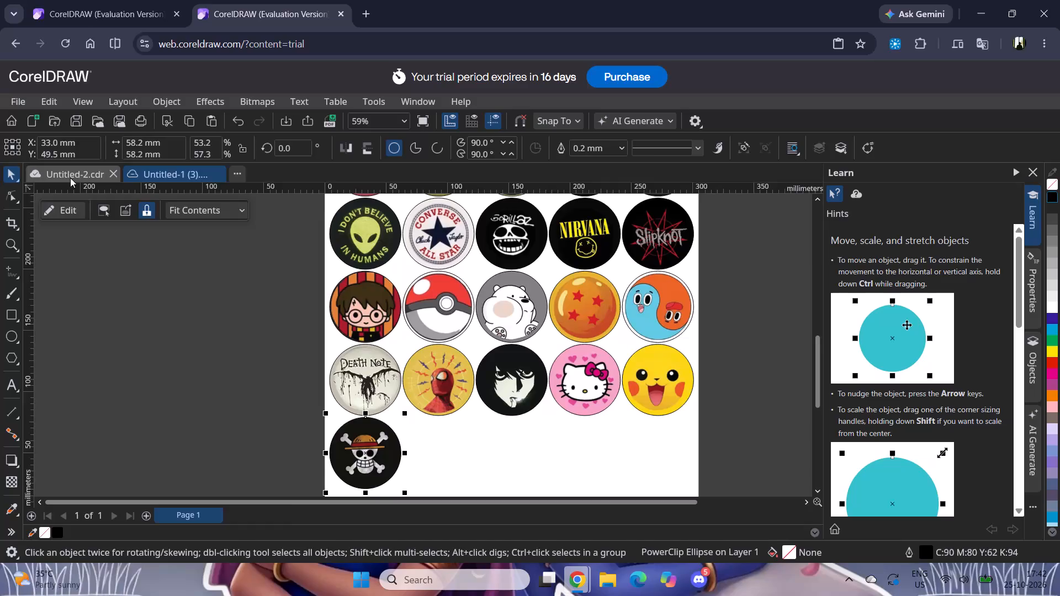
{"action": "left_click", "coordinate": [396, 452]}
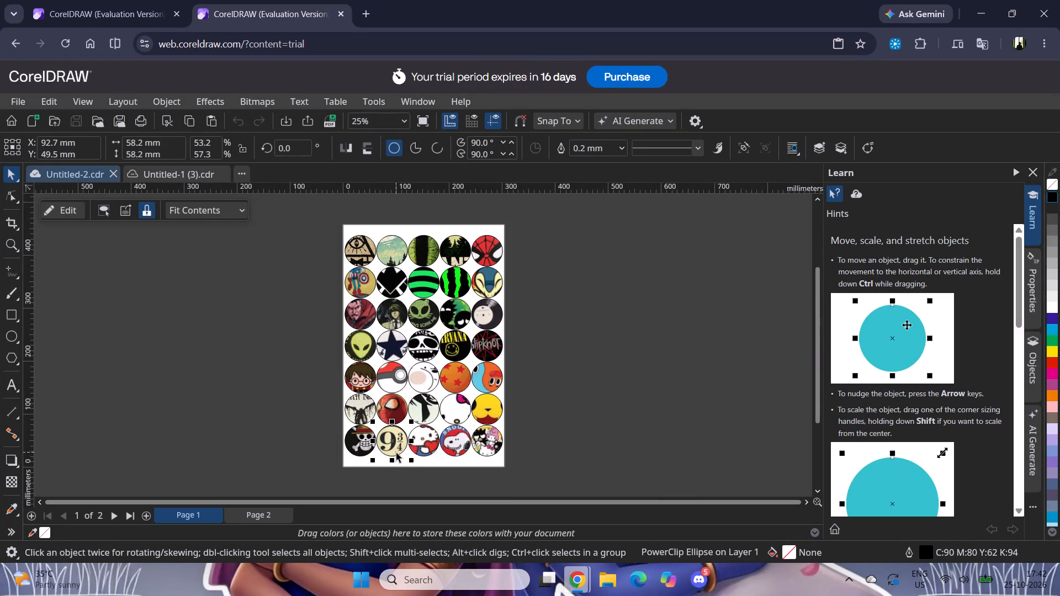
{"action": "key", "text": "ctrl+c"}
{"action": "left_click", "coordinate": [166, 179]}
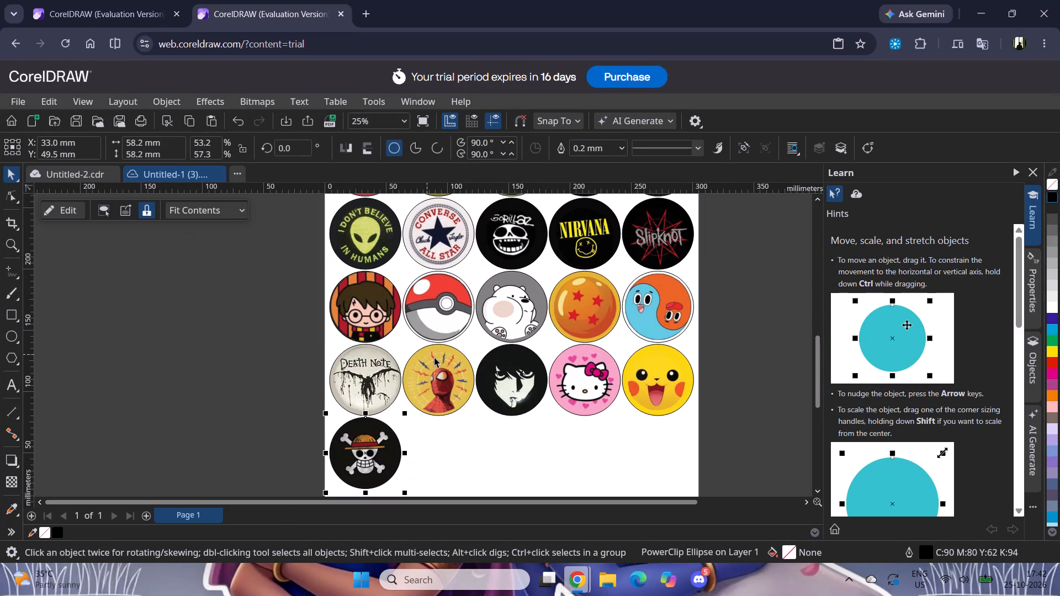
{"action": "key", "text": "ctrl+v"}
Open the 9¾ circle's contents, shrink the picture to about 102.6 × 113.9 mm, and center it at X 92.7 mm, Y 49.5 mm.
{"action": "left_click", "coordinate": [455, 448]}
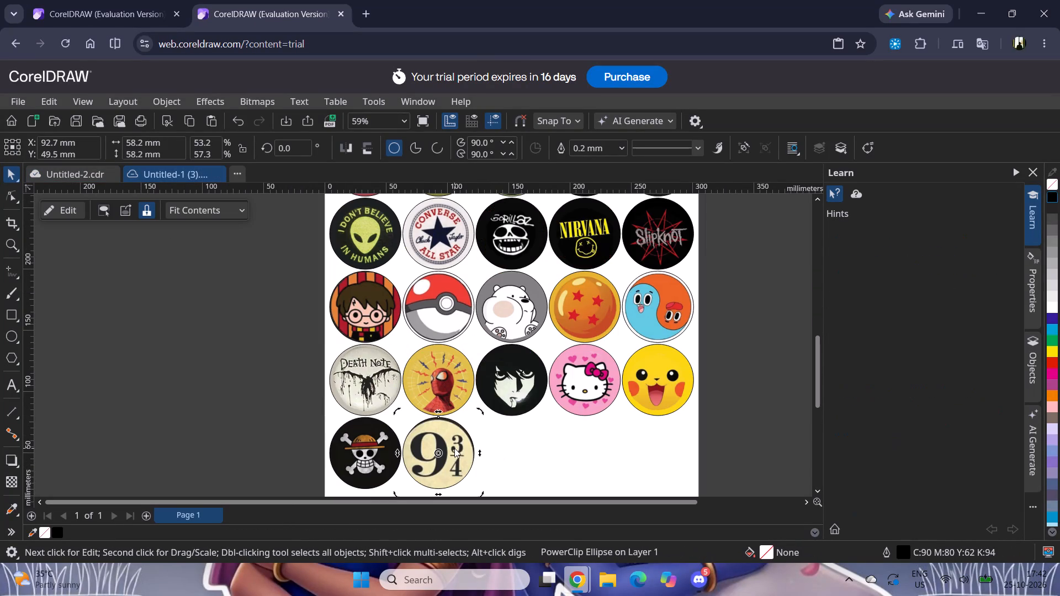
{"action": "double_click", "coordinate": [454, 448]}
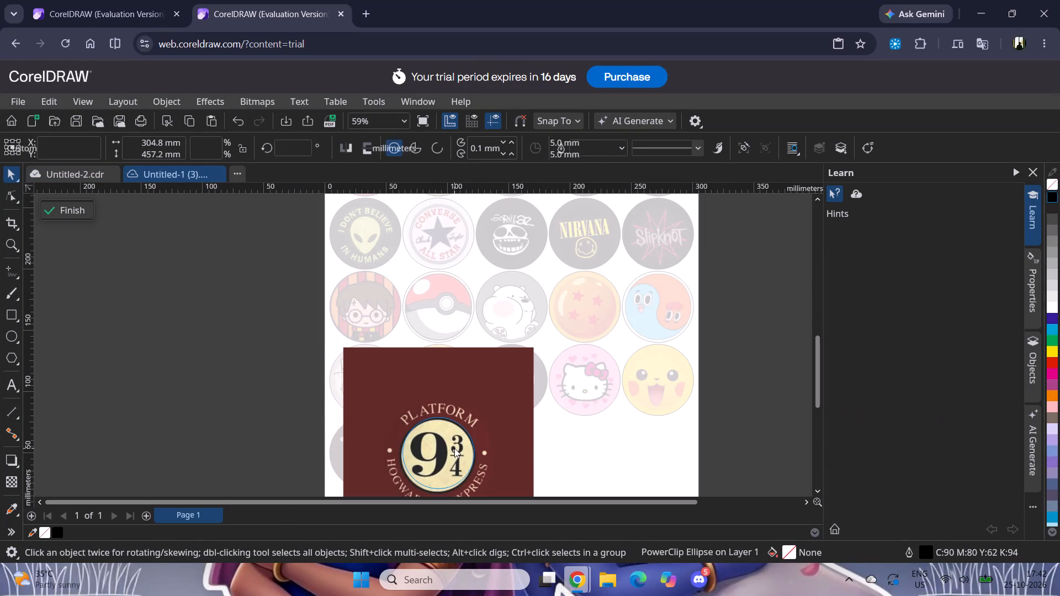
{"action": "left_click", "coordinate": [370, 369]}
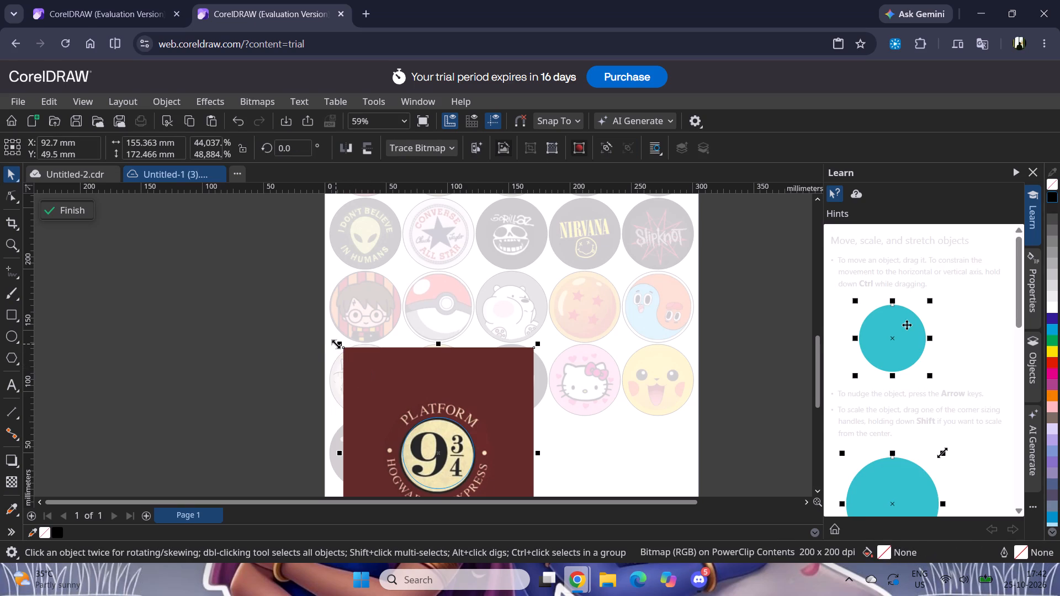
{"action": "left_click_drag", "start_coordinate": [336, 343], "coordinate": [380, 380]}
{"action": "scroll", "coordinate": [482, 458], "scroll_direction": "down", "scroll_amount": 2}
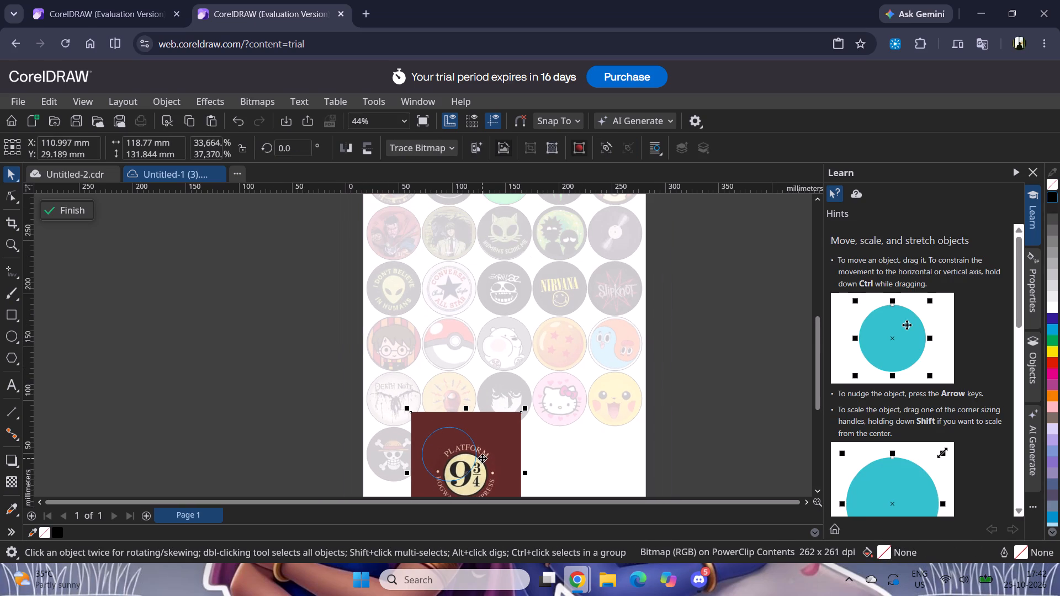
{"action": "scroll", "coordinate": [488, 481], "scroll_direction": "up", "scroll_amount": 1}
{"action": "middle_click_drag", "start_coordinate": [520, 475], "coordinate": [508, 401]}
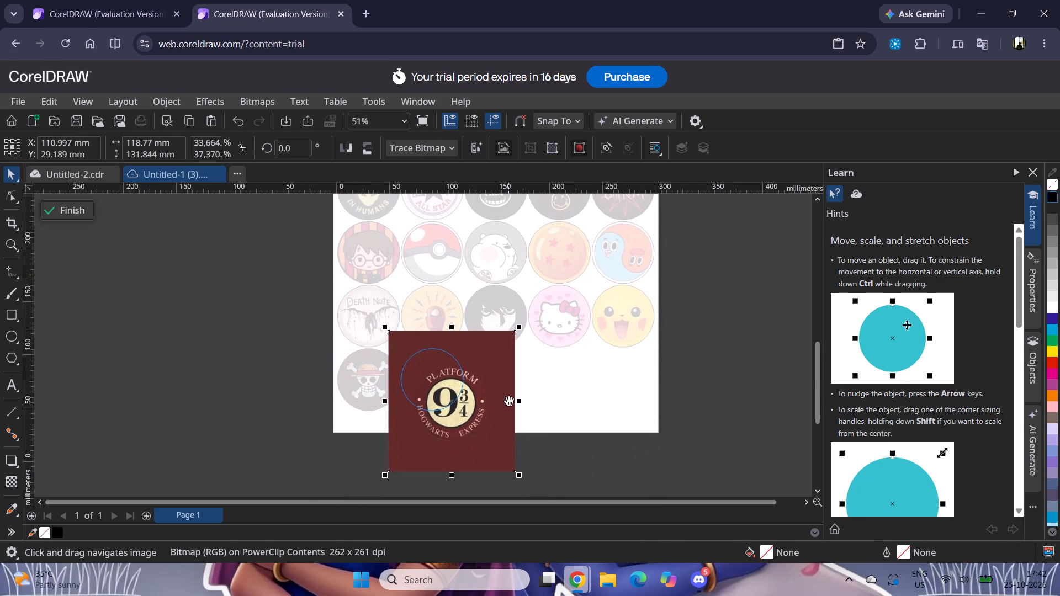
{"action": "middle_click_drag", "start_coordinate": [508, 401], "coordinate": [521, 375]}
{"action": "scroll", "coordinate": [455, 405], "scroll_direction": "up", "scroll_amount": 3}
{"action": "left_click_drag", "start_coordinate": [432, 335], "coordinate": [413, 311]}
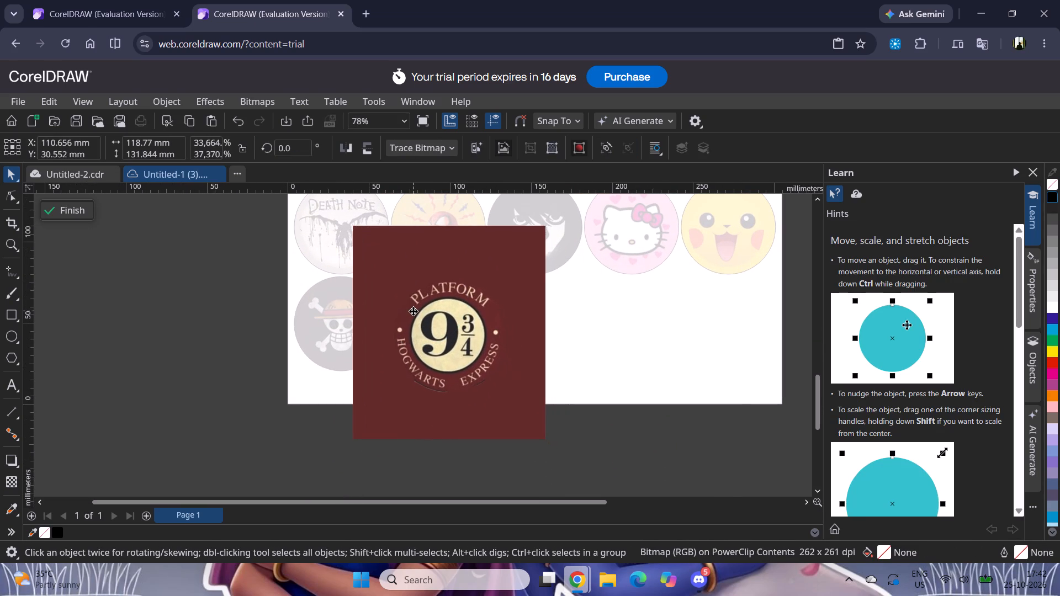
{"action": "left_click_drag", "start_coordinate": [413, 311], "coordinate": [409, 308]}
{"action": "left_click_drag", "start_coordinate": [543, 439], "coordinate": [526, 423]}
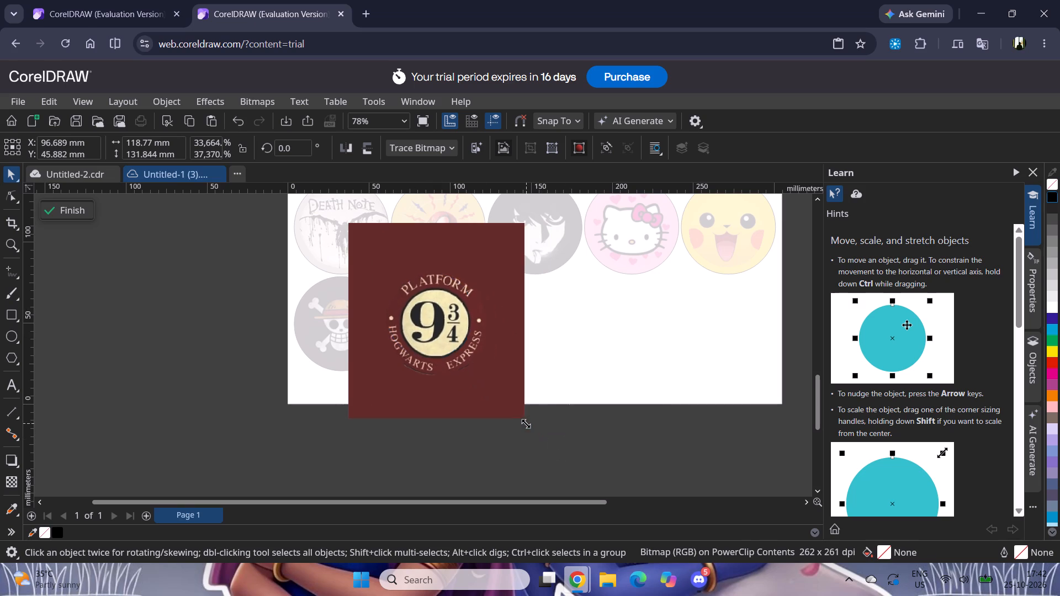
{"action": "left_click_drag", "start_coordinate": [526, 423], "coordinate": [517, 410]}
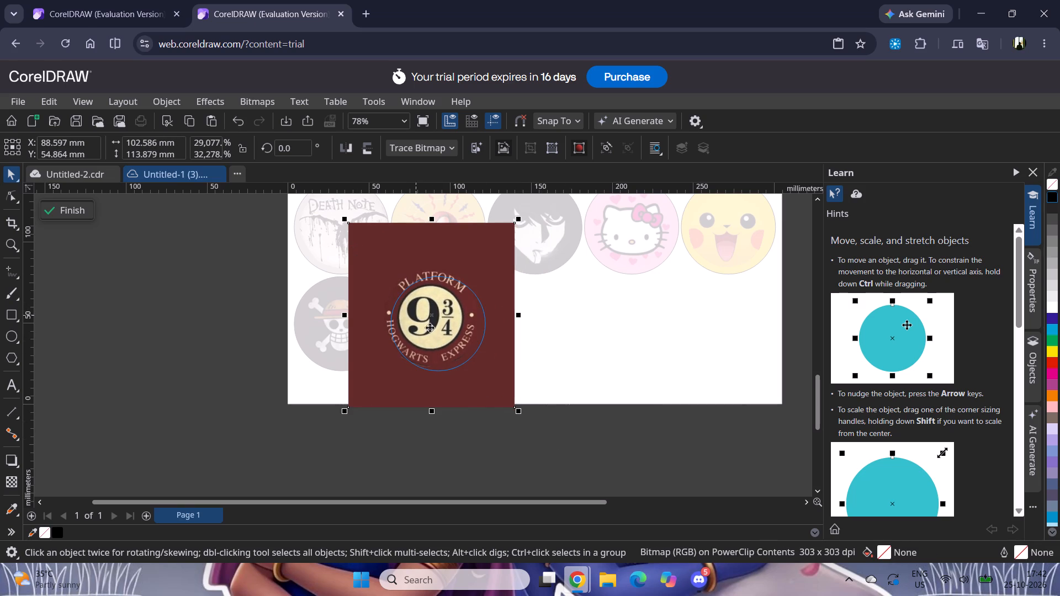
{"action": "left_click", "coordinate": [430, 320]}
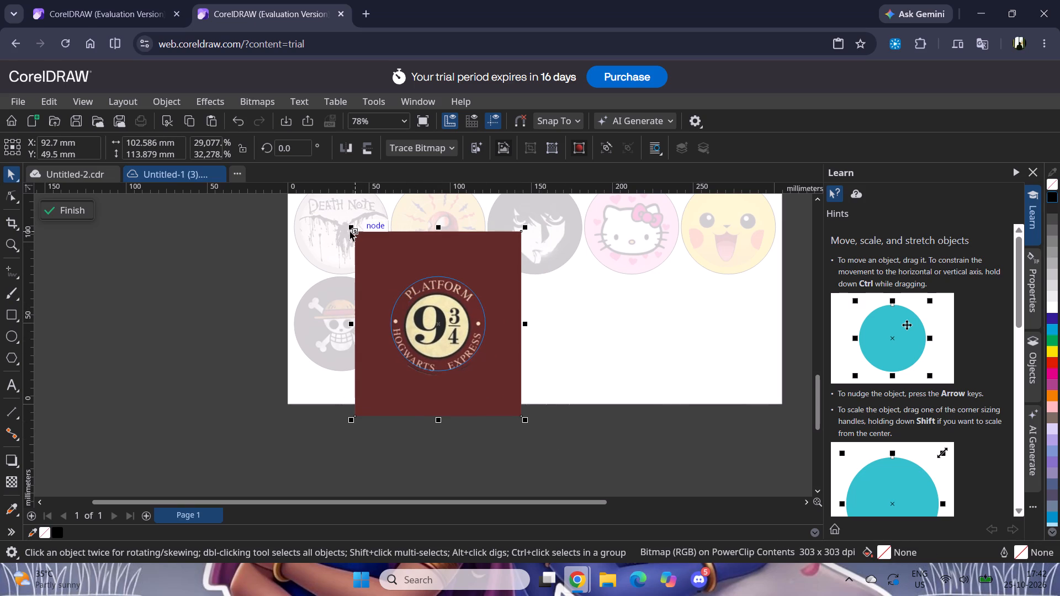
Reduce the Platform 9¾ picture to about 94.4 × 104.8 mm, place it near X 92.7 mm, Y 51.4 mm, and finish editing.
{"action": "left_click_drag", "start_coordinate": [349, 227], "coordinate": [354, 232]}
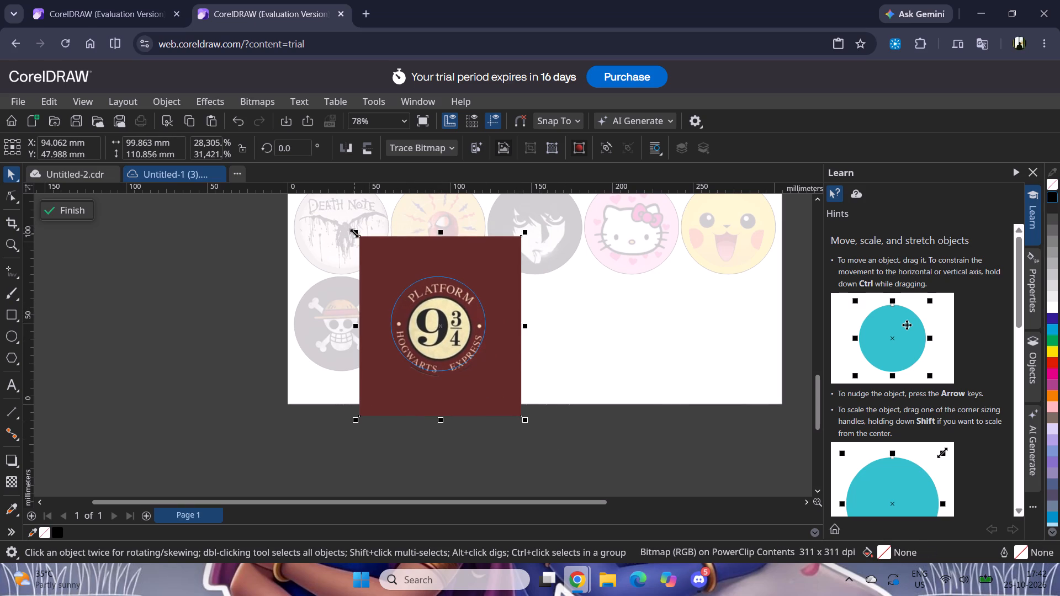
{"action": "left_click_drag", "start_coordinate": [354, 231], "coordinate": [363, 239]}
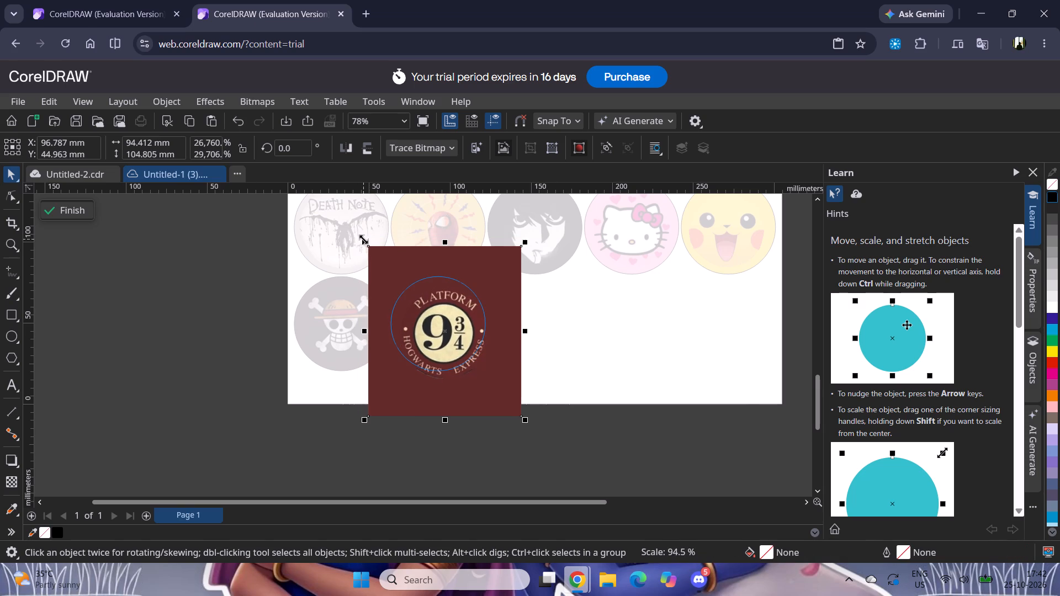
{"action": "left_click_drag", "start_coordinate": [449, 339], "coordinate": [446, 331]}
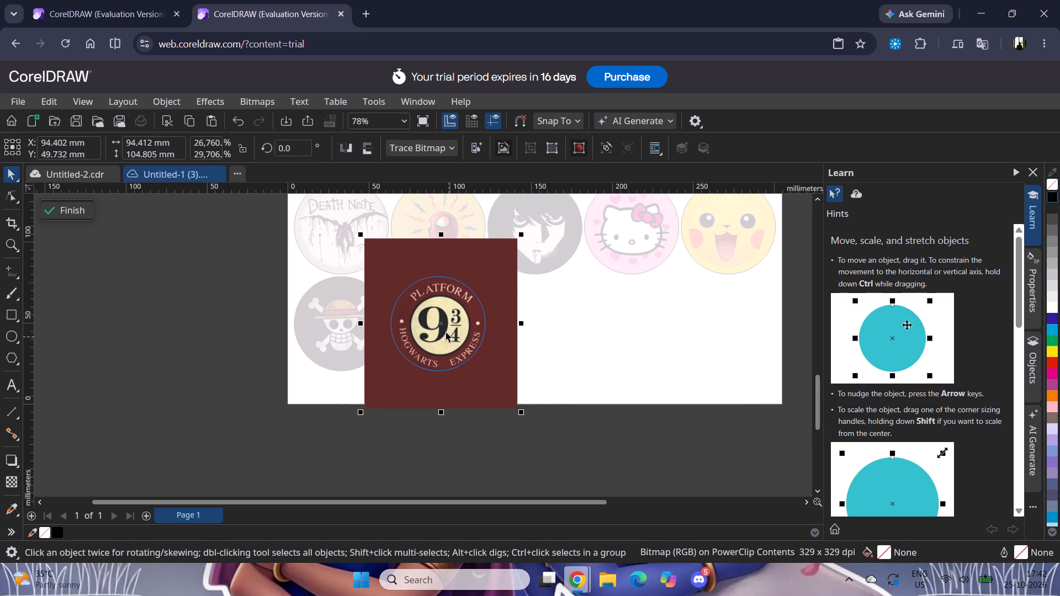
{"action": "left_click", "coordinate": [446, 332]}
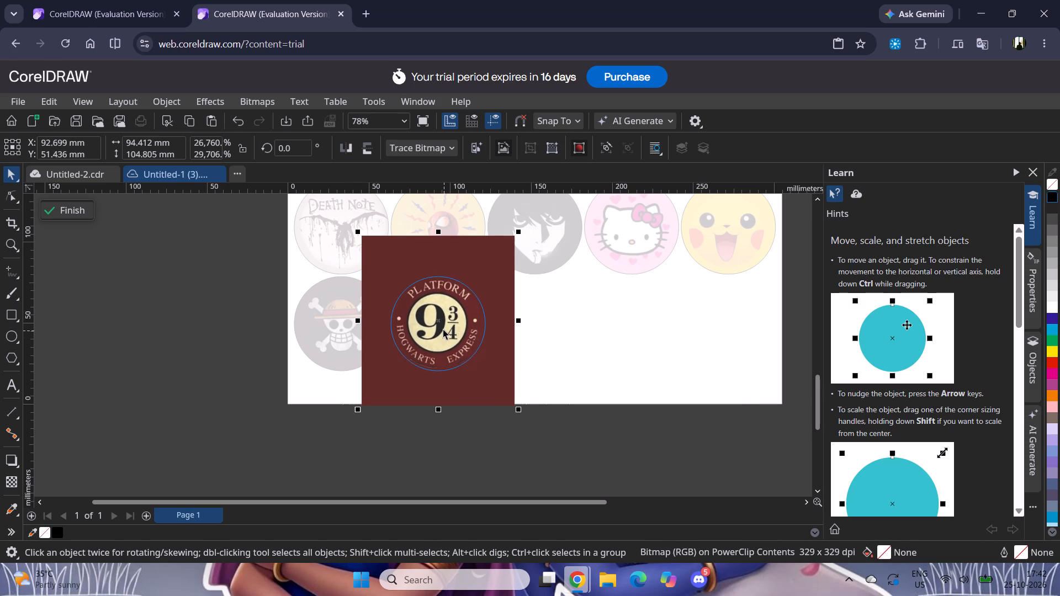
{"action": "left_click", "coordinate": [63, 211]}
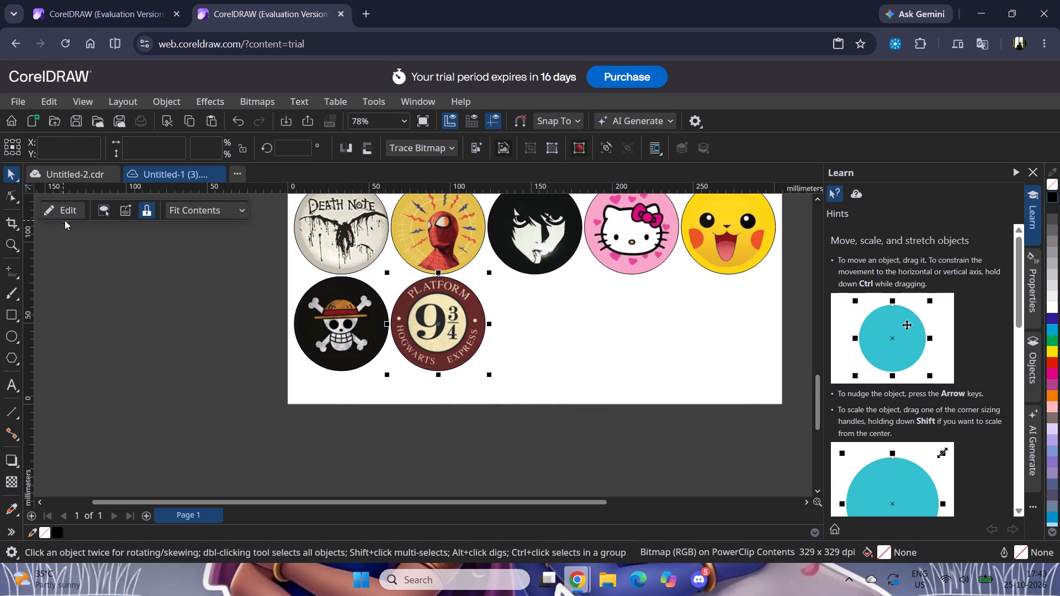
Copy the third circle of the seventh row, the red Hello Kitty one, from Untitled-2.cdr into the new document.
{"action": "left_click", "coordinate": [85, 173]}
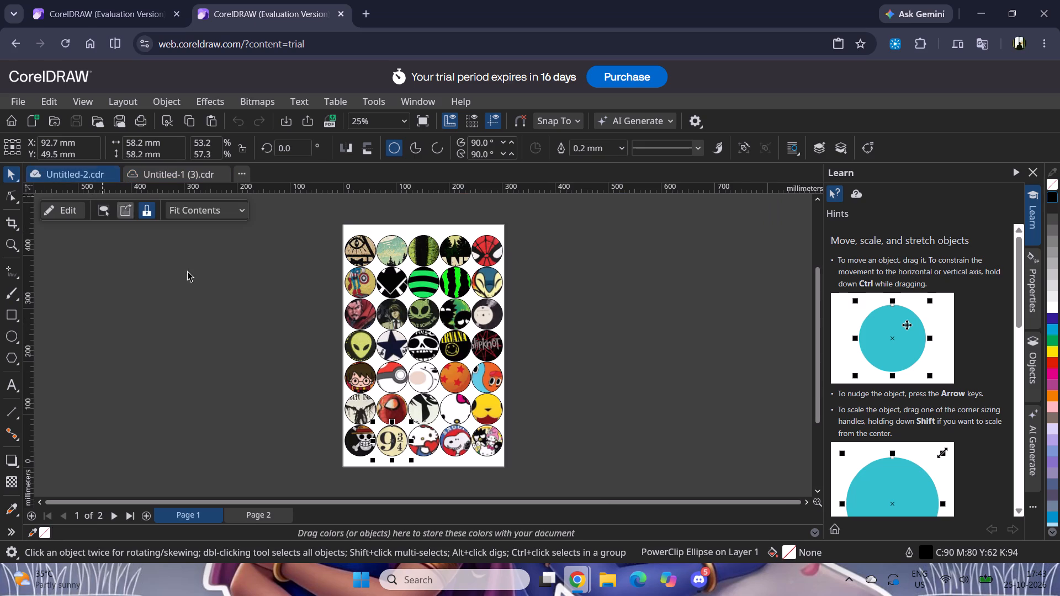
{"action": "left_click", "coordinate": [427, 440]}
{"action": "key", "text": "ctrl+c"}
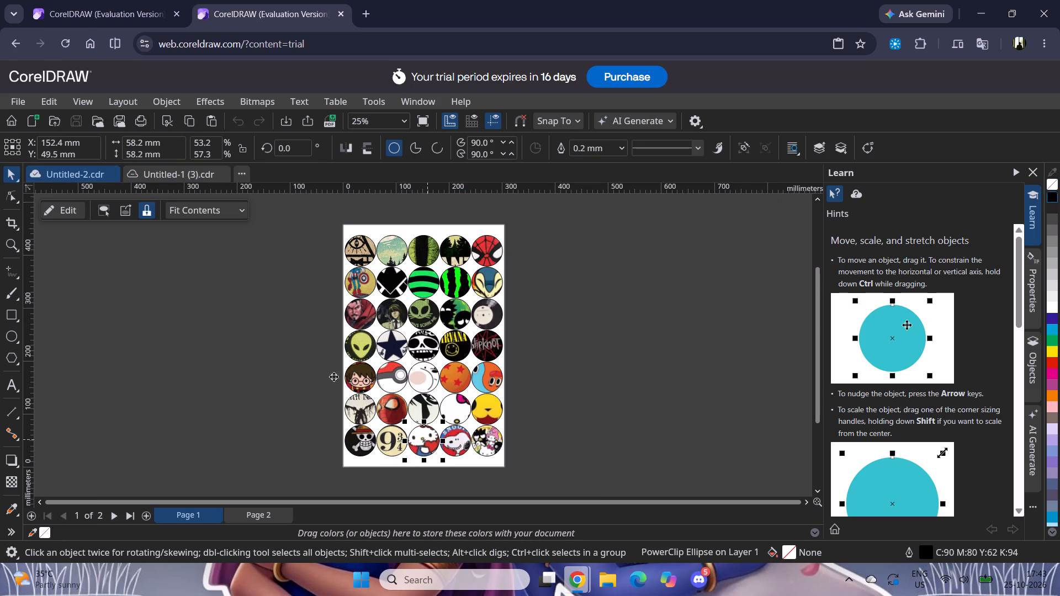
{"action": "left_click", "coordinate": [153, 173]}
{"action": "key", "text": "ctrl+v"}
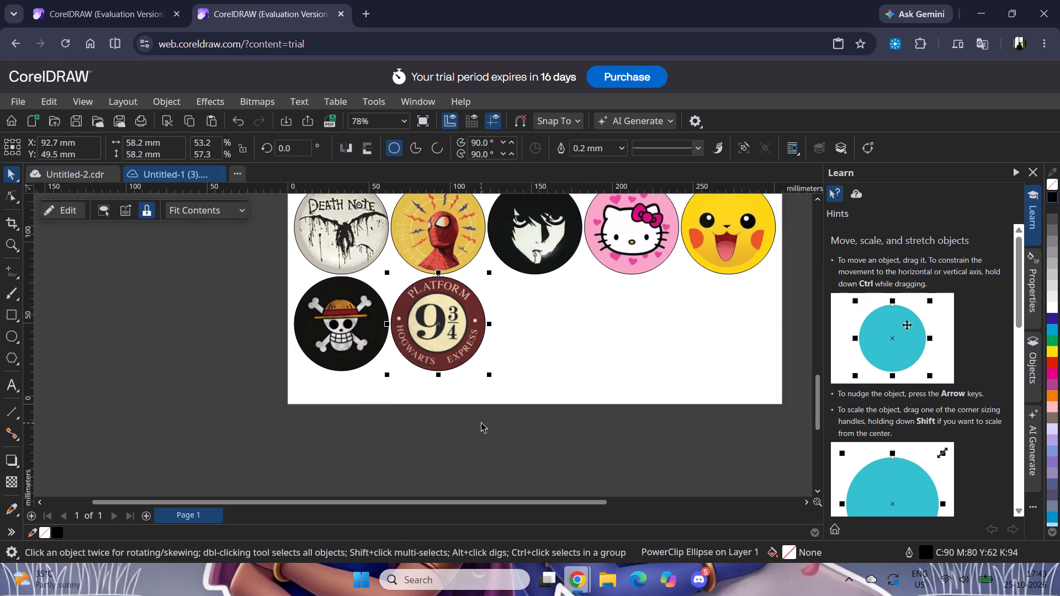
Open the red Hello Kitty circle's contents, fit the picture at about 93.8 × 97.2 mm, X 156.2 mm, Y 43.6 mm, and finish editing.
{"action": "double_click", "coordinate": [533, 337]}
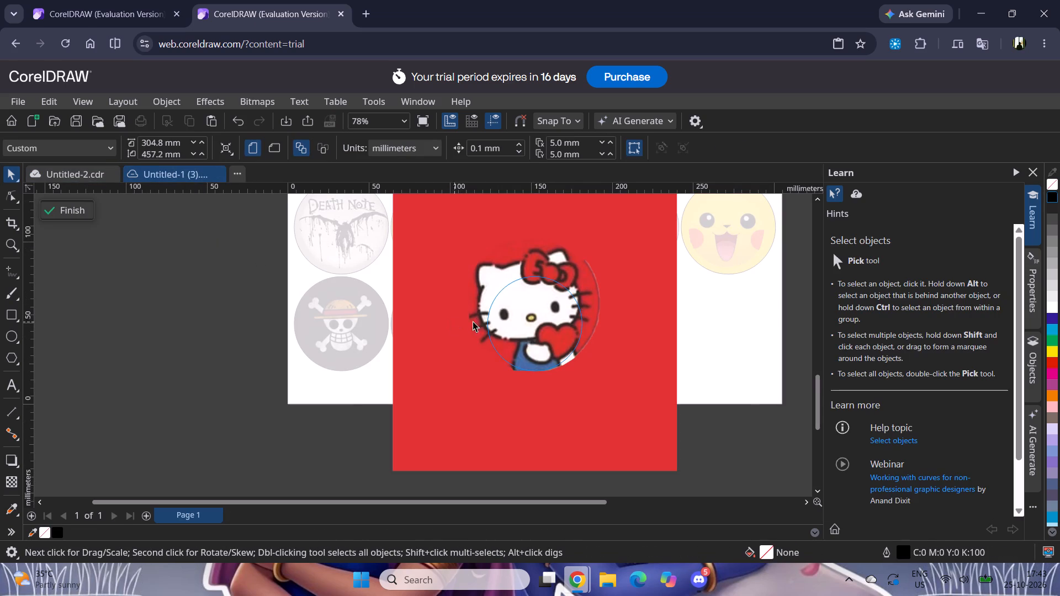
{"action": "scroll", "coordinate": [558, 246], "scroll_direction": "up", "scroll_amount": 1}
{"action": "scroll", "coordinate": [579, 225], "scroll_direction": "down", "scroll_amount": 2}
{"action": "scroll", "coordinate": [654, 219], "scroll_direction": "down", "scroll_amount": 2}
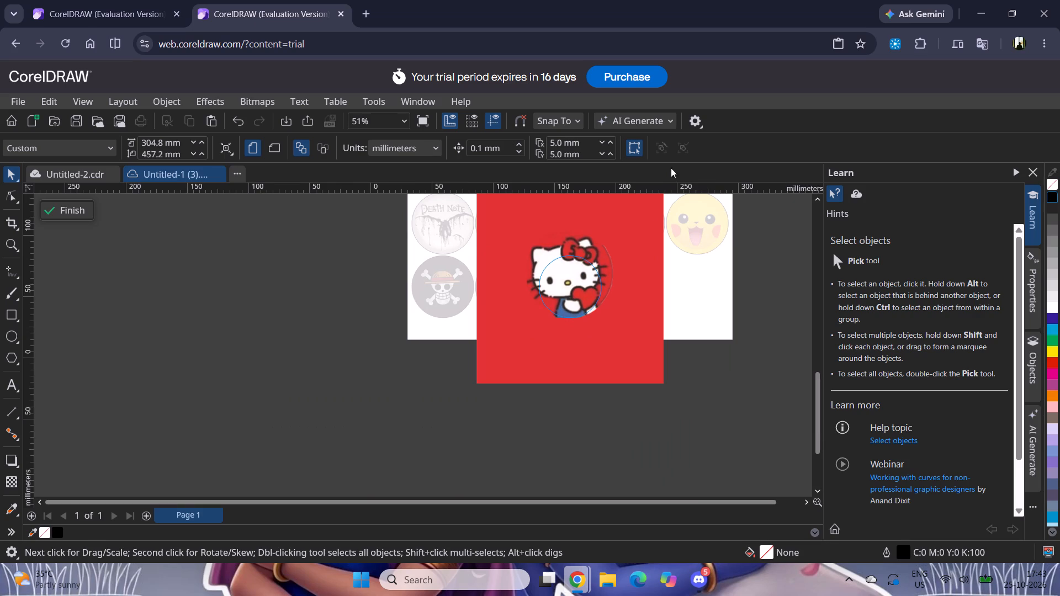
{"action": "middle_click_drag", "start_coordinate": [667, 270], "coordinate": [668, 441]}
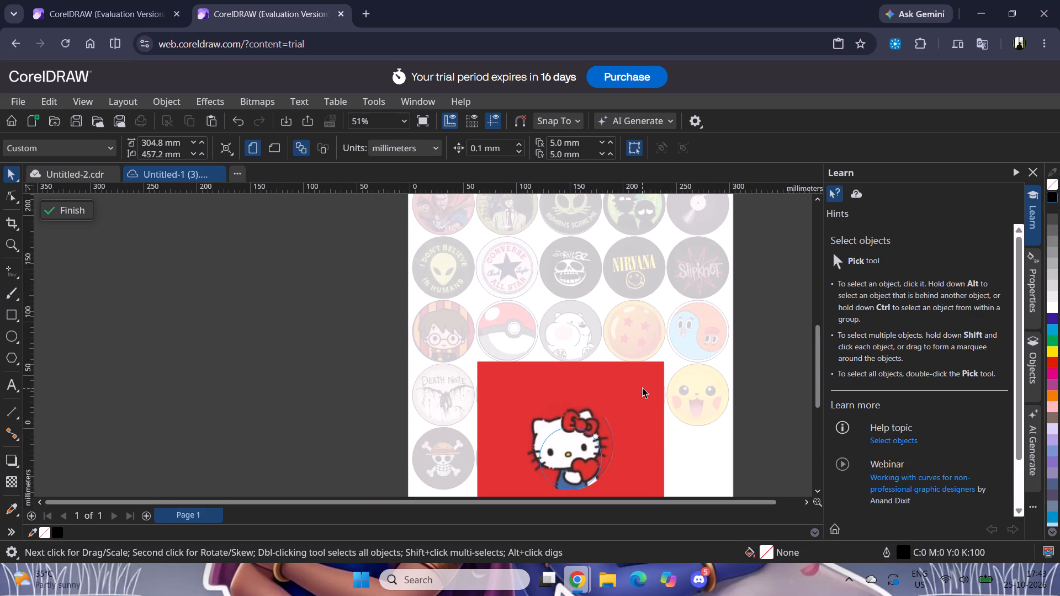
{"action": "scroll", "coordinate": [642, 388], "scroll_direction": "down", "scroll_amount": 2}
{"action": "middle_click_drag", "start_coordinate": [694, 467], "coordinate": [653, 402]}
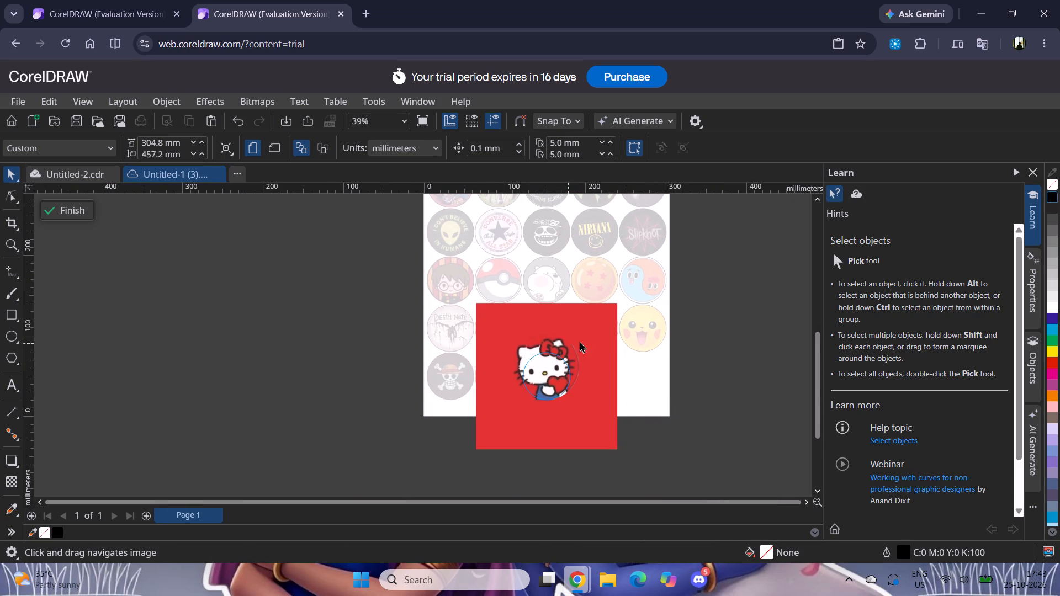
{"action": "scroll", "coordinate": [605, 341], "scroll_direction": "up", "scroll_amount": 1}
{"action": "left_click", "coordinate": [485, 326]}
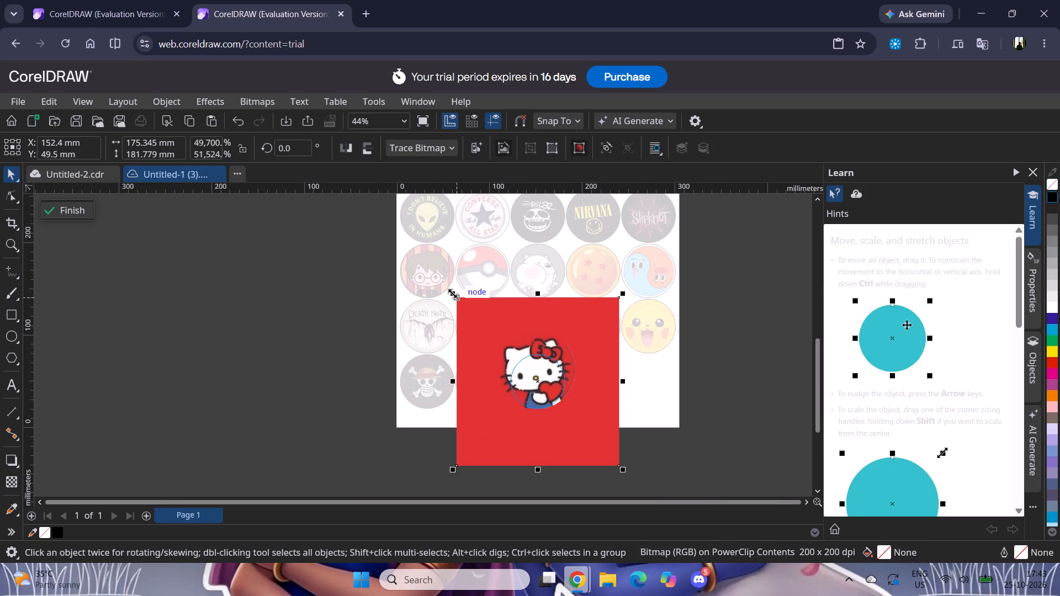
{"action": "left_click_drag", "start_coordinate": [452, 293], "coordinate": [528, 358]}
{"action": "left_click_drag", "start_coordinate": [591, 460], "coordinate": [563, 434]}
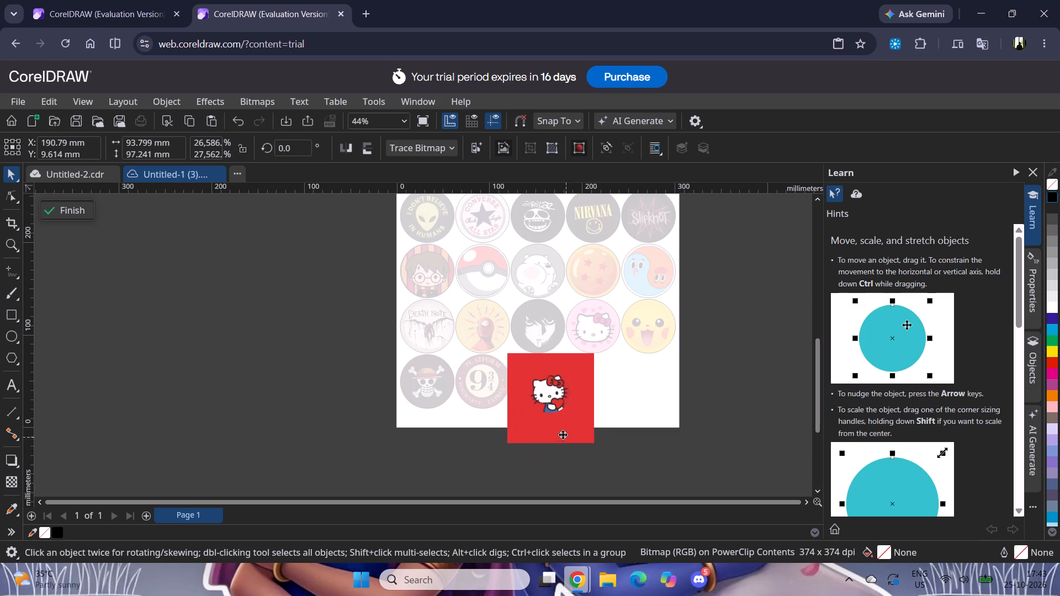
{"action": "left_click_drag", "start_coordinate": [563, 434], "coordinate": [558, 431]}
{"action": "left_click_drag", "start_coordinate": [558, 432], "coordinate": [556, 427]}
{"action": "left_click", "coordinate": [51, 215]}
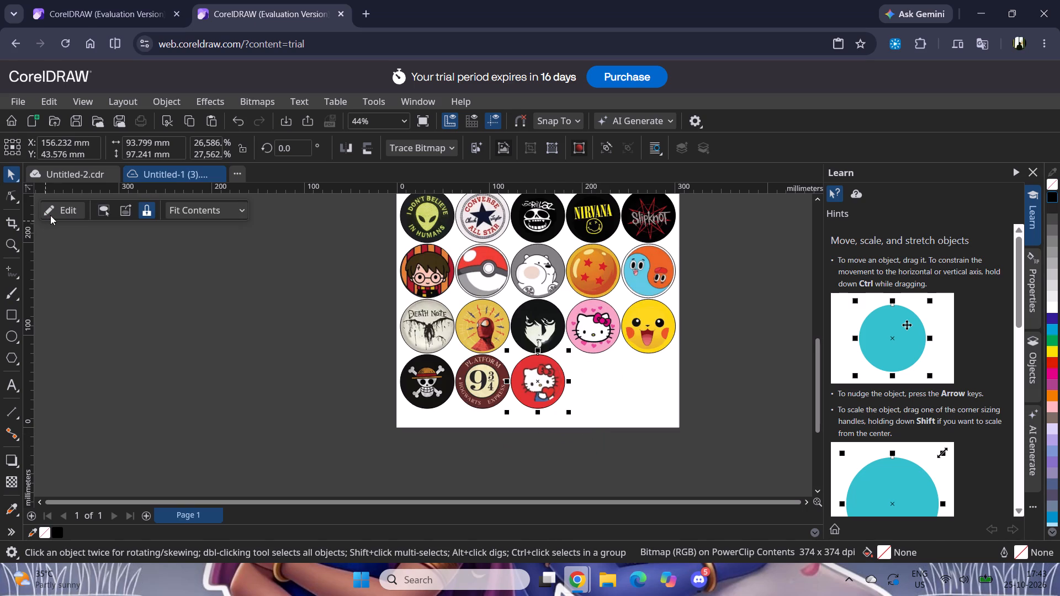
Copy the fourth circle of the seventh row, the Snoopy one, from Untitled-2.cdr into the new document.
{"action": "left_click", "coordinate": [76, 167]}
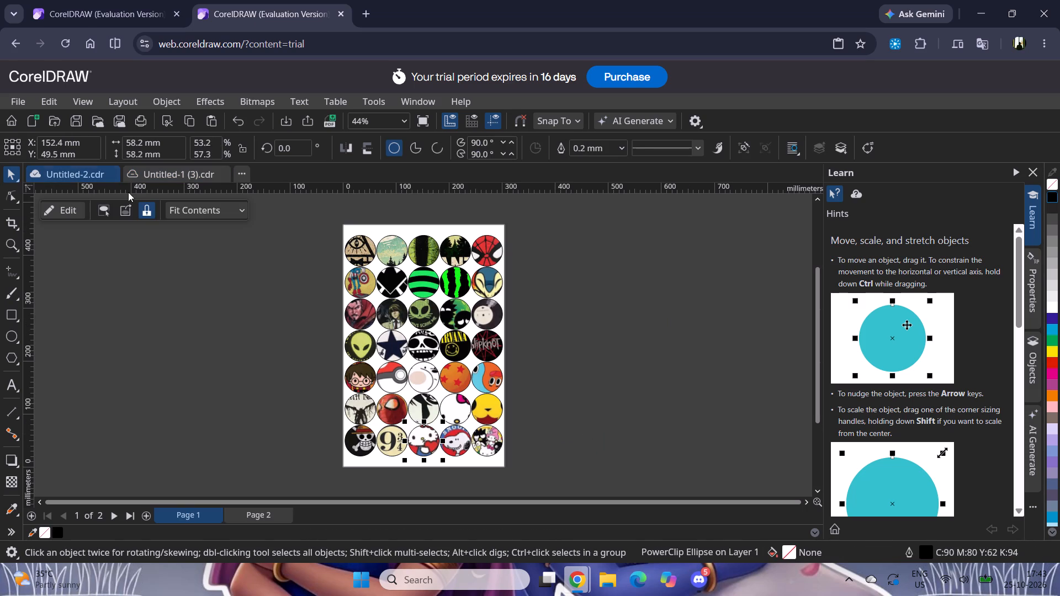
{"action": "left_click", "coordinate": [462, 439]}
{"action": "key", "text": "ctrl+c"}
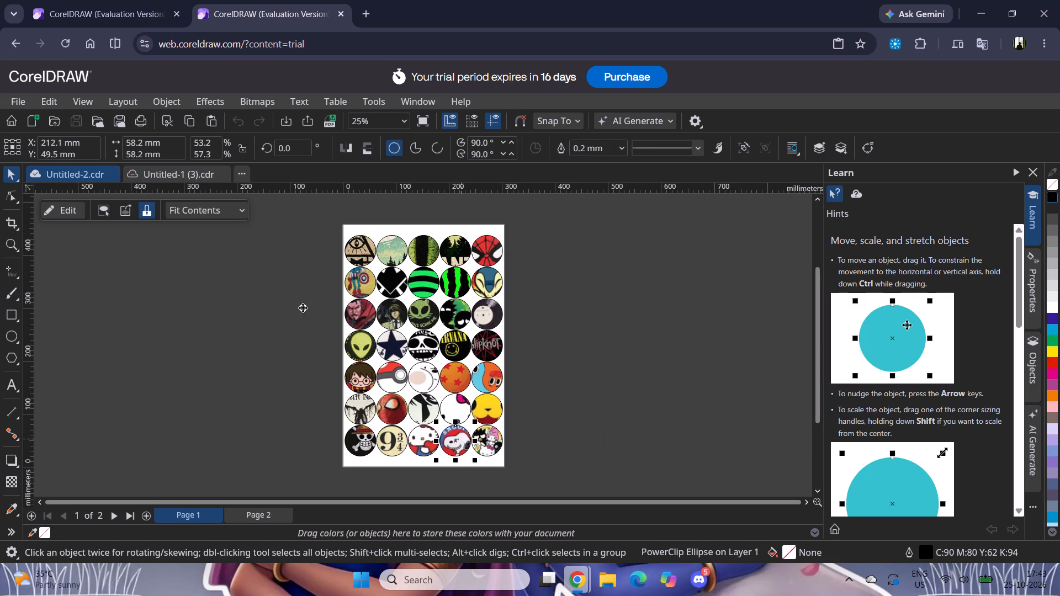
{"action": "left_click", "coordinate": [162, 173]}
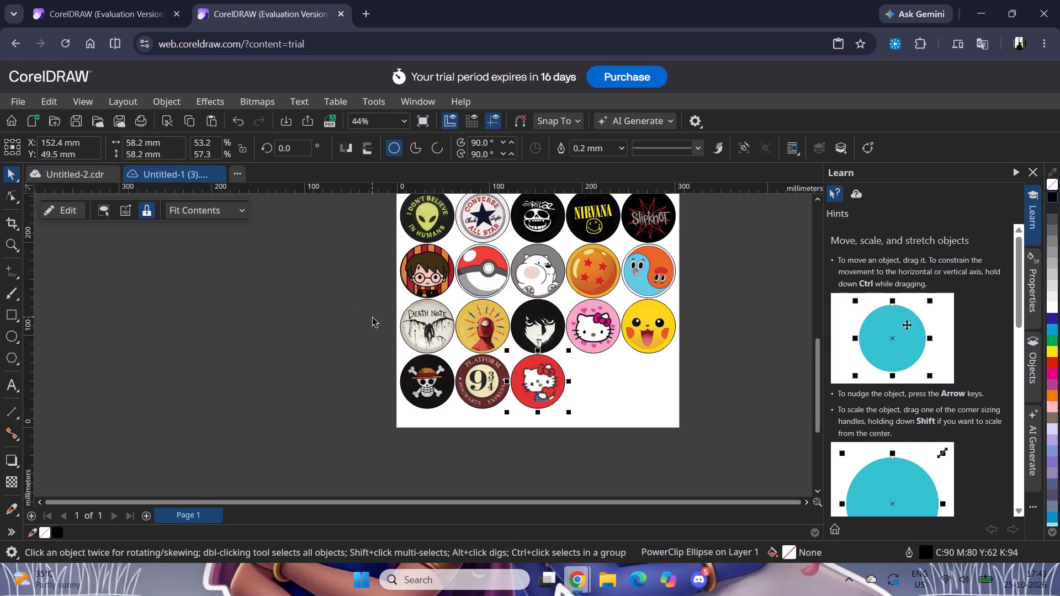
{"action": "key", "text": "ctrl+v"}
Open the Snoopy circle's contents, shrink the picture to about 163.6 × 115.7 mm at X 209.6 mm, Y 51.4 mm, and finish editing.
{"action": "double_click", "coordinate": [597, 398]}
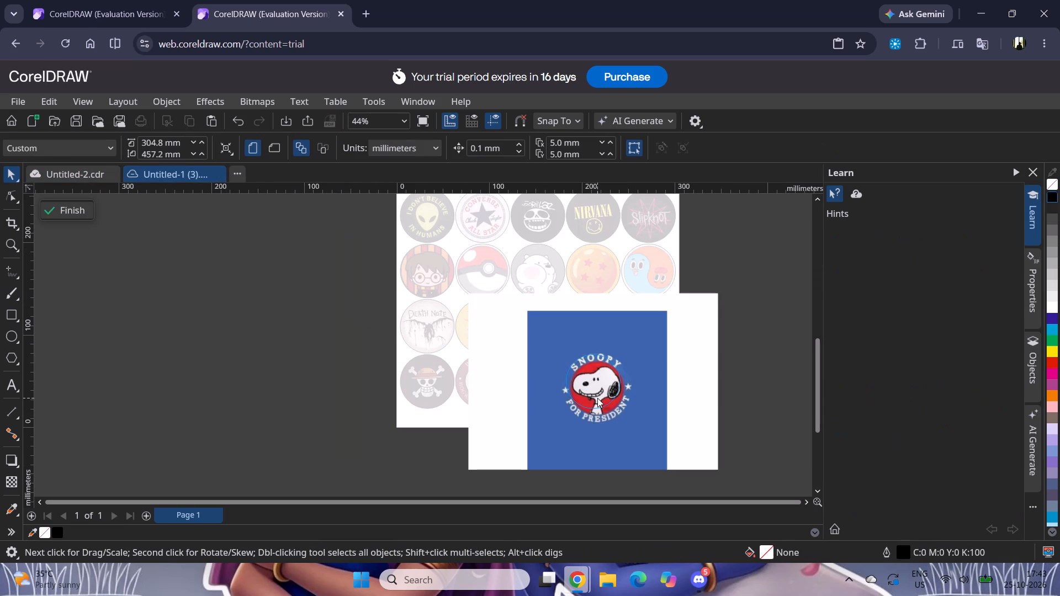
{"action": "left_click", "coordinate": [488, 327]}
{"action": "left_click_drag", "start_coordinate": [464, 289], "coordinate": [521, 341]}
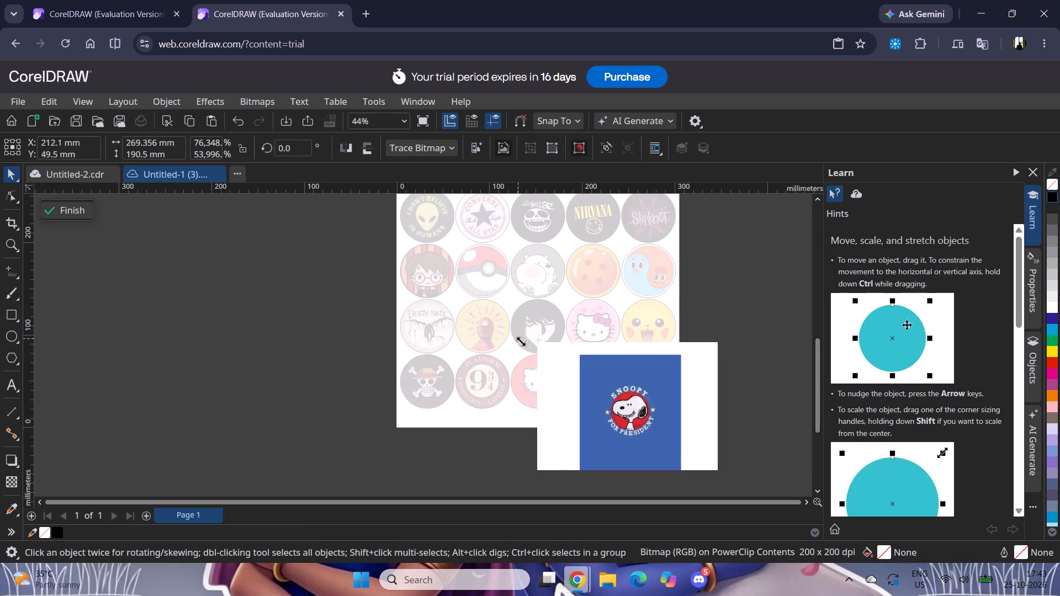
{"action": "left_click_drag", "start_coordinate": [521, 341], "coordinate": [539, 359]}
{"action": "left_click_drag", "start_coordinate": [670, 444], "coordinate": [616, 414]}
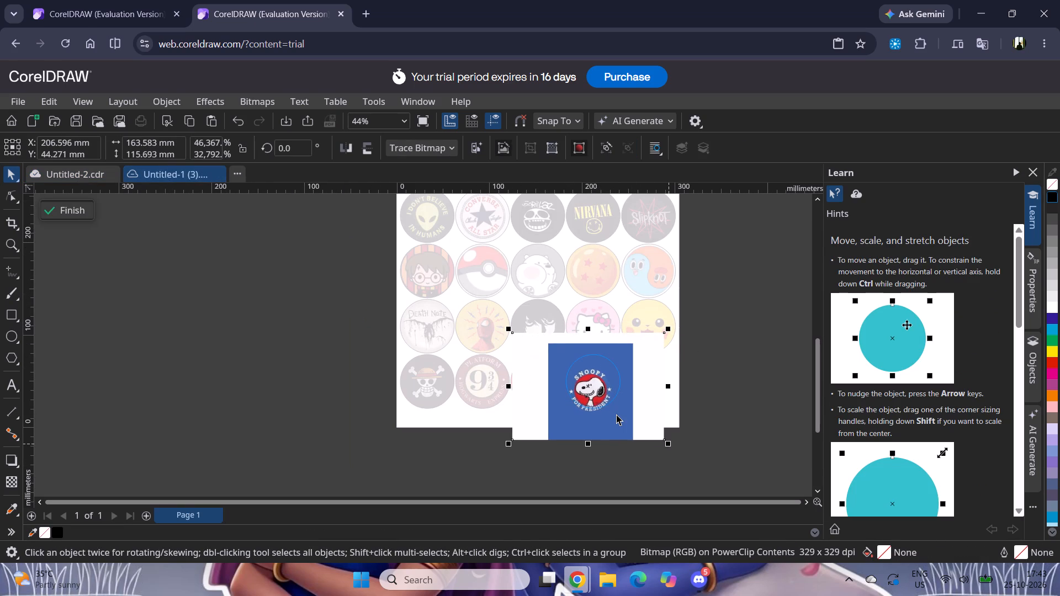
{"action": "left_click_drag", "start_coordinate": [616, 414], "coordinate": [617, 409]}
{"action": "left_click", "coordinate": [617, 409]}
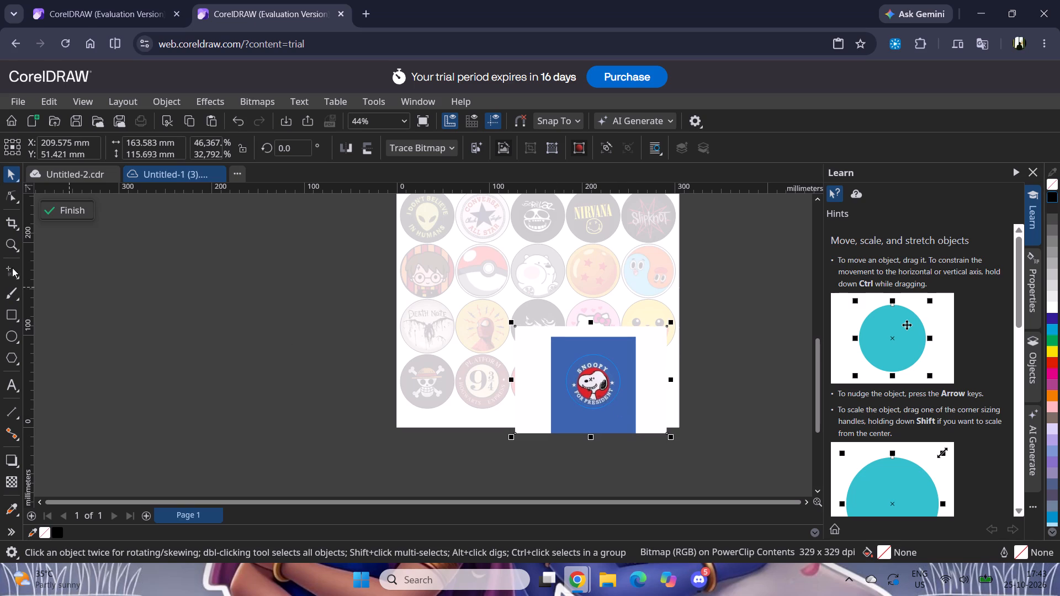
{"action": "left_click", "coordinate": [69, 213]}
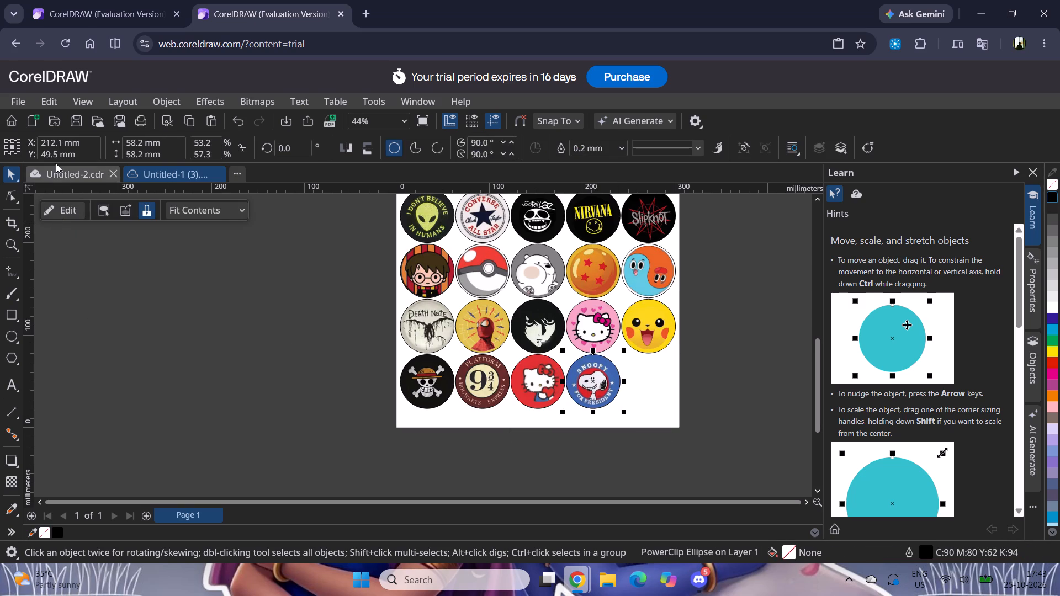
Copy the fifth circle of the seventh row, the Hello Kitty and friends one, from Untitled-2.cdr into the new document.
{"action": "left_click", "coordinate": [56, 174]}
{"action": "left_click", "coordinate": [490, 438]}
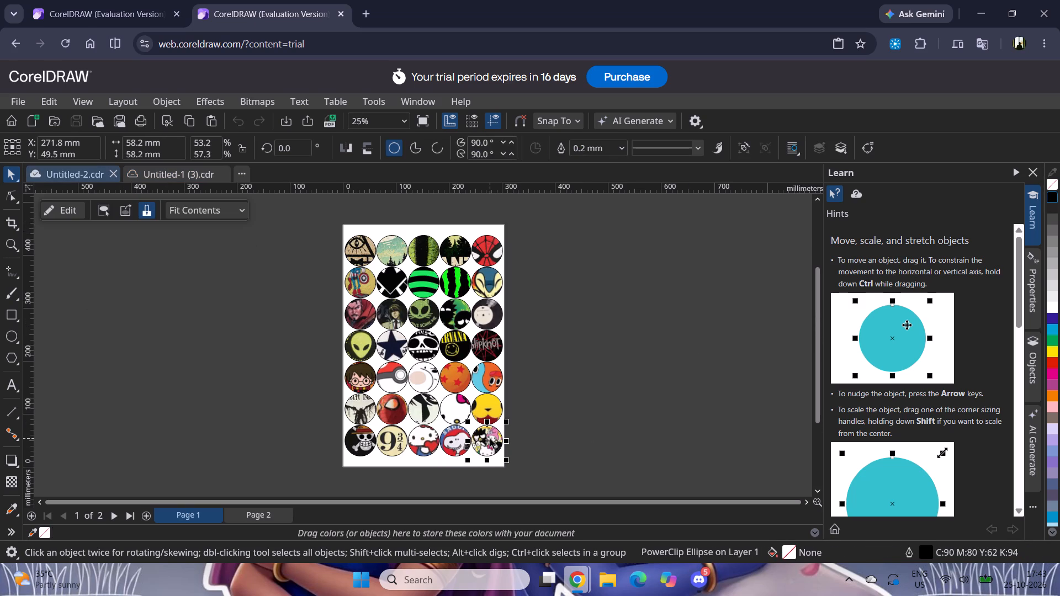
{"action": "key", "text": "ctrl+c"}
{"action": "left_click", "coordinate": [167, 177]}
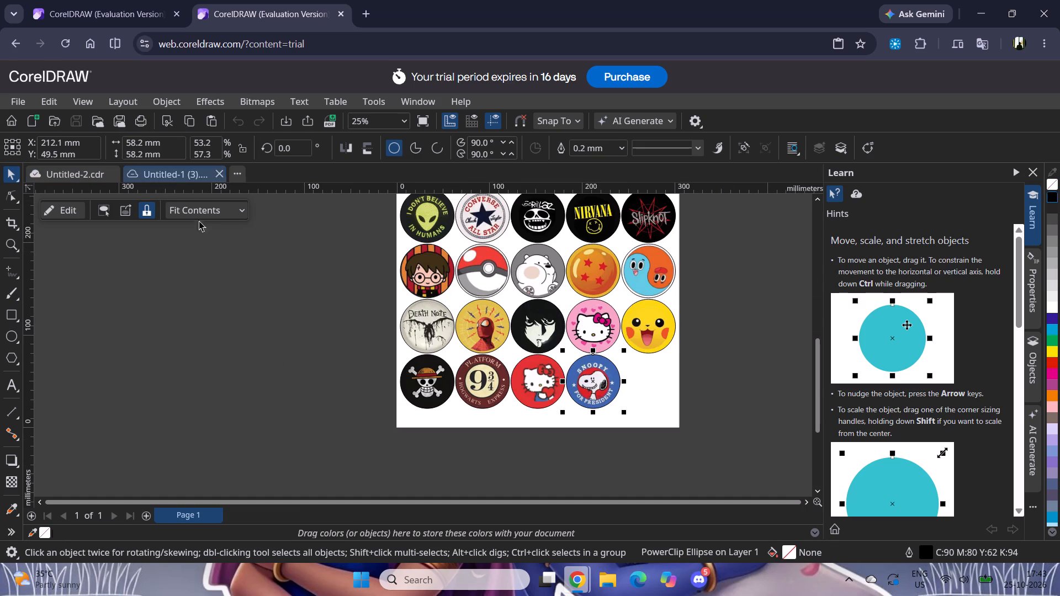
{"action": "key", "text": "ctrl+v"}
{"action": "left_click", "coordinate": [706, 425]}
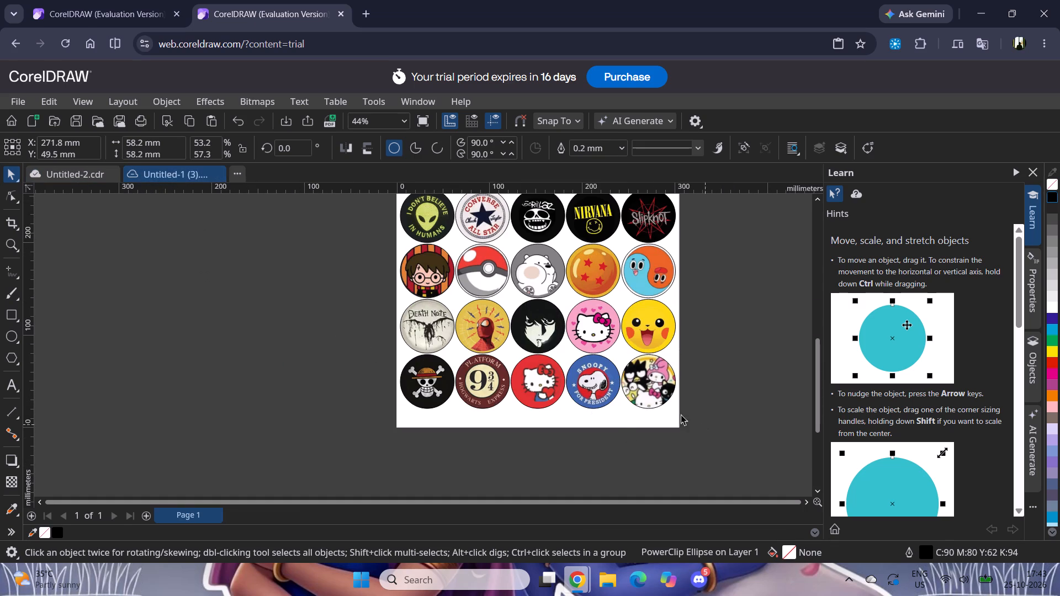
Open the Hello Kitty and friends circle's contents, fit the picture at about 187.4 × 132.5 mm, X 272.9 mm, Y 50.9 mm, and finish editing.
{"action": "double_click", "coordinate": [646, 397]}
{"action": "left_click", "coordinate": [592, 355]}
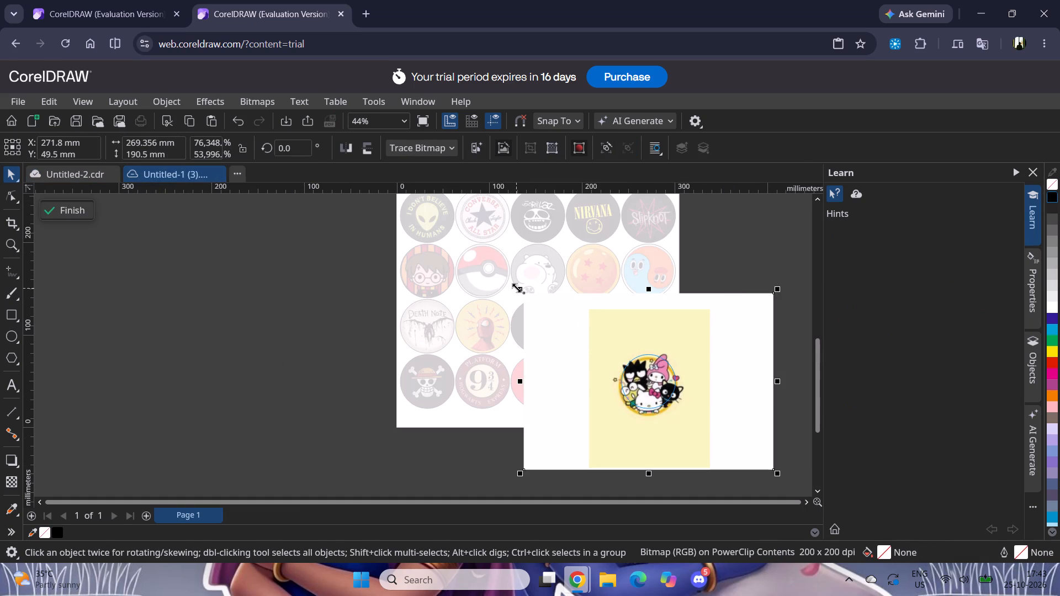
{"action": "left_click_drag", "start_coordinate": [516, 288], "coordinate": [573, 335]}
{"action": "left_click_drag", "start_coordinate": [709, 422], "coordinate": [680, 403]}
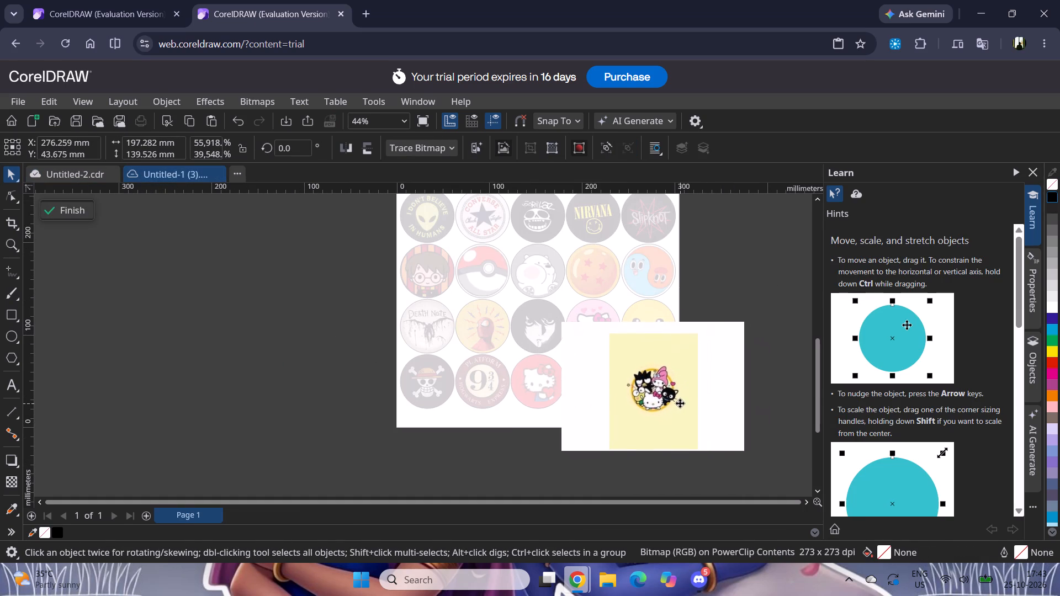
{"action": "left_click_drag", "start_coordinate": [680, 403], "coordinate": [679, 402]}
{"action": "left_click", "coordinate": [687, 418]}
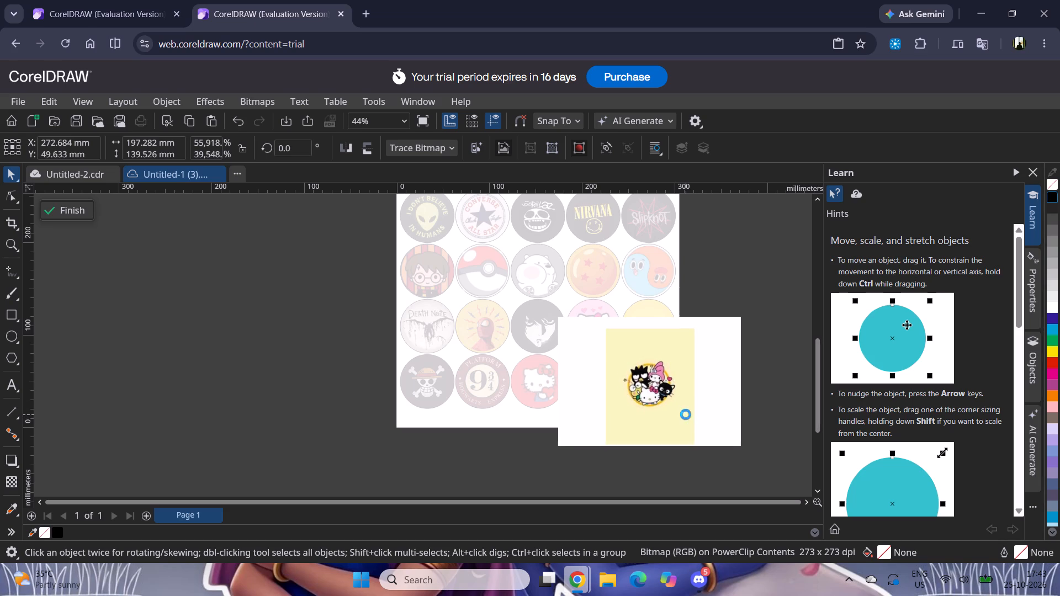
{"action": "left_click", "coordinate": [686, 416]}
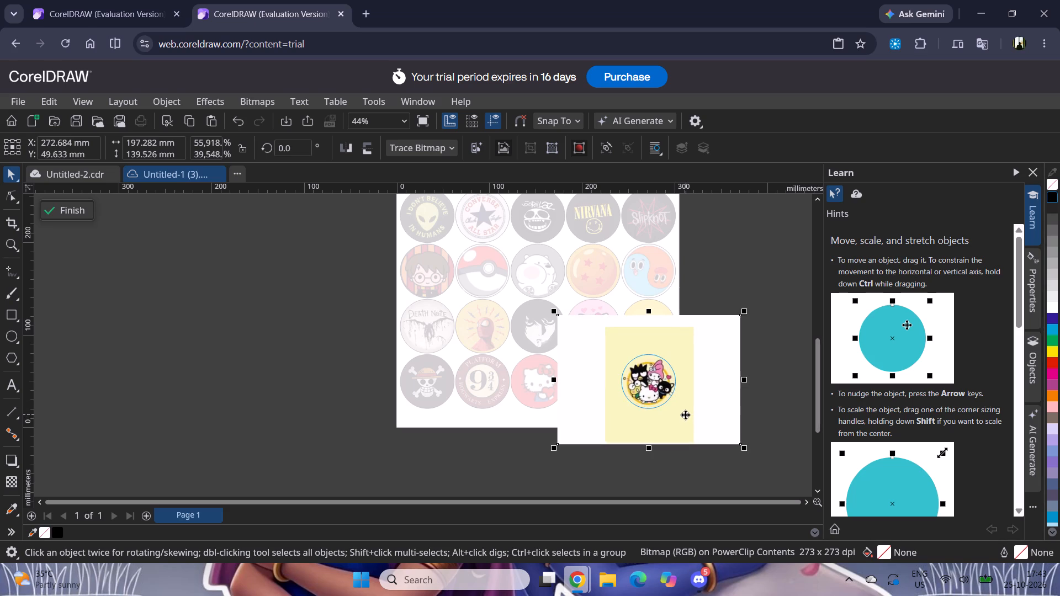
{"action": "left_click_drag", "start_coordinate": [553, 310], "coordinate": [559, 317]}
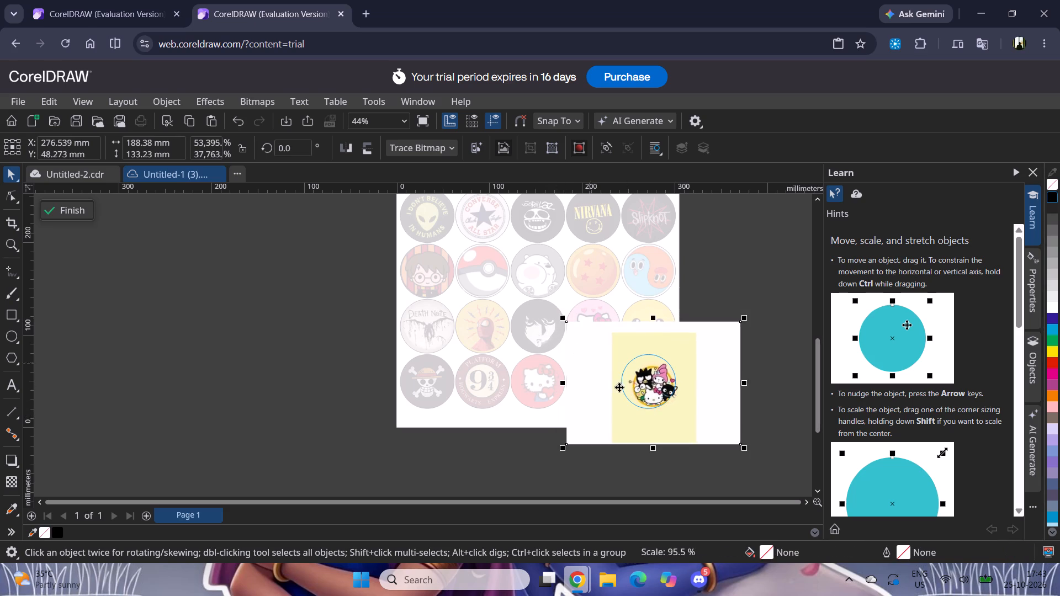
{"action": "left_click", "coordinate": [691, 432]}
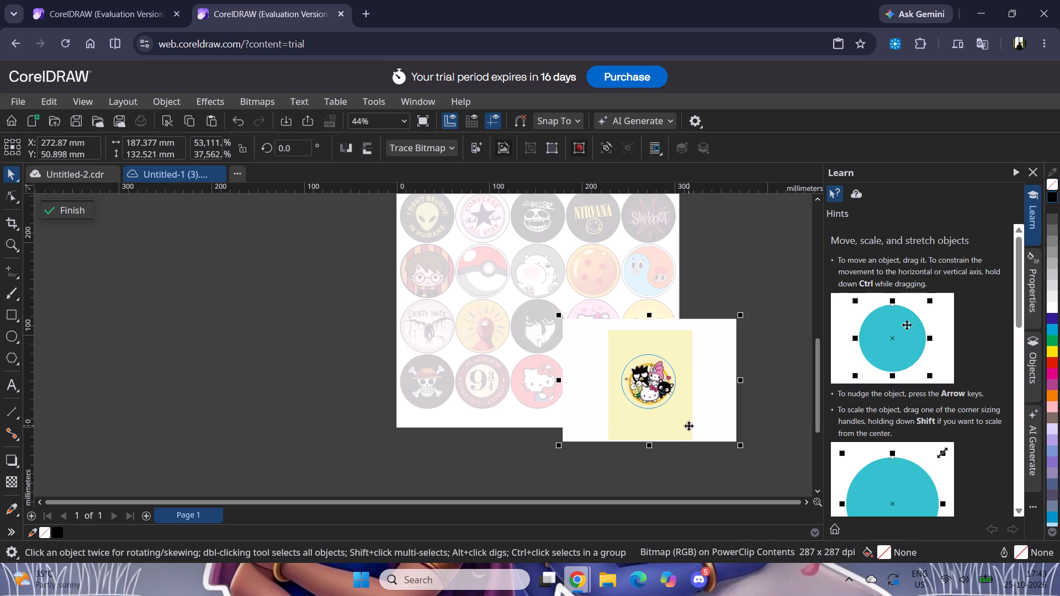
{"action": "left_click", "coordinate": [51, 215]}
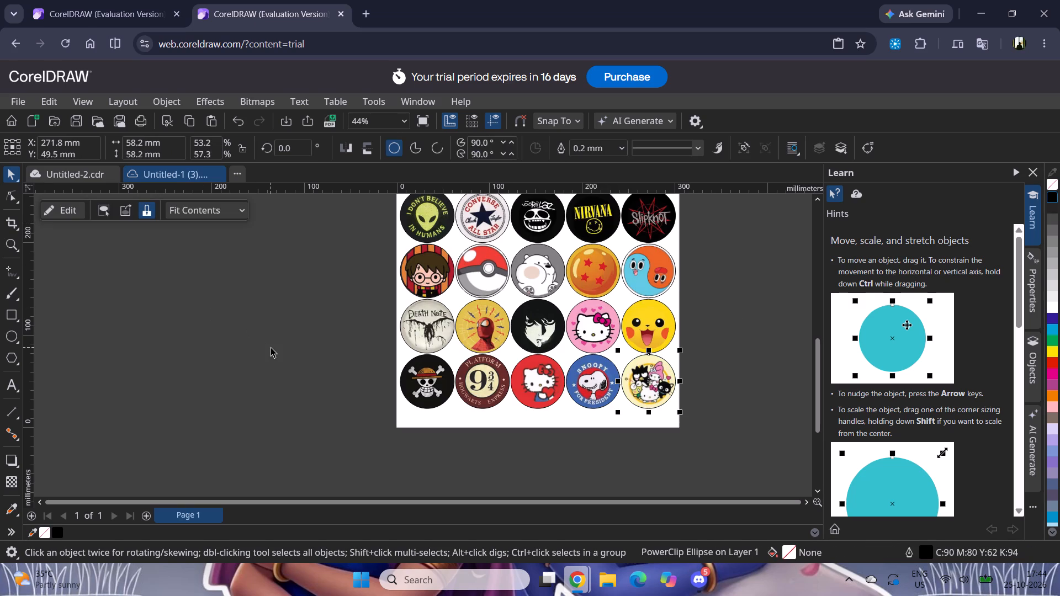
Add a second page to the new document after Page 1.
{"action": "left_click", "coordinate": [147, 516]}
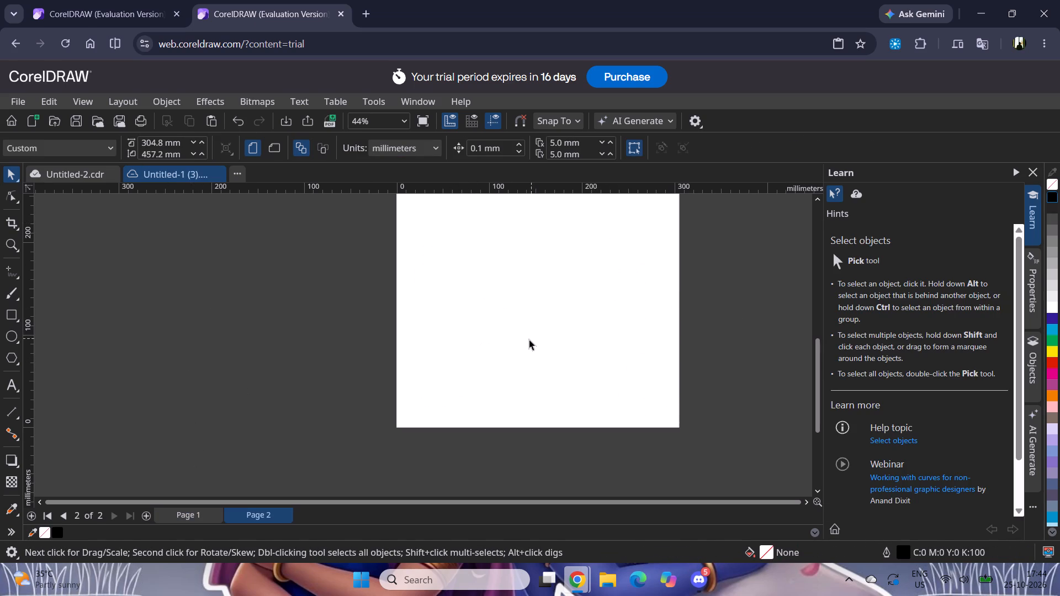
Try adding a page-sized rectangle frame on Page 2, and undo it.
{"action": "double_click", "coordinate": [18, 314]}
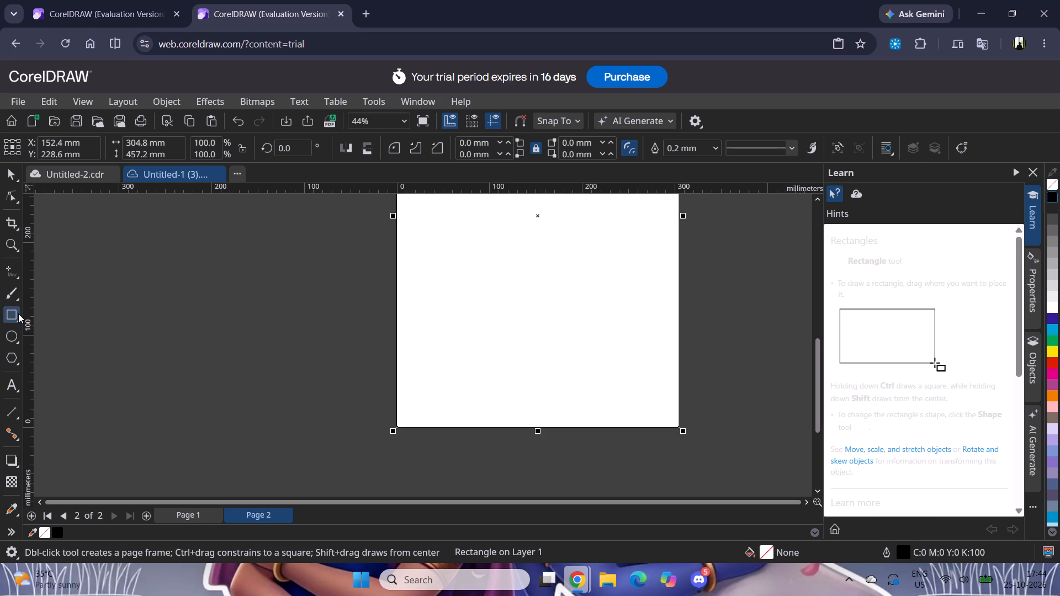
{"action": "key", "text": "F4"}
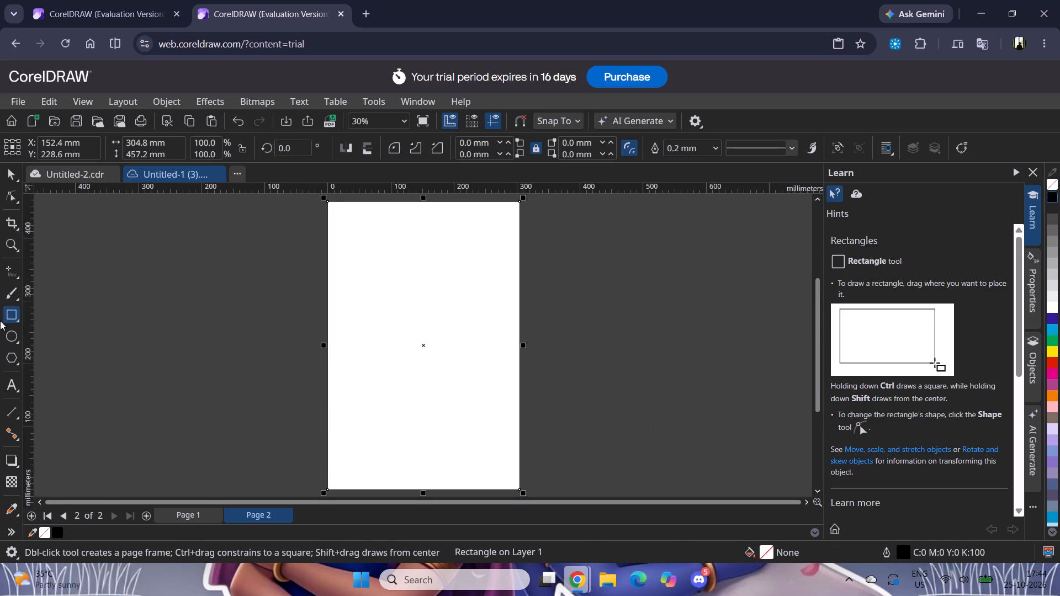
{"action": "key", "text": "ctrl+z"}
Copy the first circle of the top row on Page 2 of Untitled-2.cdr onto Page 2 of the new document.
{"action": "left_click", "coordinate": [67, 177]}
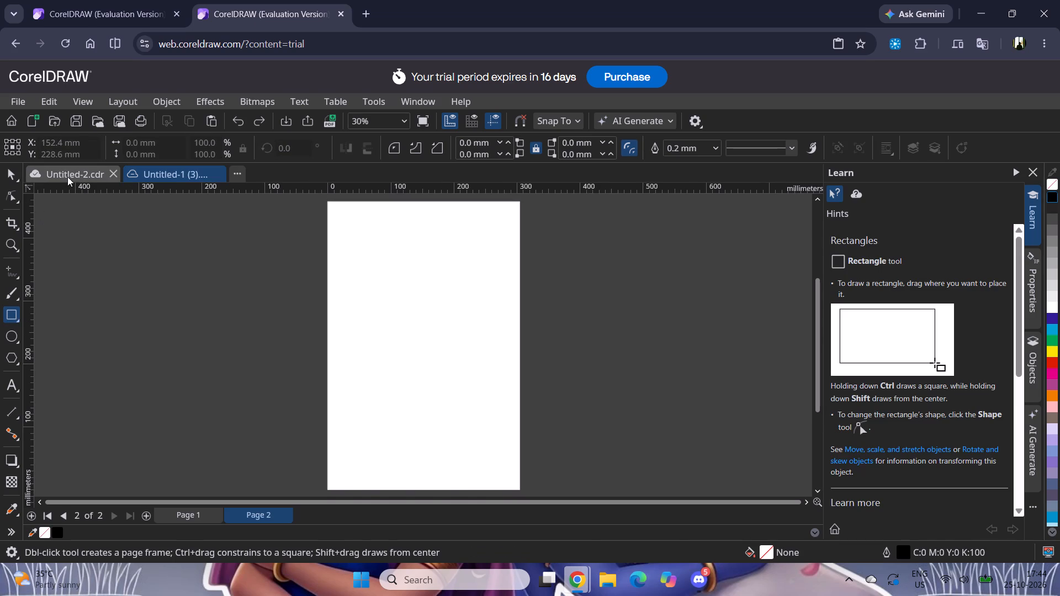
{"action": "left_click", "coordinate": [263, 511]}
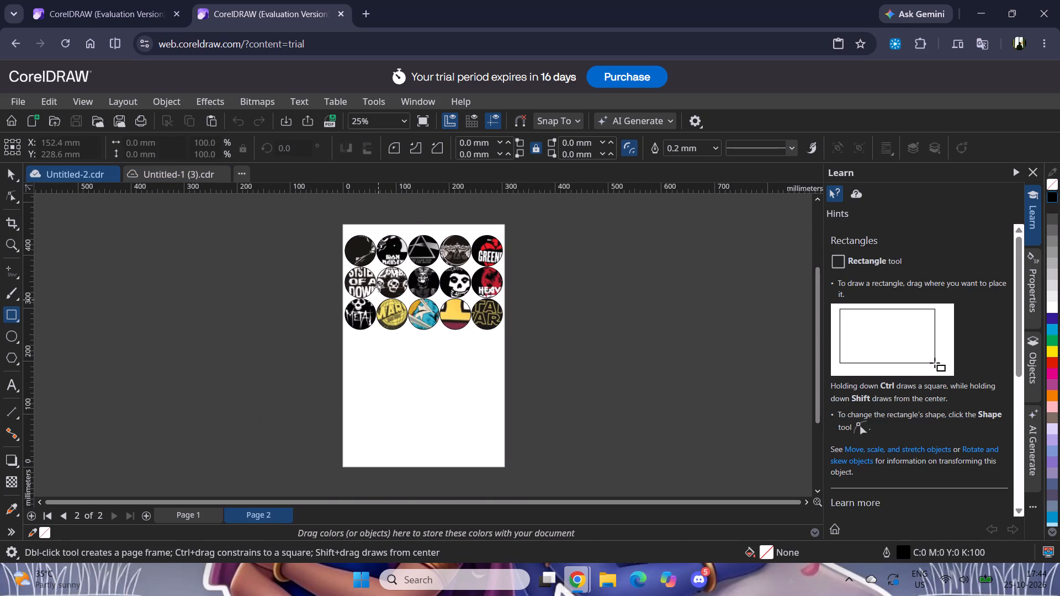
{"action": "left_click", "coordinate": [12, 178]}
{"action": "left_click", "coordinate": [356, 253]}
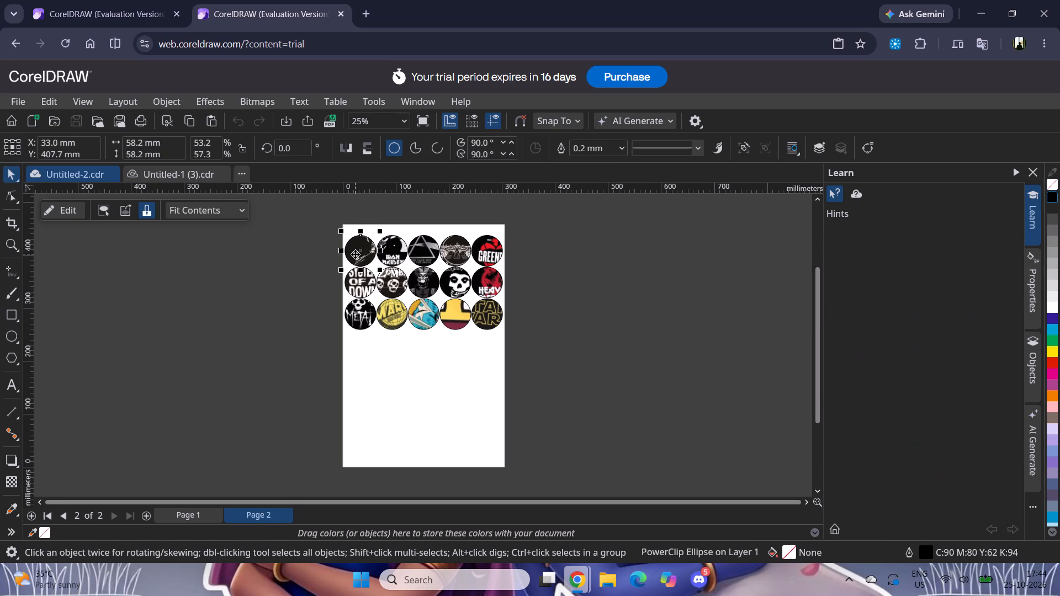
{"action": "key", "text": "ctrl+c"}
{"action": "left_click", "coordinate": [183, 177]}
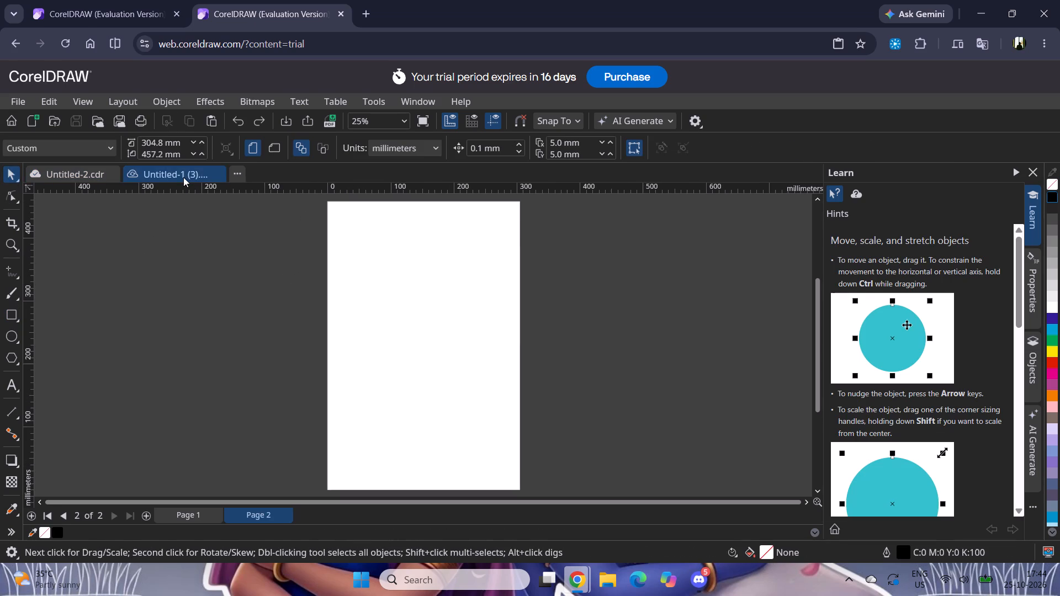
{"action": "key", "text": "ctrl+v"}
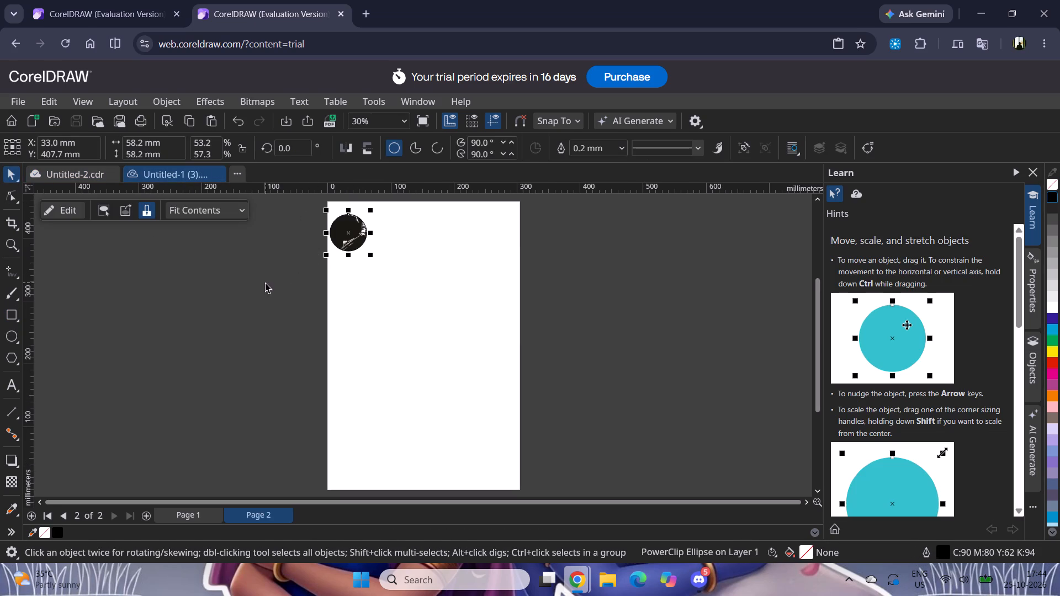
Open the Metallica circle's contents, shrink the picture to about 78.4 × 103.8 mm at X 25.8 mm, Y 403.9 mm, and finish editing.
{"action": "double_click", "coordinate": [343, 246]}
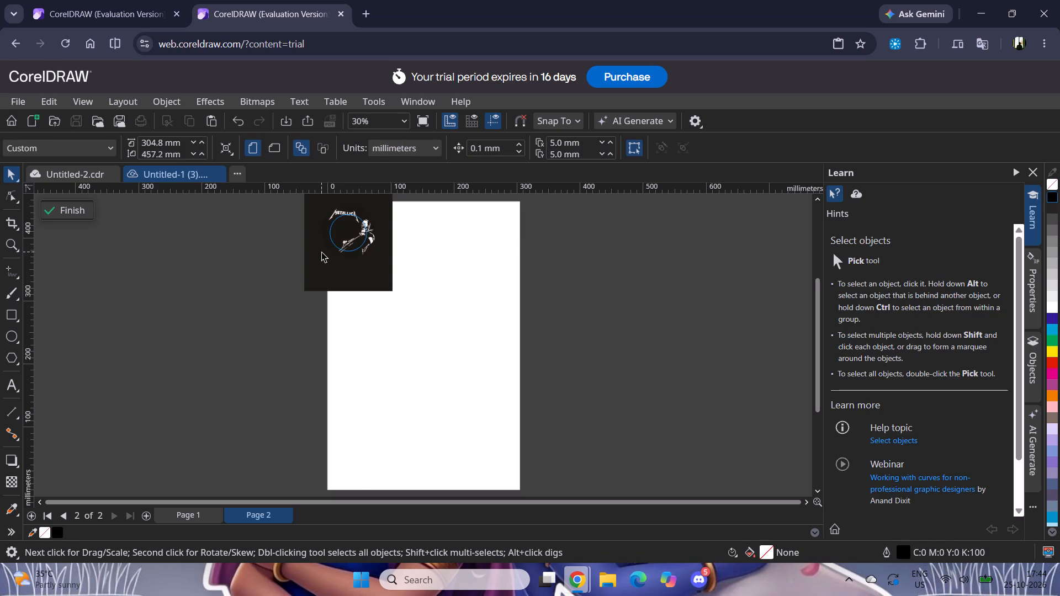
{"action": "scroll", "coordinate": [332, 193], "scroll_direction": "up", "scroll_amount": 2}
{"action": "left_click", "coordinate": [325, 207]}
{"action": "left_click_drag", "start_coordinate": [297, 297], "coordinate": [300, 294]}
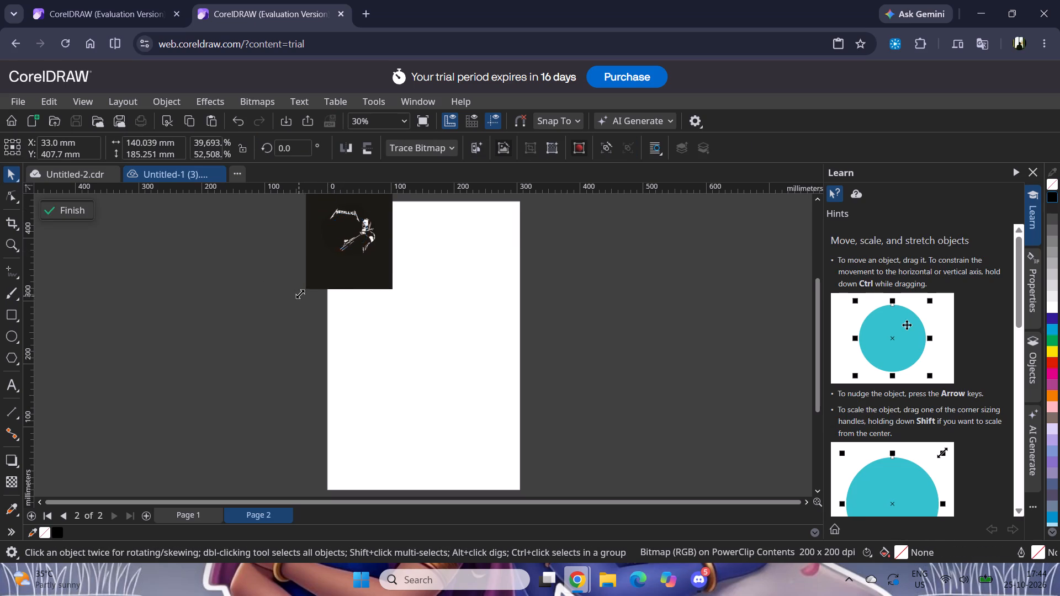
{"action": "left_click_drag", "start_coordinate": [300, 294], "coordinate": [312, 283]}
{"action": "middle_click_drag", "start_coordinate": [434, 223], "coordinate": [437, 281]}
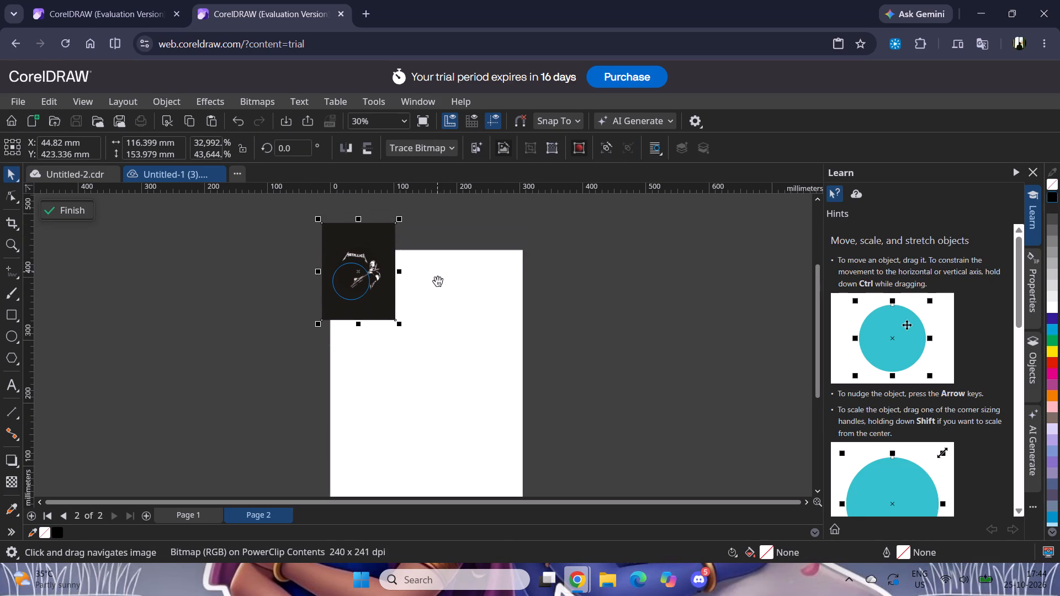
{"action": "middle_click_drag", "start_coordinate": [437, 281], "coordinate": [437, 287]}
{"action": "scroll", "coordinate": [406, 314], "scroll_direction": "up", "scroll_amount": 2}
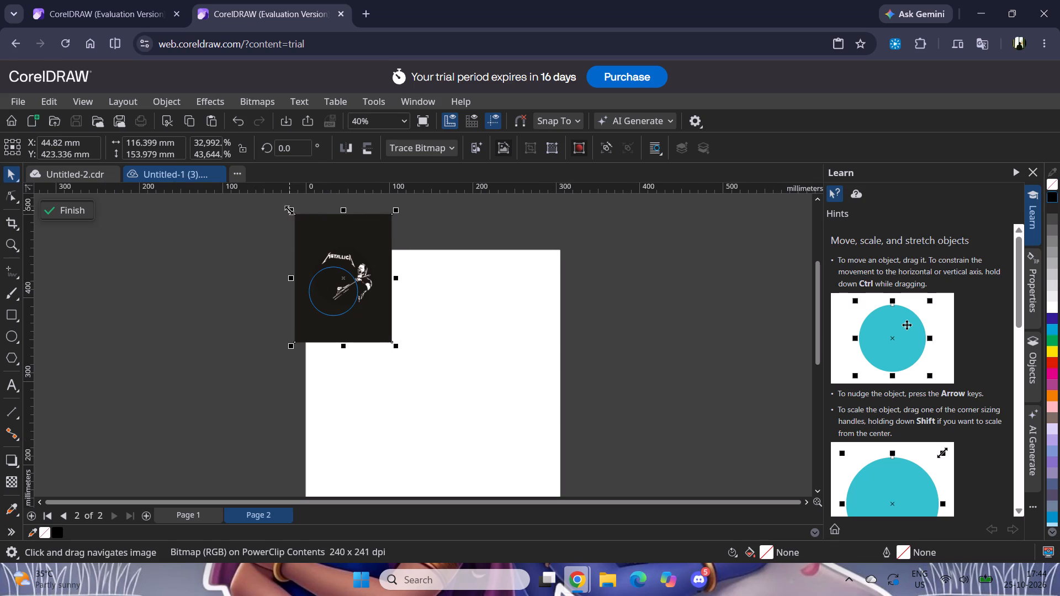
{"action": "left_click_drag", "start_coordinate": [287, 206], "coordinate": [309, 220]}
{"action": "left_click_drag", "start_coordinate": [381, 285], "coordinate": [358, 289]}
{"action": "left_click_drag", "start_coordinate": [290, 247], "coordinate": [291, 247]}
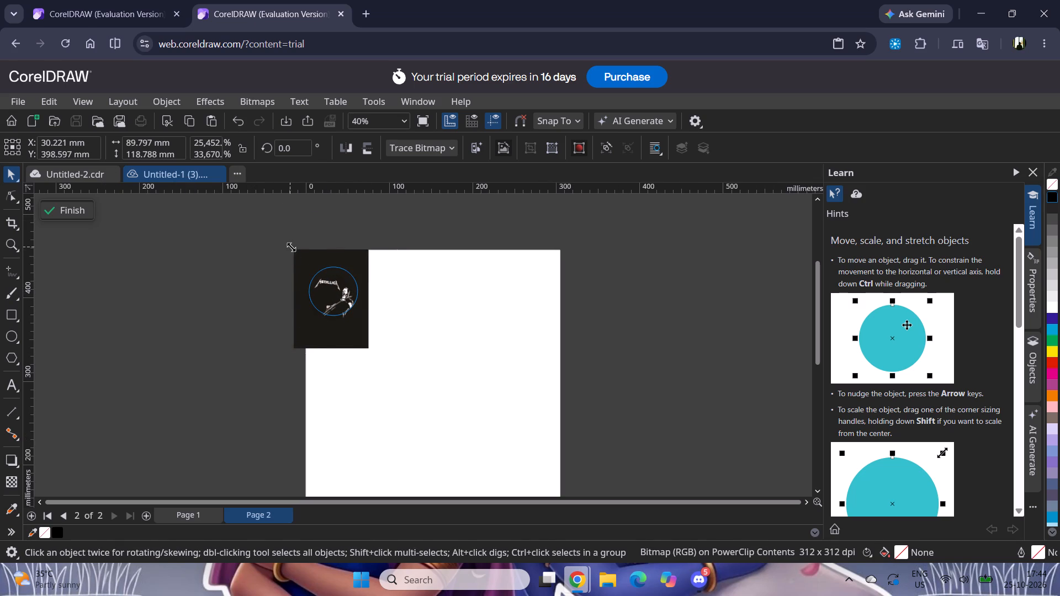
{"action": "left_click_drag", "start_coordinate": [291, 247], "coordinate": [299, 255]}
{"action": "left_click_drag", "start_coordinate": [340, 300], "coordinate": [336, 292]}
{"action": "left_click", "coordinate": [336, 293]}
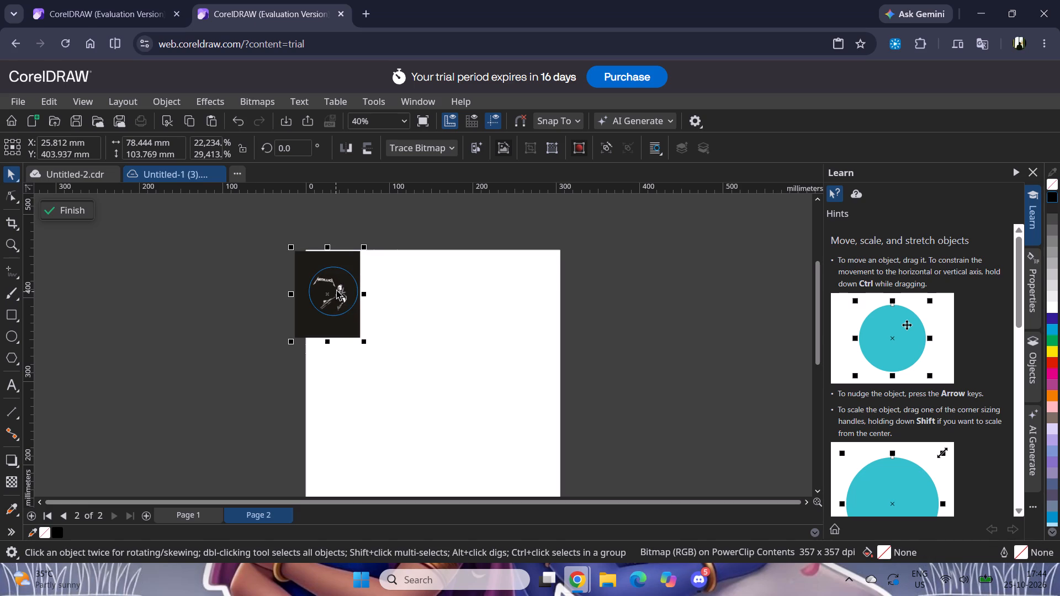
{"action": "left_click", "coordinate": [84, 210]}
Copy the second circle of the top row (Iron Maiden) on Page 2 of Untitled-2.cdr onto Page 2 of the new document.
{"action": "left_click", "coordinate": [63, 177]}
{"action": "left_click", "coordinate": [392, 253]}
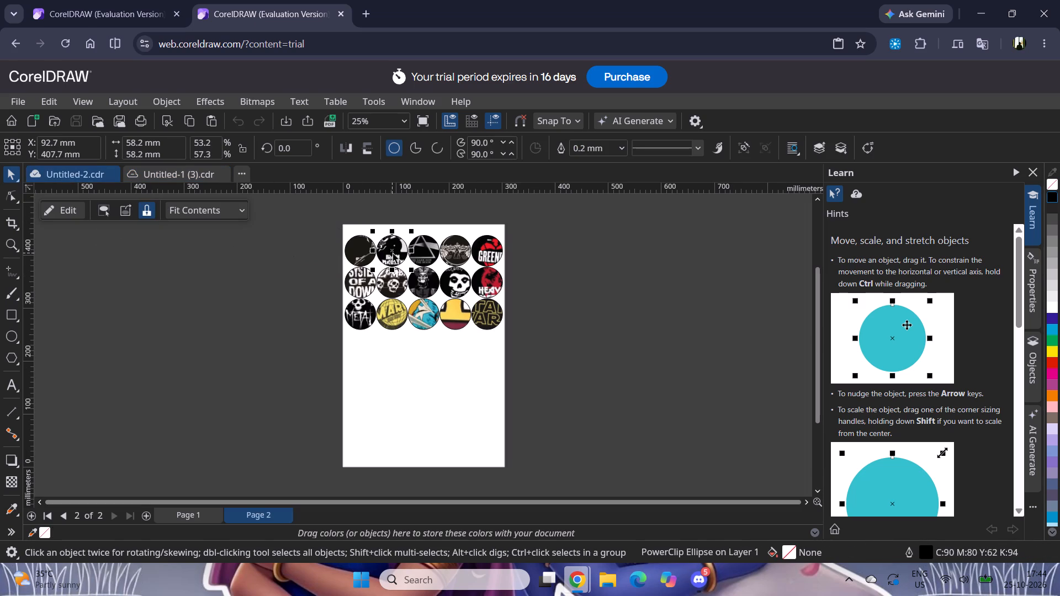
{"action": "key", "text": "ctrl+c"}
{"action": "left_click", "coordinate": [186, 170]}
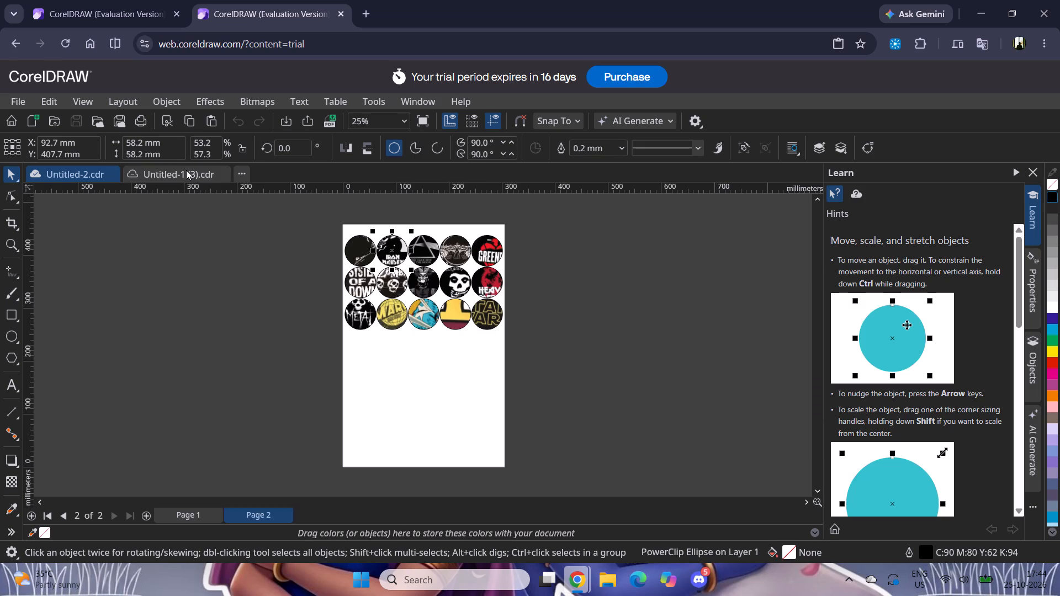
{"action": "key", "text": "ctrl+v"}
Open the Iron Maiden circle's contents, shrink the picture to about 142 × 100.4 mm at X 93.5 mm, Y 401.7 mm, and finish editing.
{"action": "double_click", "coordinate": [383, 288]}
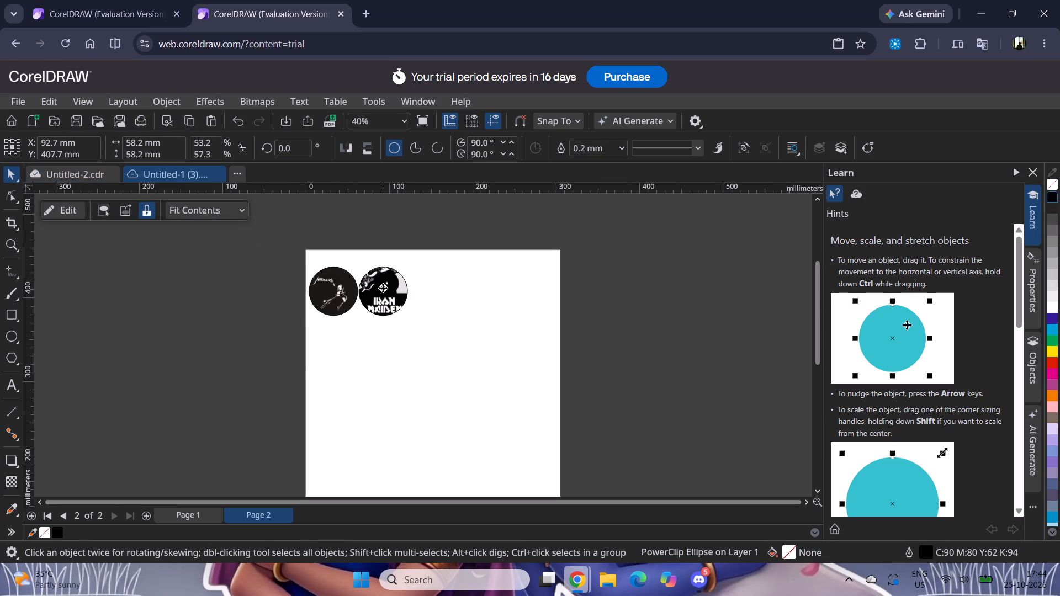
{"action": "left_click", "coordinate": [274, 246]}
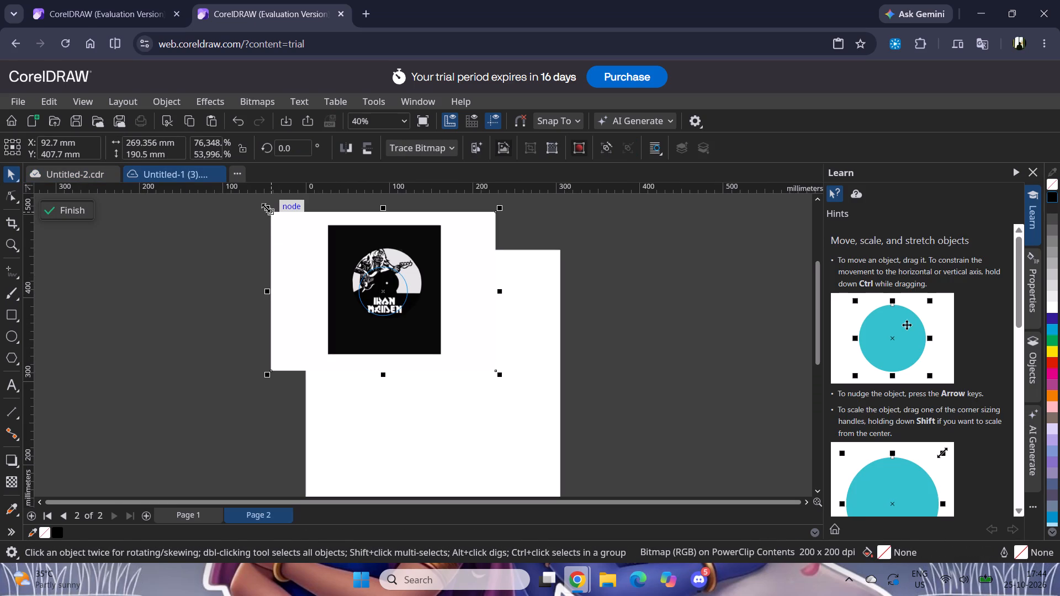
{"action": "left_click_drag", "start_coordinate": [265, 206], "coordinate": [310, 248]}
{"action": "left_click_drag", "start_coordinate": [438, 335], "coordinate": [418, 324]}
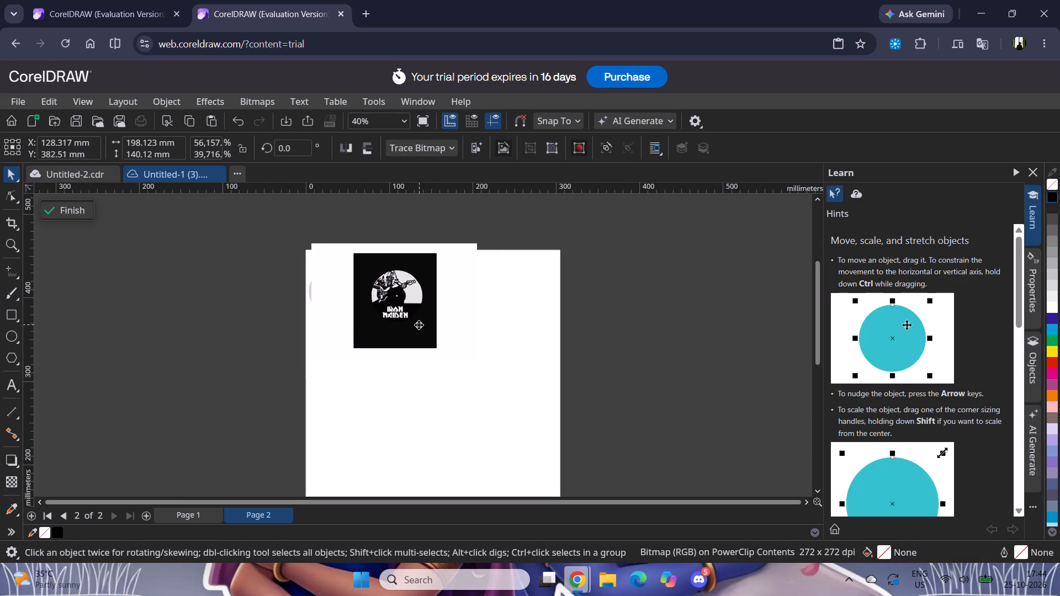
{"action": "left_click_drag", "start_coordinate": [418, 324], "coordinate": [415, 322]}
{"action": "left_click_drag", "start_coordinate": [303, 236], "coordinate": [349, 268]}
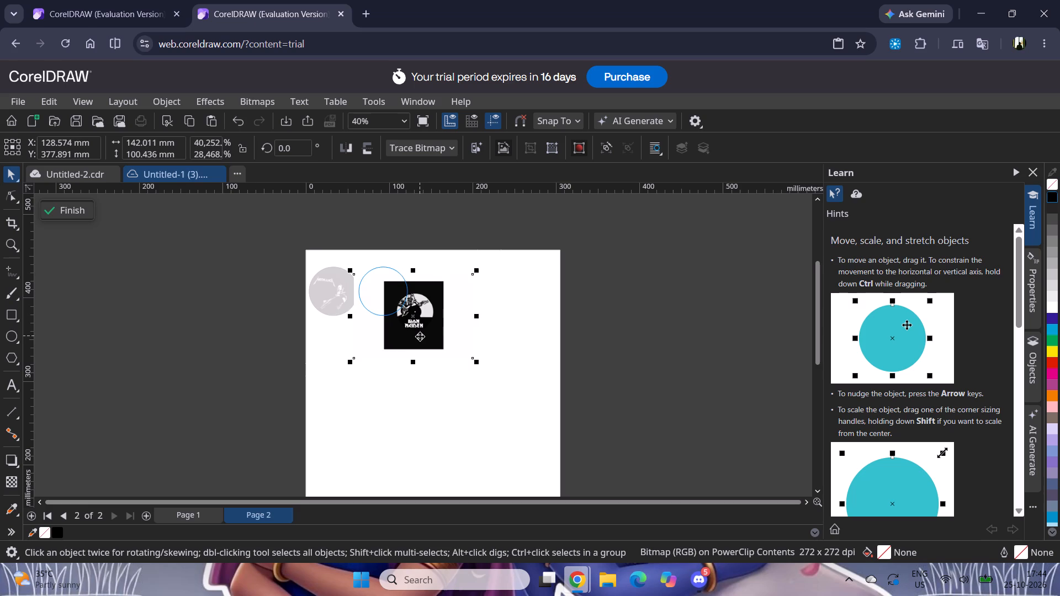
{"action": "left_click_drag", "start_coordinate": [420, 336], "coordinate": [400, 322]}
{"action": "left_click_drag", "start_coordinate": [410, 326], "coordinate": [410, 326]}
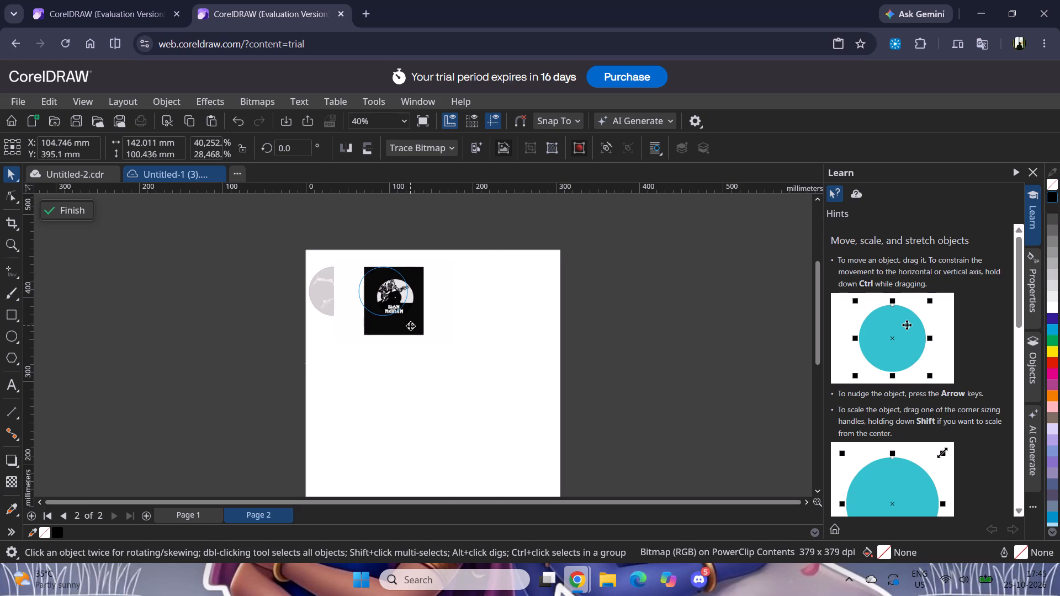
{"action": "left_click_drag", "start_coordinate": [410, 326], "coordinate": [402, 320]}
{"action": "left_click", "coordinate": [402, 320]}
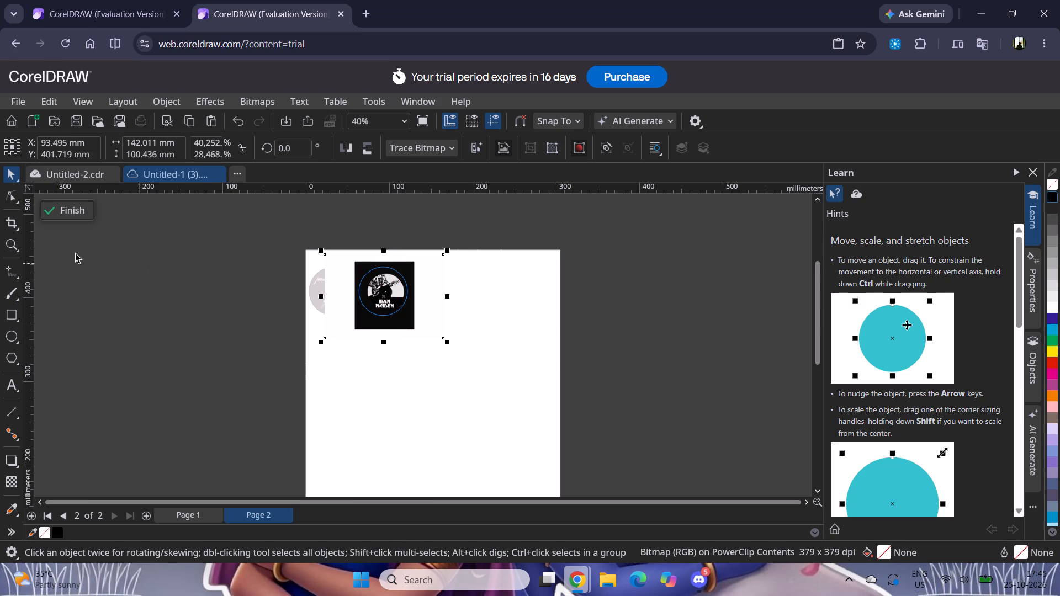
{"action": "left_click", "coordinate": [65, 212]}
Copy the third circle of the top row (Pink Floyd) on Page 2 of Untitled-2.cdr onto Page 2 of the new document.
{"action": "left_click", "coordinate": [58, 176]}
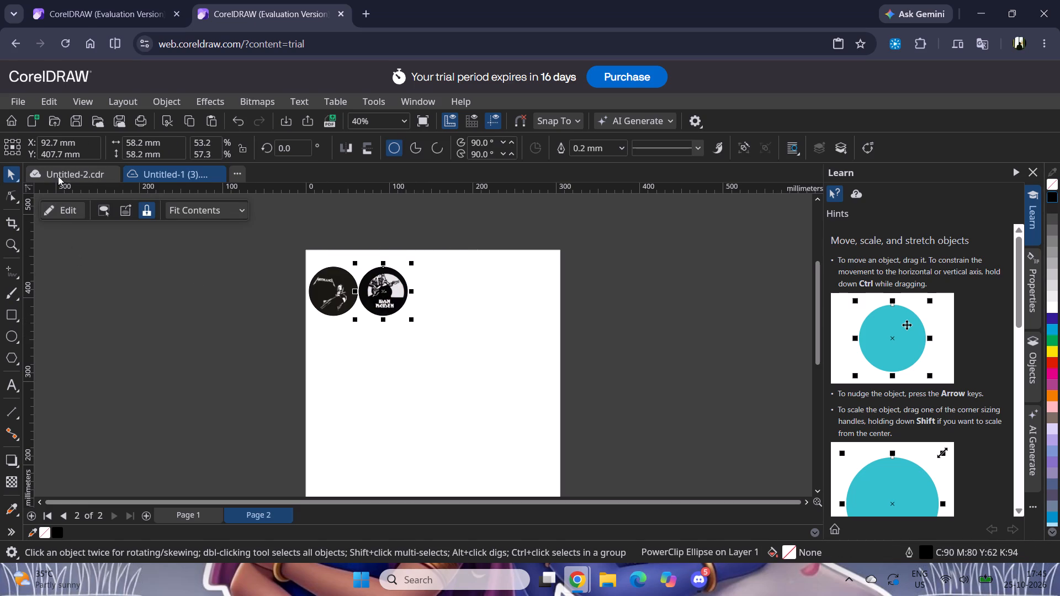
{"action": "left_click", "coordinate": [432, 253]}
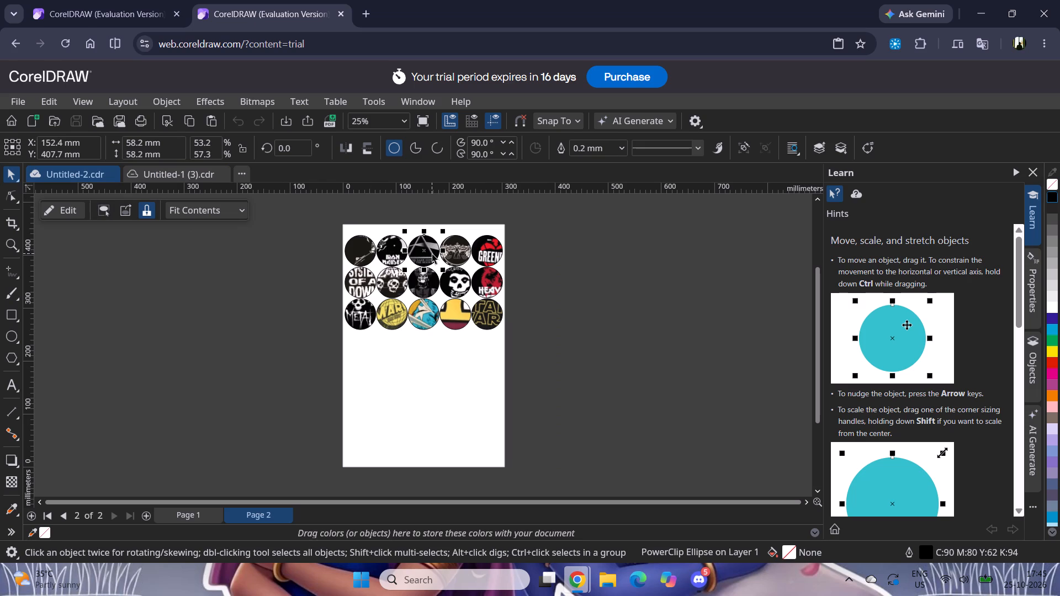
{"action": "key", "text": "ctrl+c"}
{"action": "left_click", "coordinate": [168, 169]}
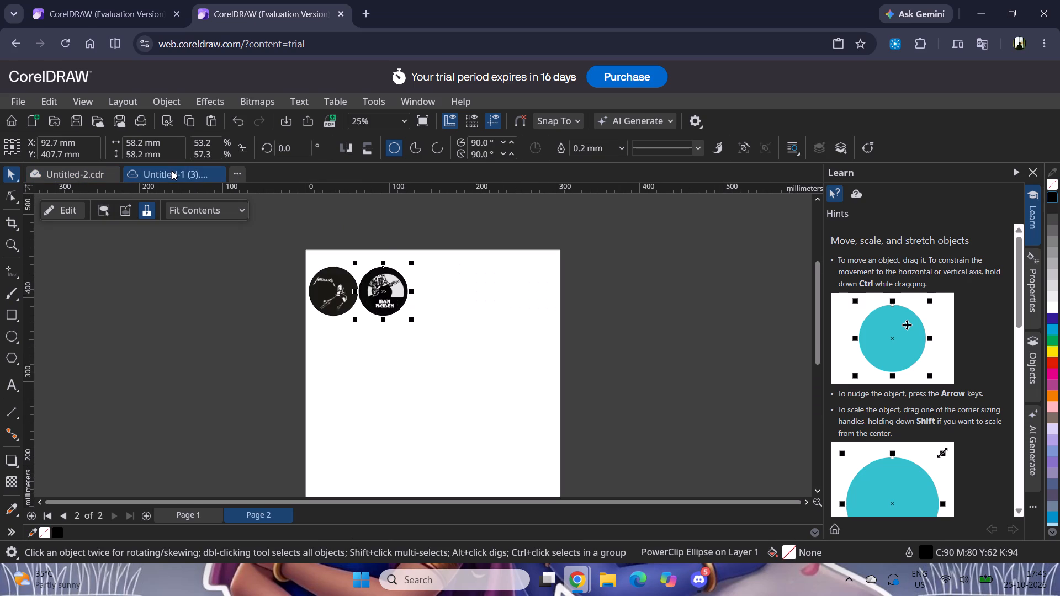
{"action": "key", "text": "ctrl+v"}
Open the Pink Floyd circle's contents, shrink the picture to about 187.8 × 132.8 mm at X 156.8 mm, Y 401.4 mm, and finish editing.
{"action": "double_click", "coordinate": [438, 293]}
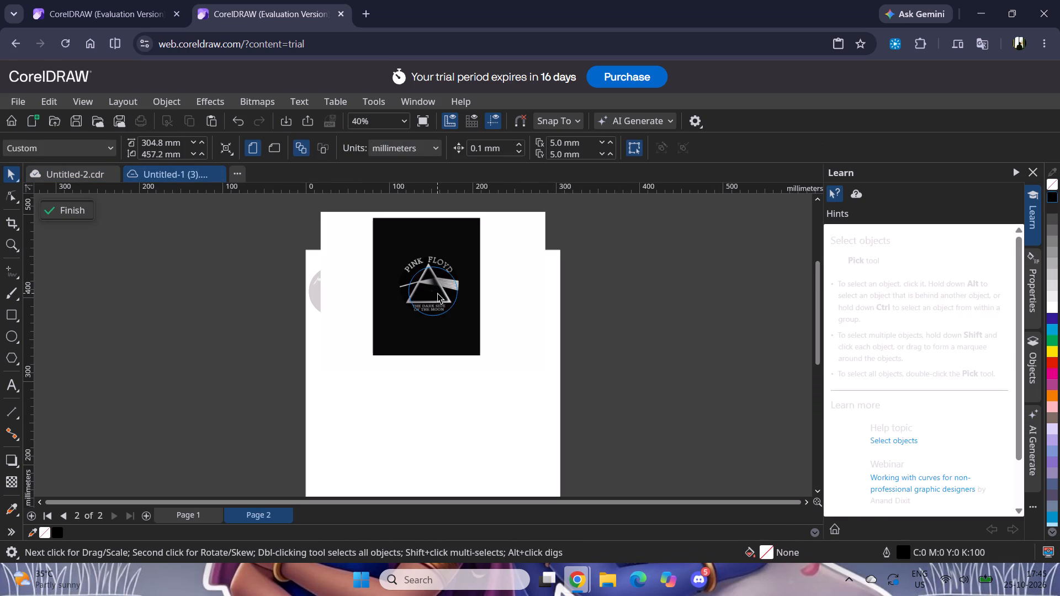
{"action": "left_click", "coordinate": [353, 242]}
{"action": "left_click_drag", "start_coordinate": [313, 207], "coordinate": [353, 241]}
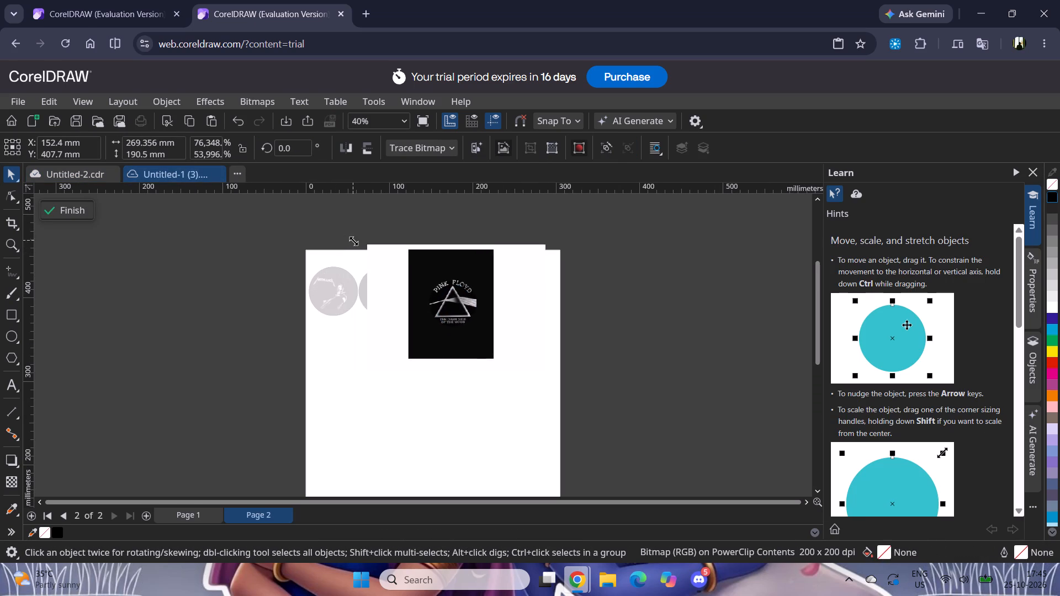
{"action": "left_click_drag", "start_coordinate": [353, 241], "coordinate": [365, 256]}
{"action": "left_click_drag", "start_coordinate": [472, 334], "coordinate": [444, 319]}
{"action": "left_click", "coordinate": [452, 328]}
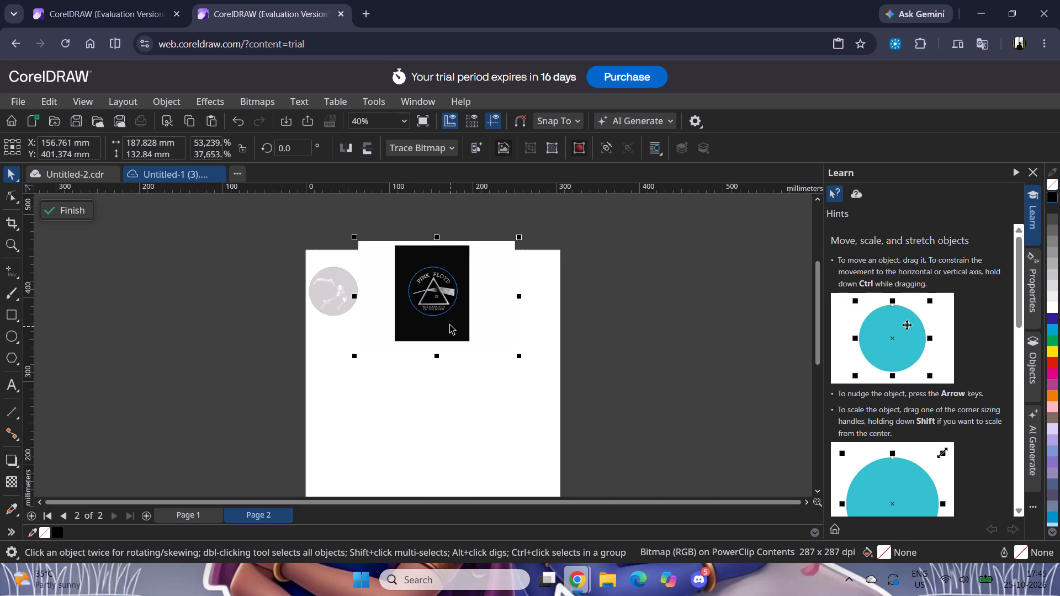
{"action": "left_click", "coordinate": [55, 211]}
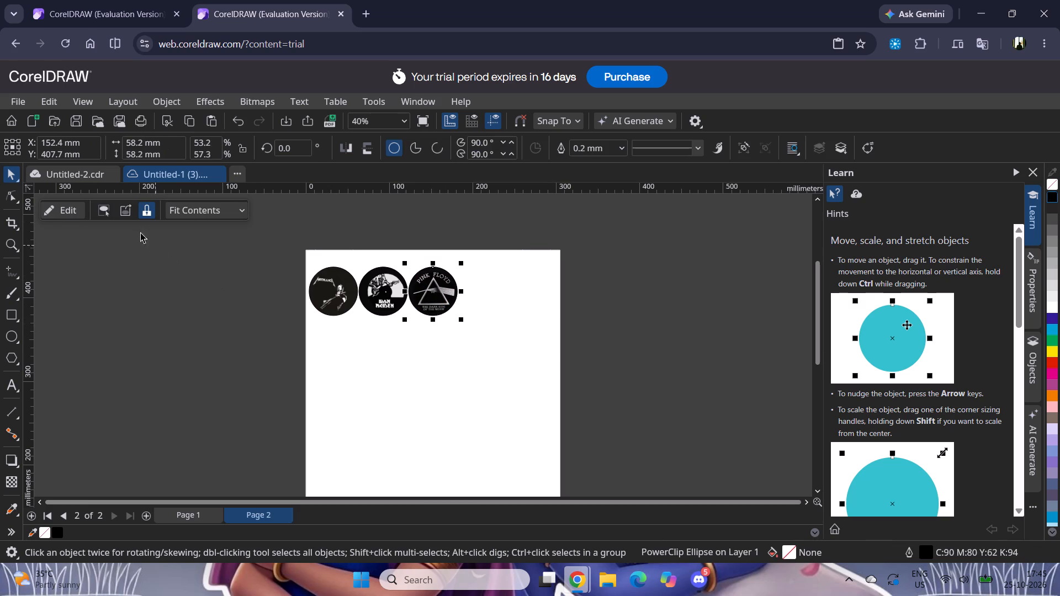
Copy the fourth circle of the top row (Guns N' Roses) on Page 2 of Untitled-2.cdr onto Page 2 of the new document.
{"action": "left_click", "coordinate": [60, 167]}
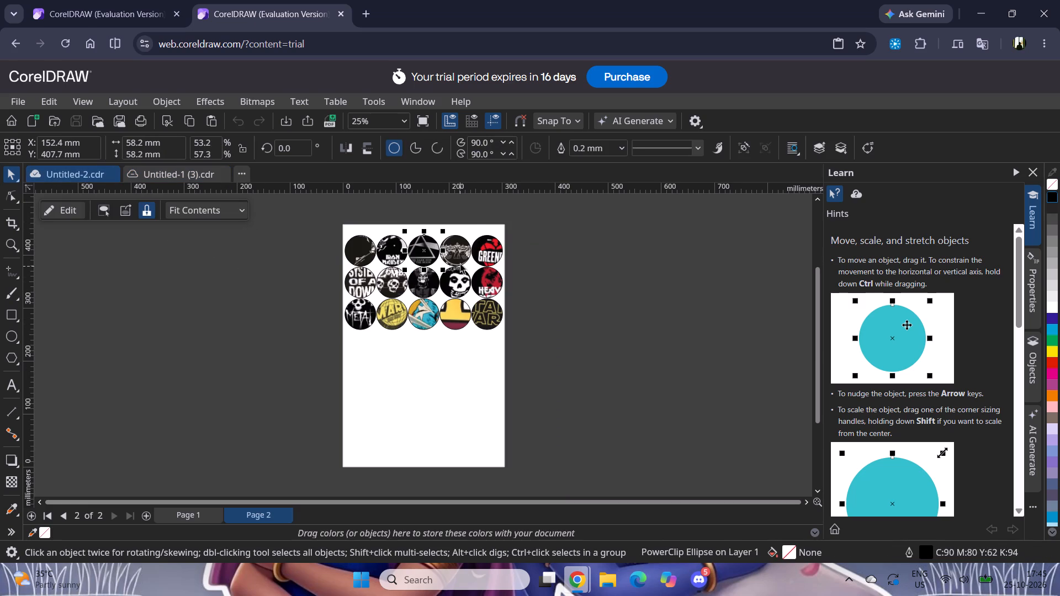
{"action": "left_click", "coordinate": [455, 258]}
{"action": "key", "text": "ctrl+c"}
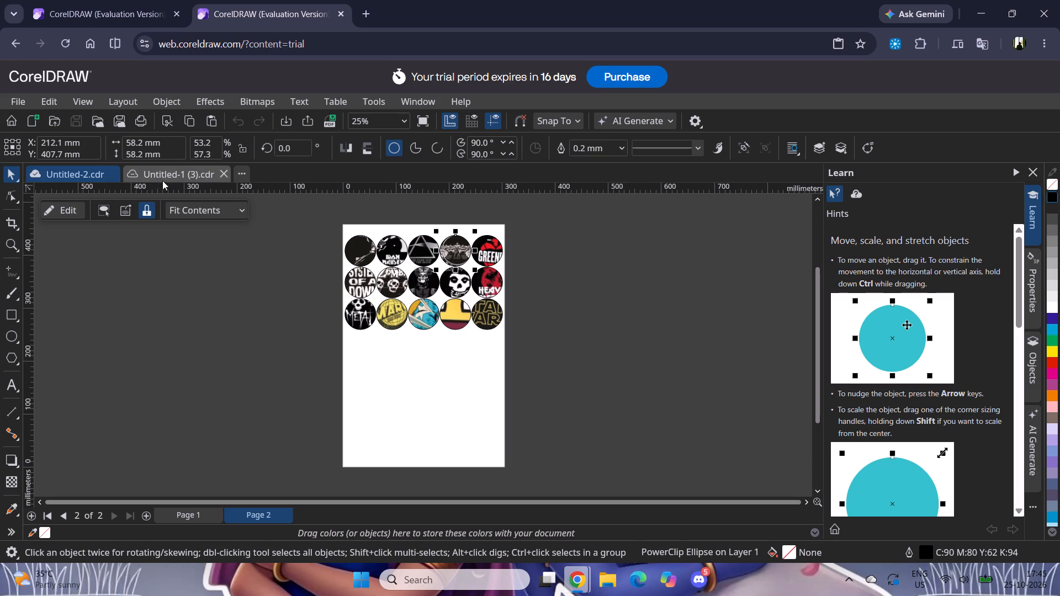
{"action": "left_click", "coordinate": [161, 178]}
{"action": "key", "text": "ctrl+v"}
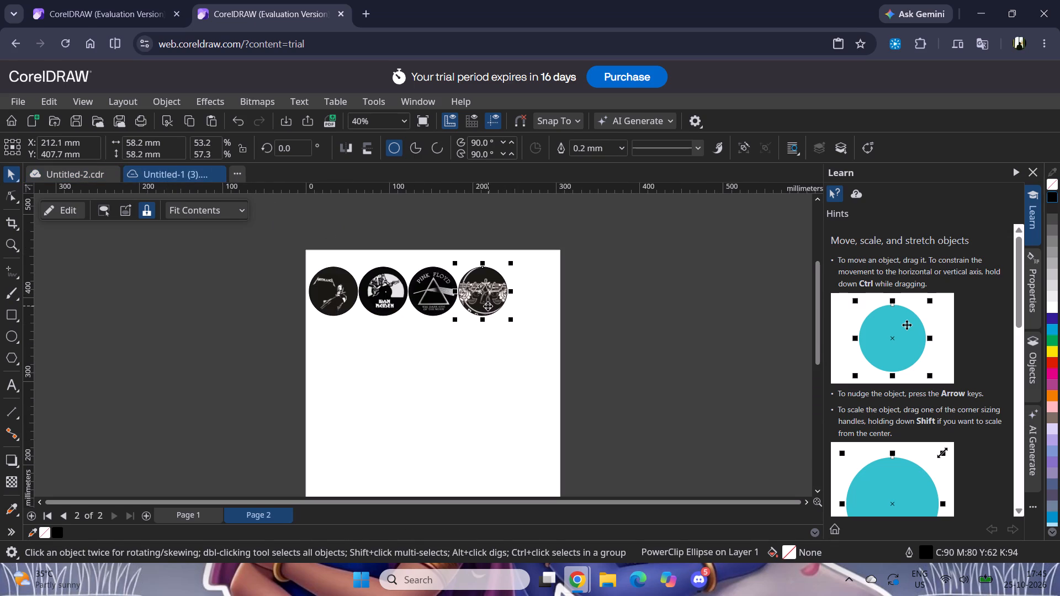
Open the Guns N' Roses circle's contents, shrink the picture to about 82.4 × 90.1 mm at X 210.6 mm, Y 407.2 mm, and finish editing.
{"action": "double_click", "coordinate": [487, 306]}
{"action": "left_click", "coordinate": [425, 258]}
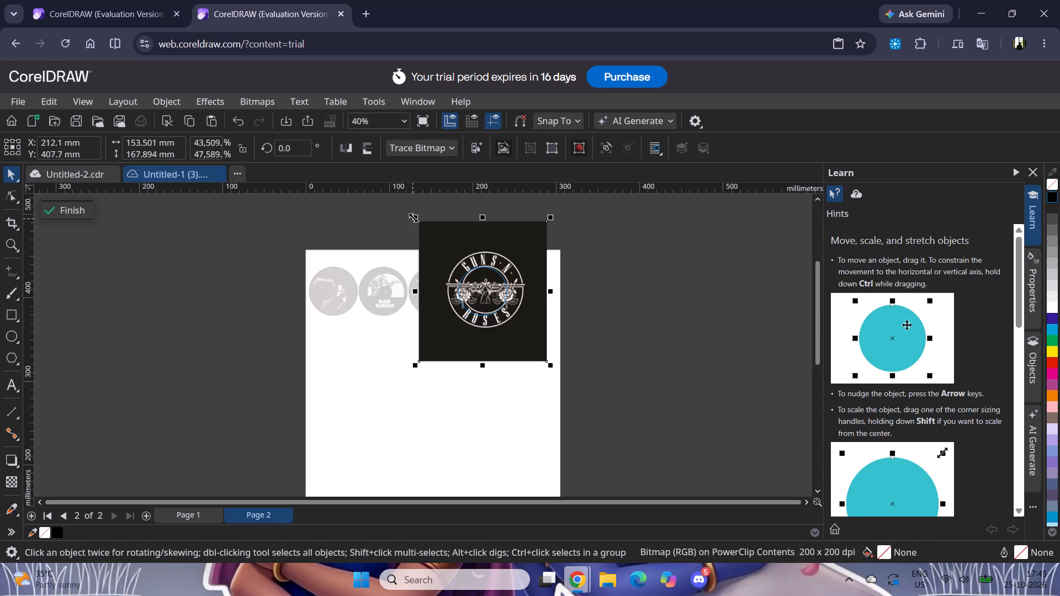
{"action": "left_click_drag", "start_coordinate": [413, 216], "coordinate": [448, 241]}
{"action": "left_click_drag", "start_coordinate": [517, 340], "coordinate": [504, 324]}
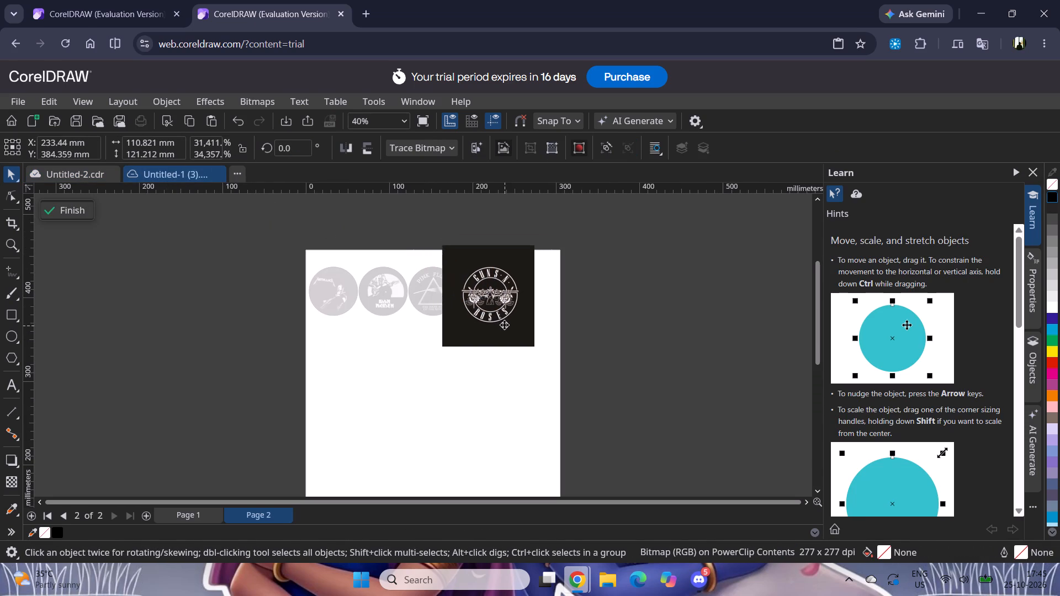
{"action": "left_click_drag", "start_coordinate": [504, 324], "coordinate": [502, 324]}
{"action": "left_click_drag", "start_coordinate": [437, 236], "coordinate": [461, 260]}
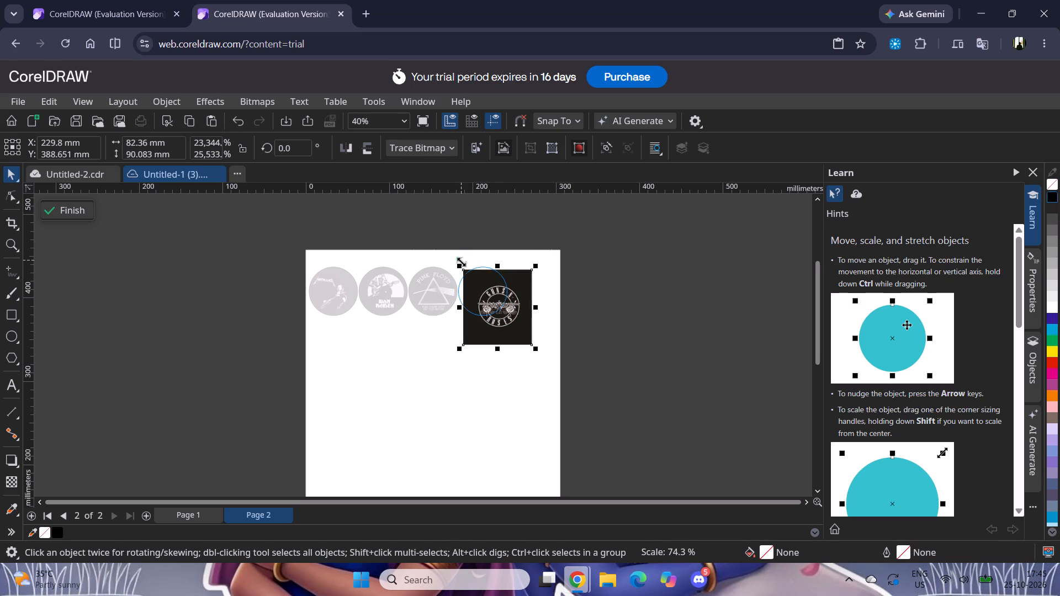
{"action": "left_click_drag", "start_coordinate": [508, 331], "coordinate": [492, 318]}
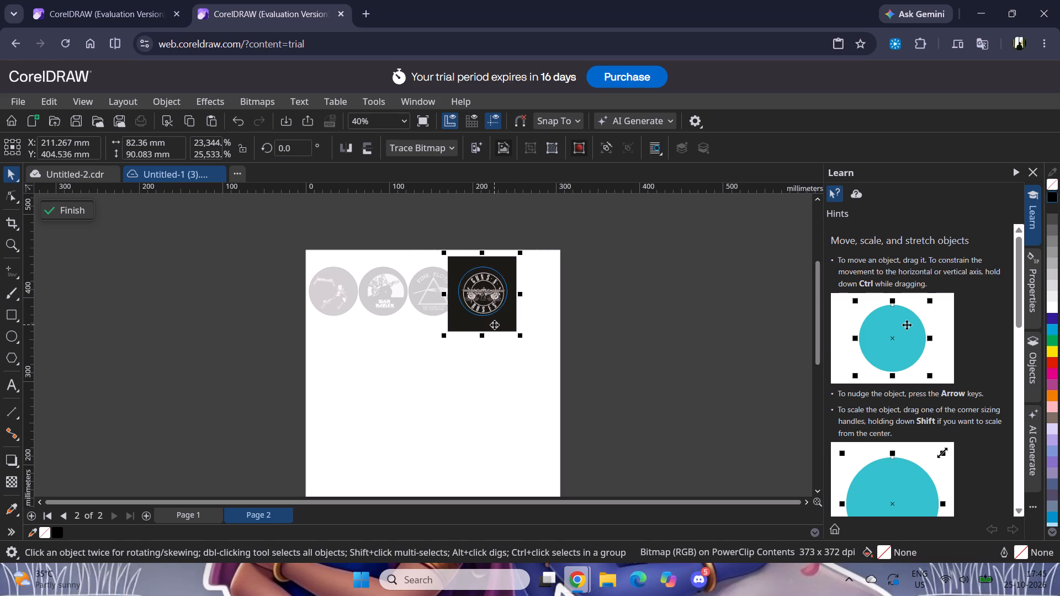
{"action": "left_click", "coordinate": [494, 324]}
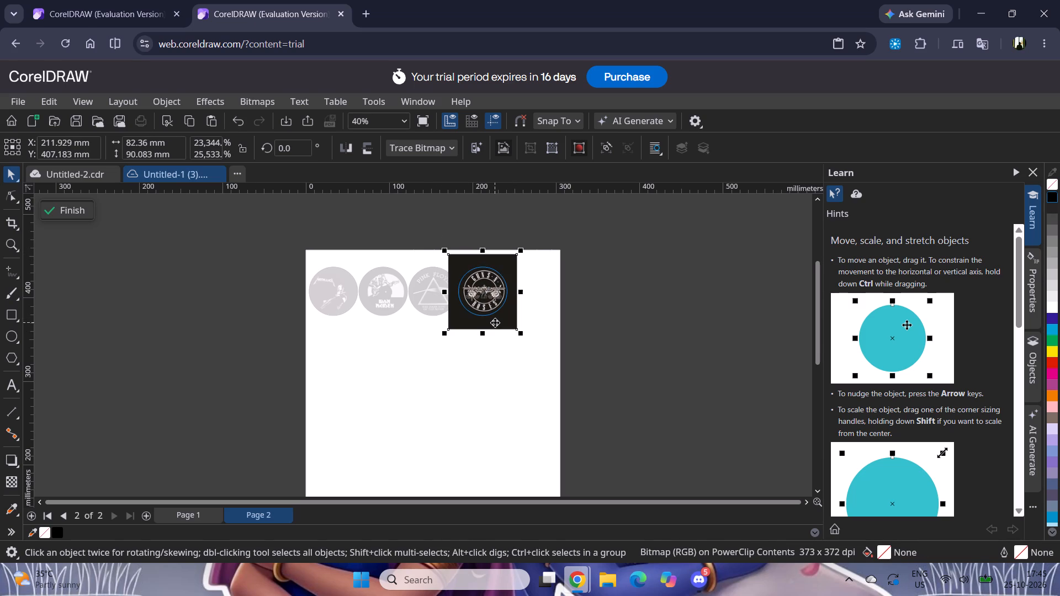
{"action": "left_click", "coordinate": [492, 322]}
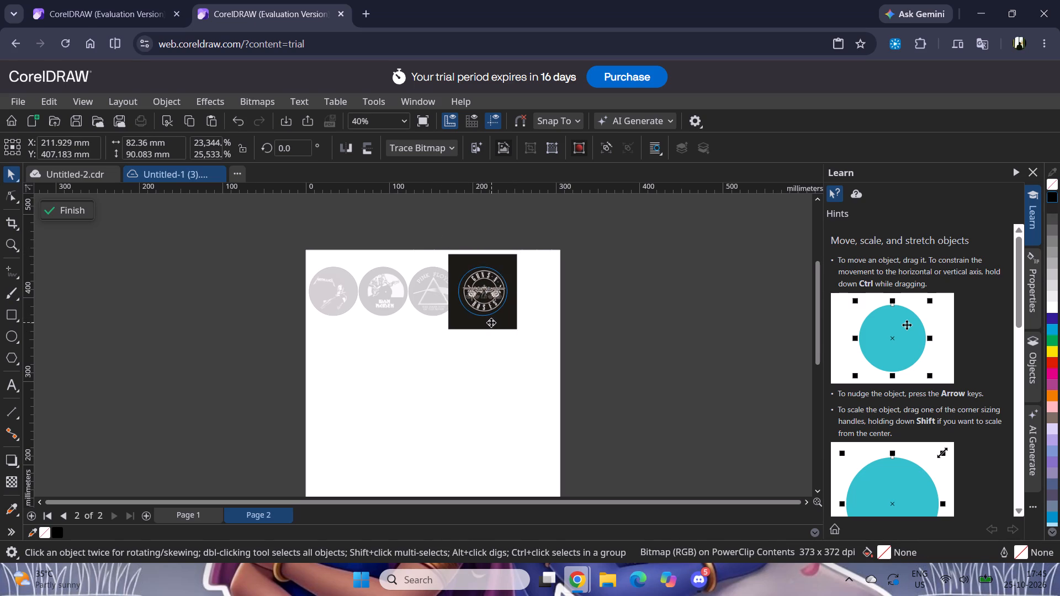
{"action": "left_click", "coordinate": [491, 323]}
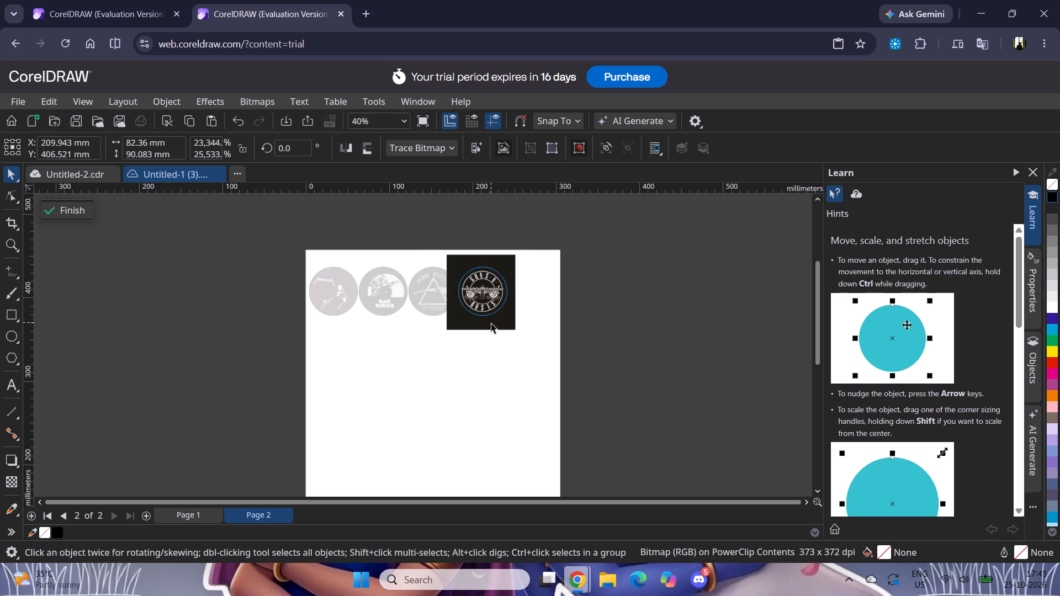
{"action": "left_click", "coordinate": [491, 322]}
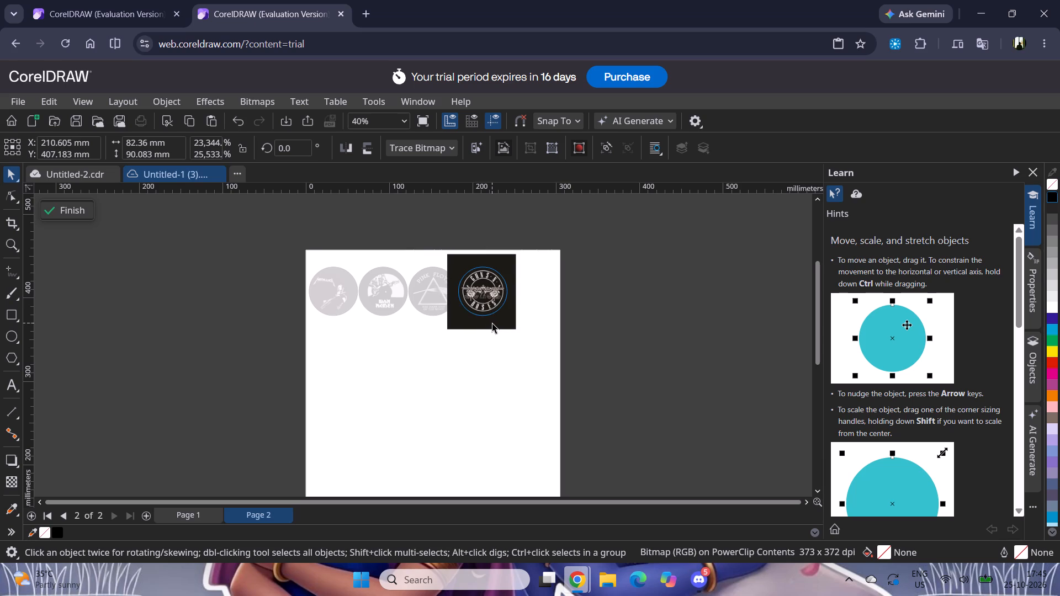
{"action": "left_click", "coordinate": [74, 211]}
Copy the fifth circle of the top row (Green Day) on Page 2 of Untitled-2.cdr onto Page 2 of the new document.
{"action": "left_click", "coordinate": [78, 170]}
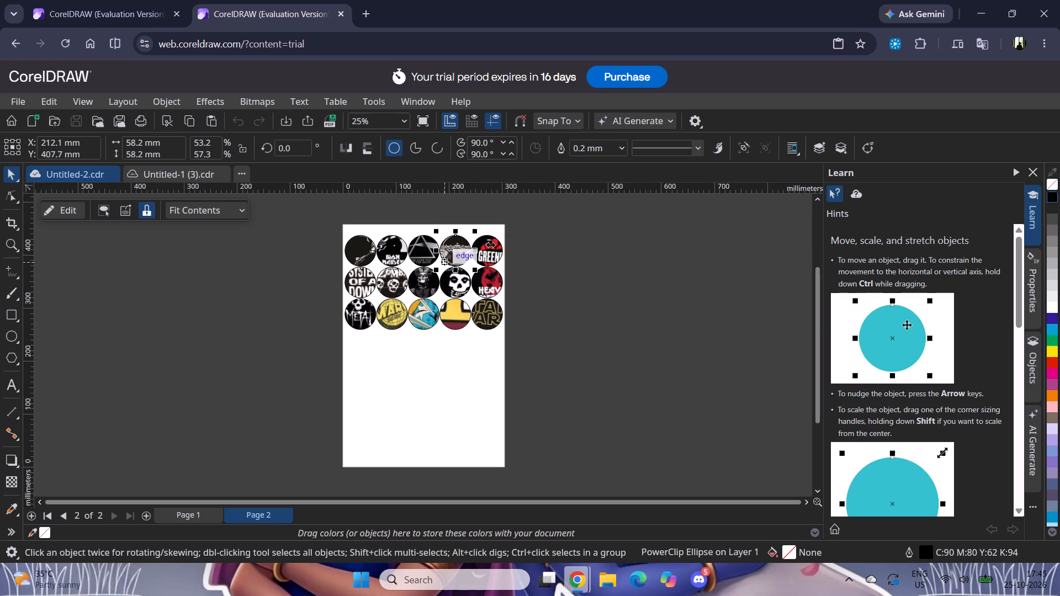
{"action": "left_click", "coordinate": [492, 243]}
{"action": "key", "text": "ctrl+c"}
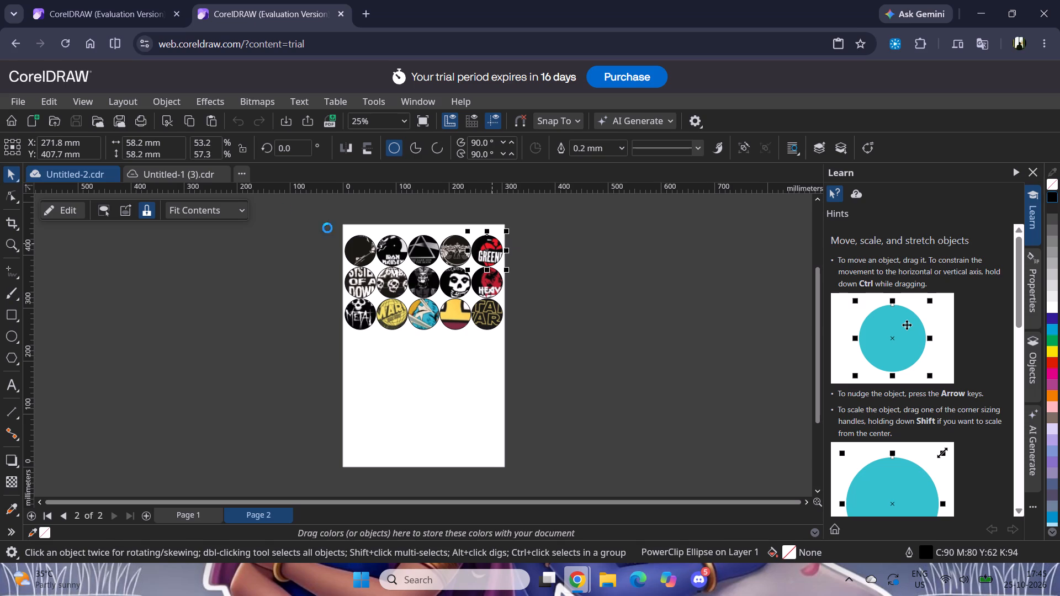
{"action": "left_click", "coordinate": [172, 175]}
{"action": "key", "text": "ctrl+v"}
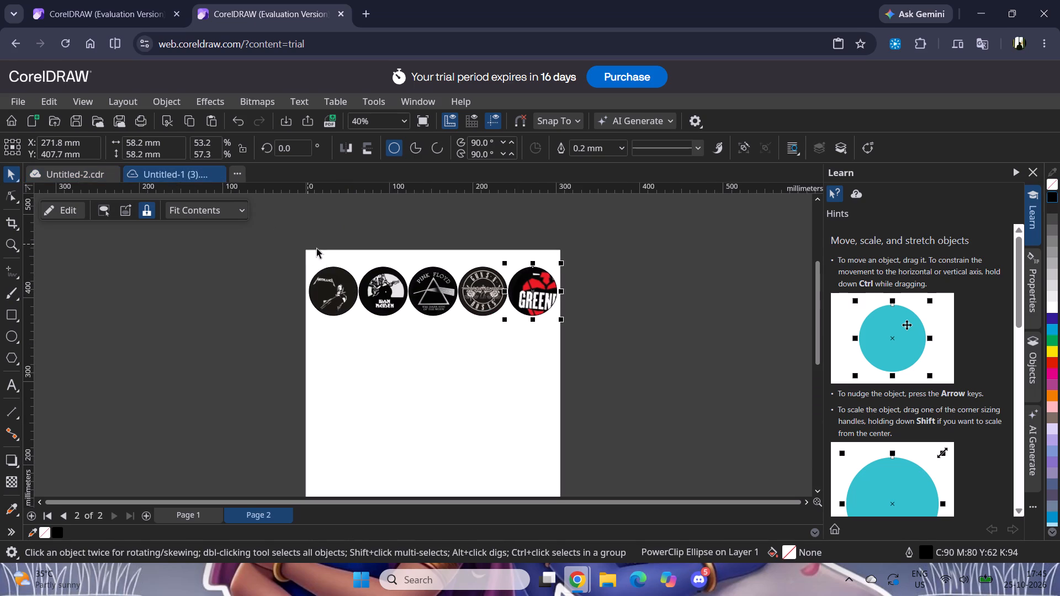
Open the Green Day circle's contents, shrink the picture to about 151.3 × 107 mm at X 264.2 mm, Y 411.2 mm, and finish editing.
{"action": "double_click", "coordinate": [529, 311]}
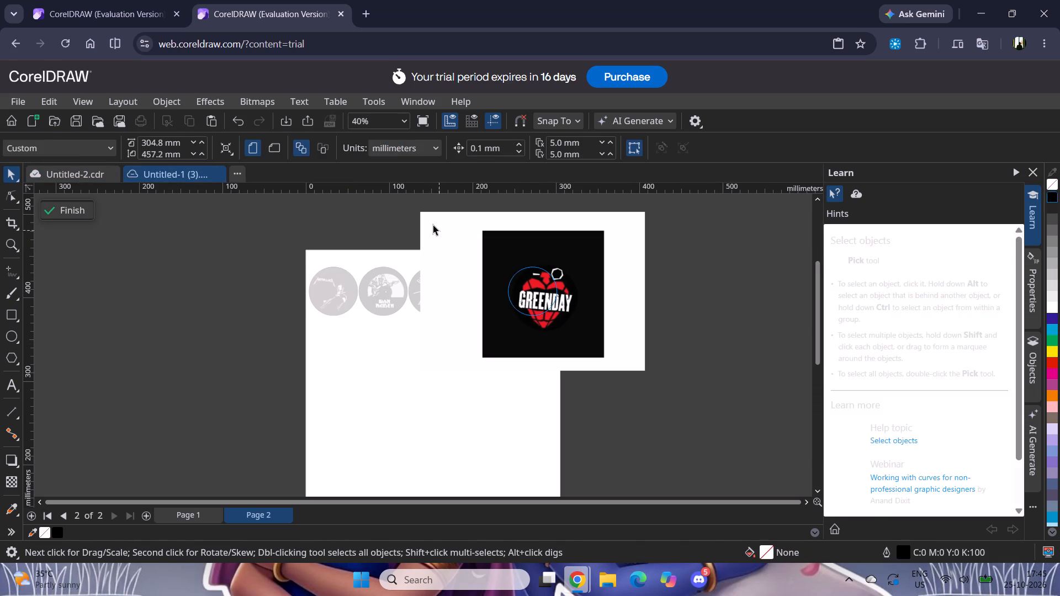
{"action": "left_click", "coordinate": [433, 225]}
{"action": "left_click_drag", "start_coordinate": [413, 206], "coordinate": [486, 275]}
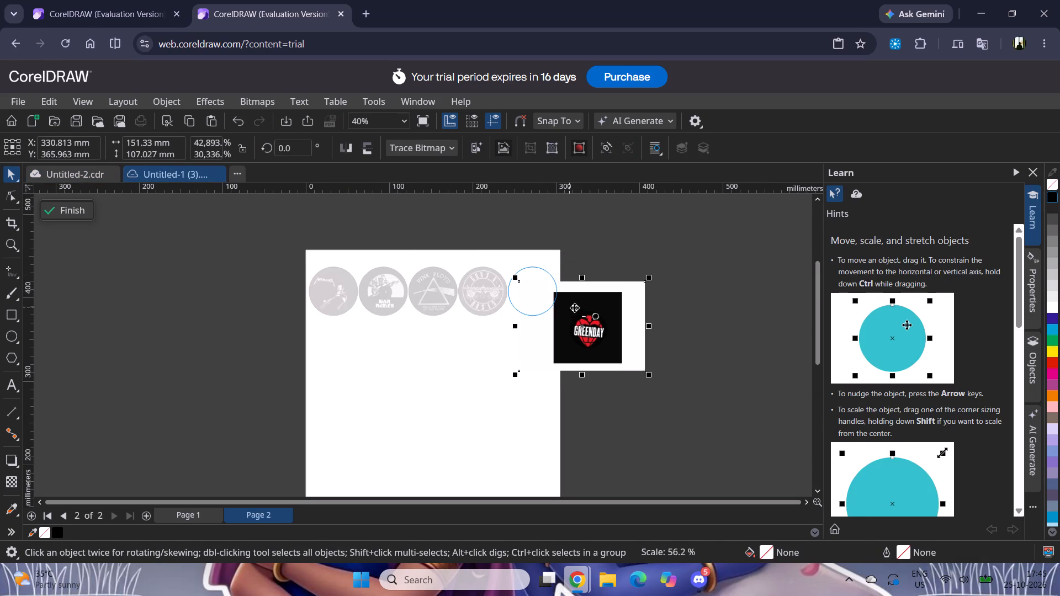
{"action": "left_click_drag", "start_coordinate": [589, 323], "coordinate": [535, 294]}
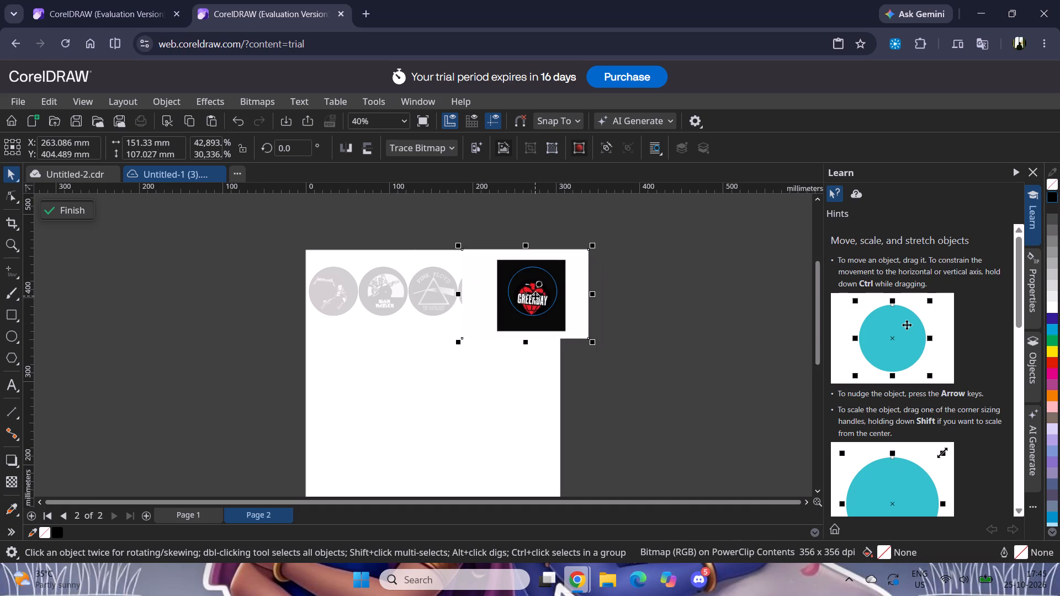
{"action": "left_click", "coordinate": [535, 296]}
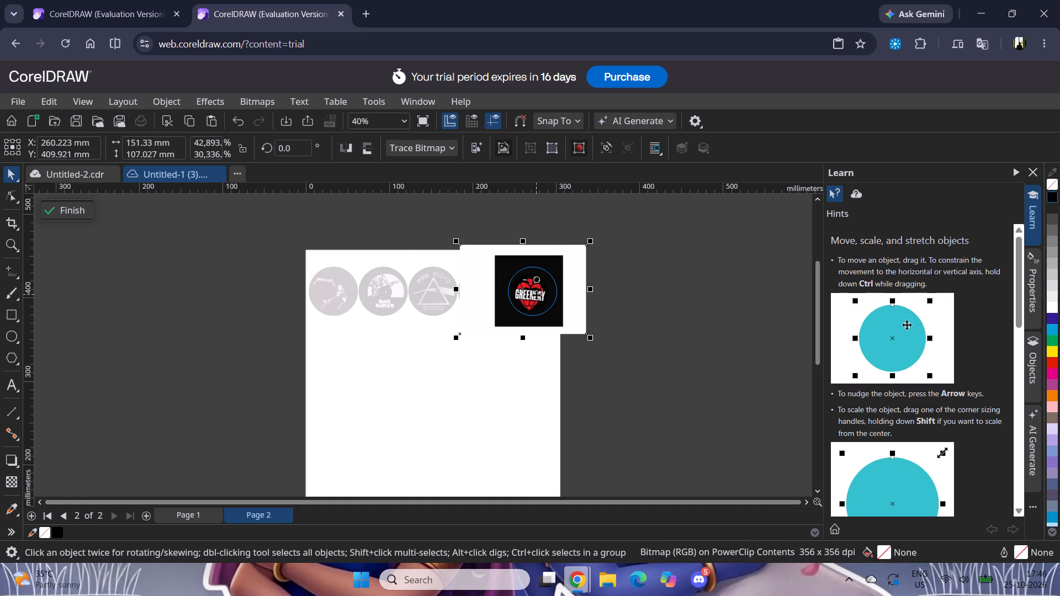
{"action": "left_click", "coordinate": [536, 295]}
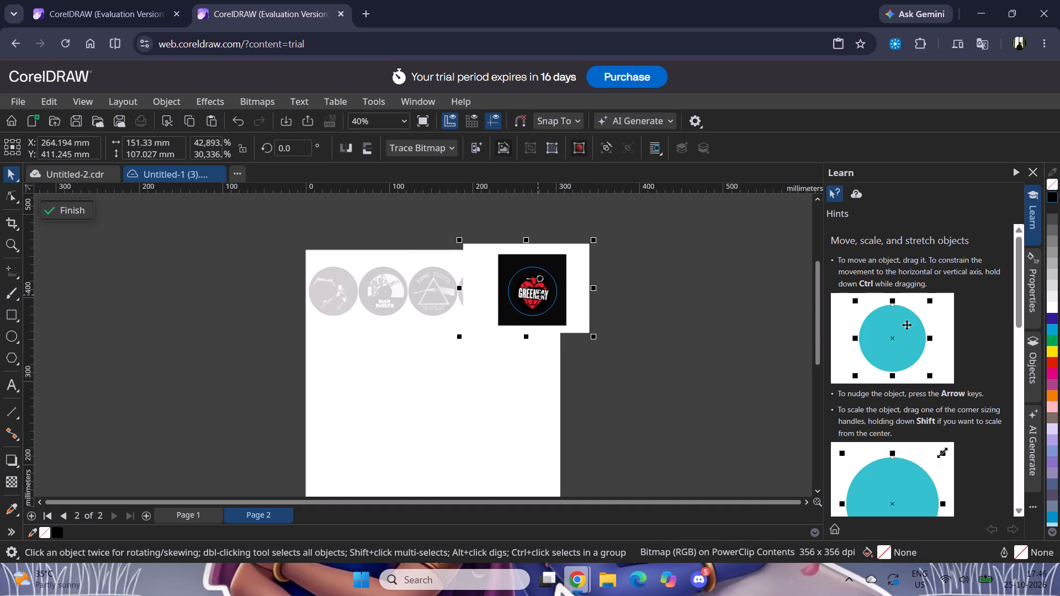
{"action": "left_click", "coordinate": [52, 211]}
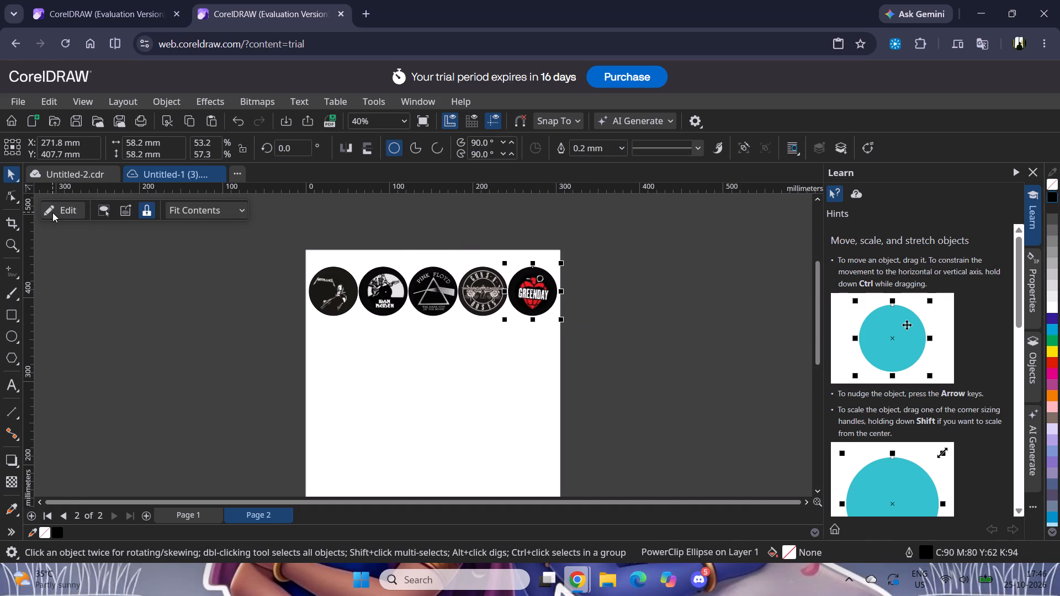
Copy the first circle of the second row (System of a Down) on Page 2 of Untitled-2.cdr onto Page 2 of the new document.
{"action": "left_click", "coordinate": [65, 175]}
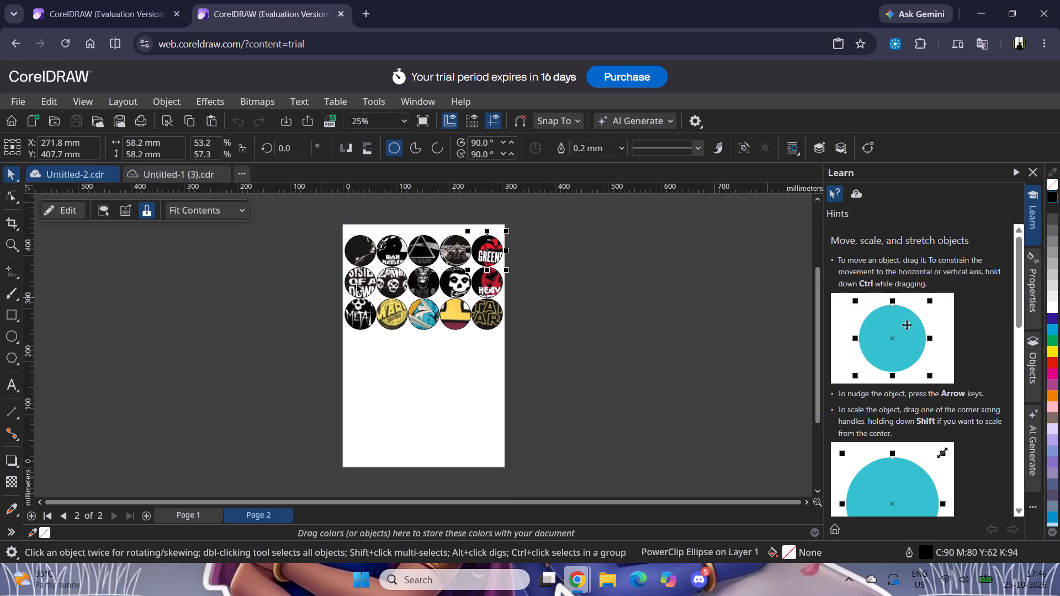
{"action": "left_click", "coordinate": [362, 278]}
{"action": "key", "text": "ctrl+c"}
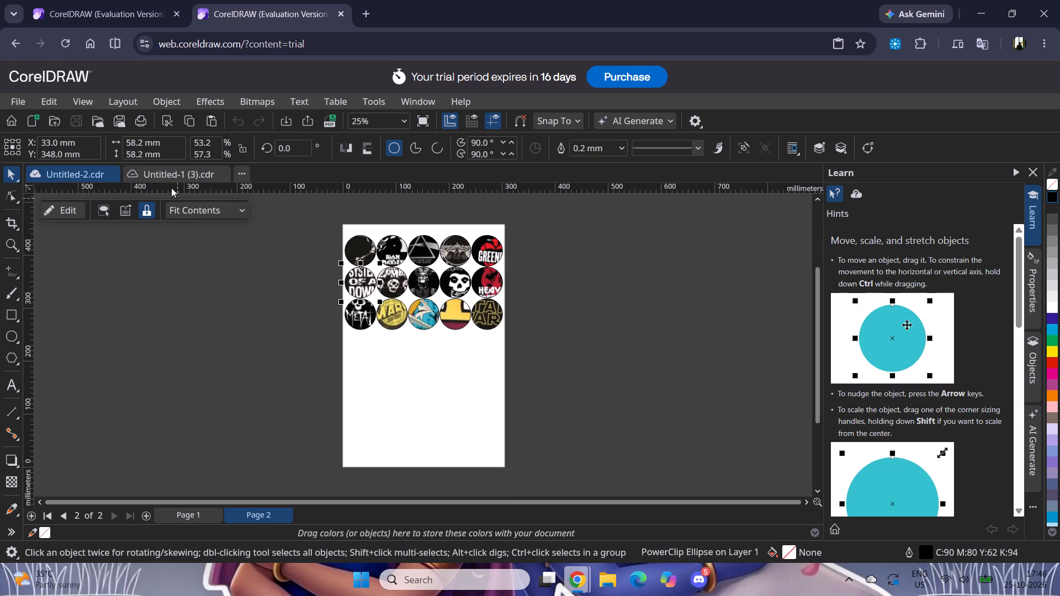
{"action": "left_click", "coordinate": [165, 174]}
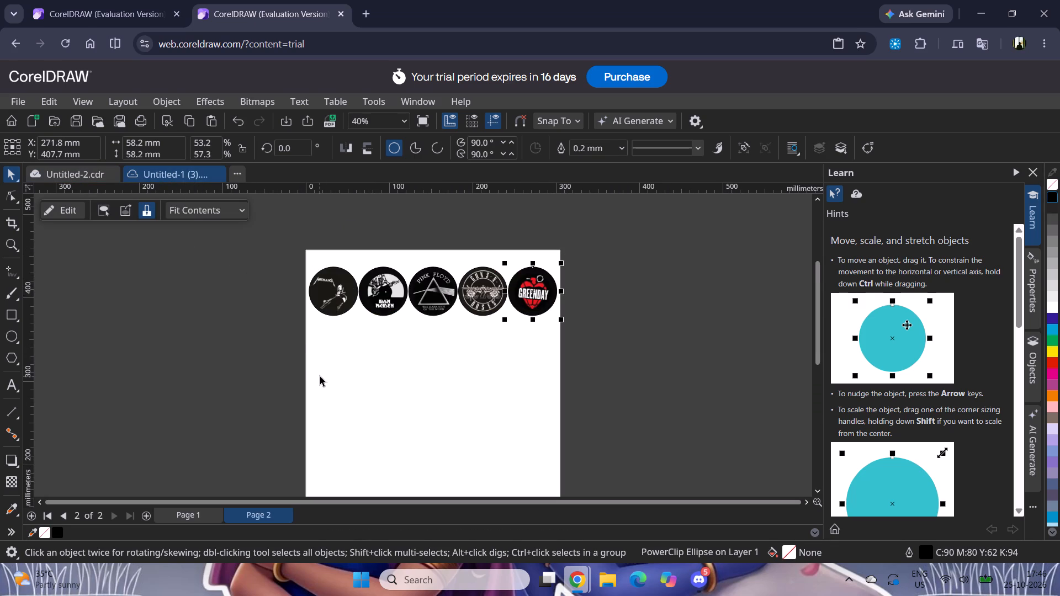
{"action": "key", "text": "ctrl+v"}
Open the System of a Down circle's contents, shrink the picture to about 94.1 × 89 mm at X 33 mm, Y 348 mm, and finish editing.
{"action": "double_click", "coordinate": [328, 353]}
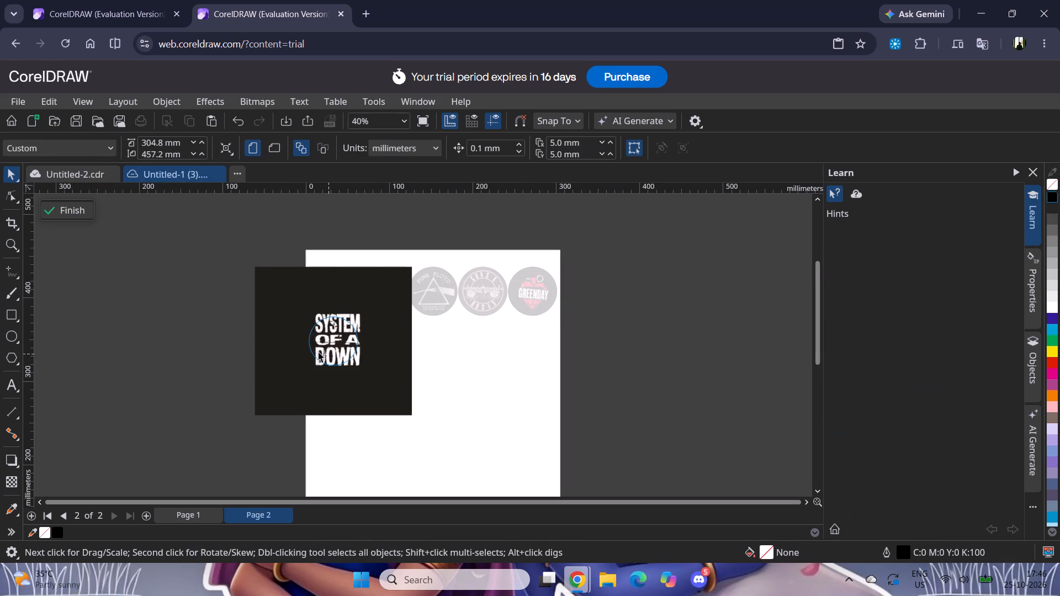
{"action": "left_click", "coordinate": [291, 327]}
{"action": "left_click_drag", "start_coordinate": [249, 260], "coordinate": [293, 302]}
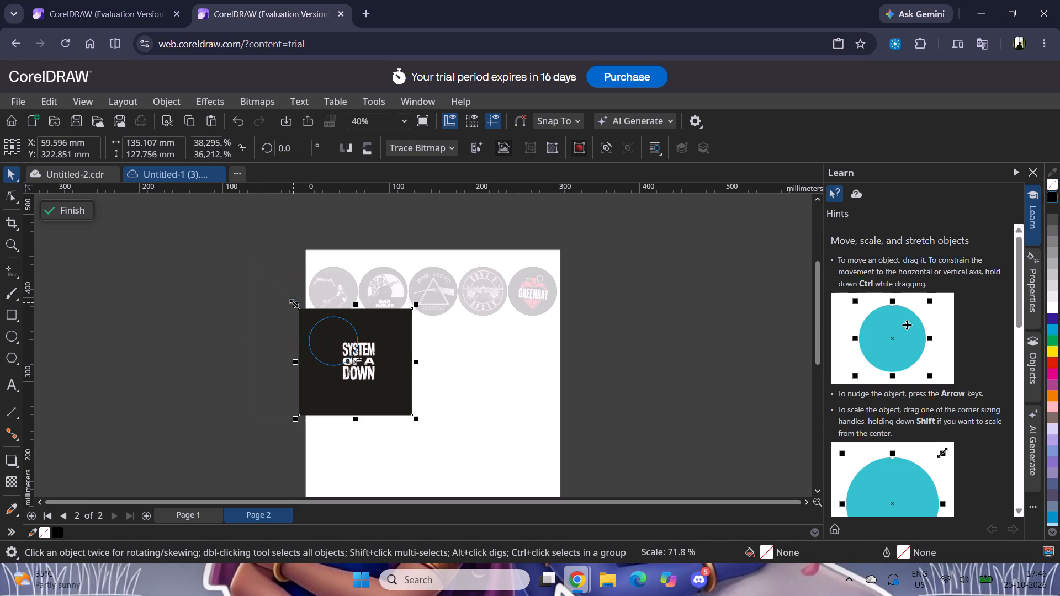
{"action": "left_click_drag", "start_coordinate": [393, 400], "coordinate": [370, 384]}
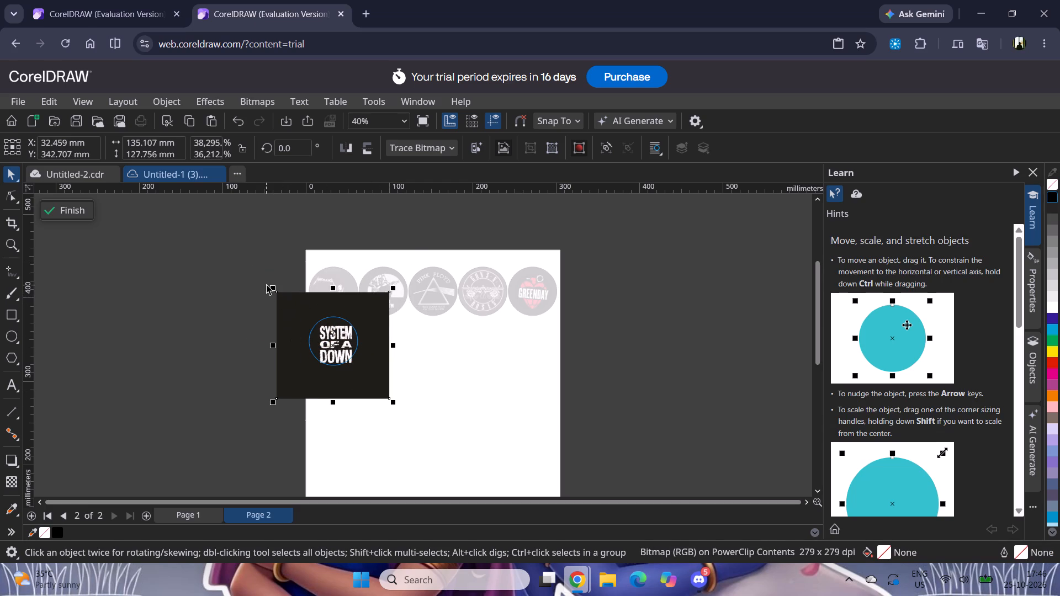
{"action": "left_click_drag", "start_coordinate": [271, 288], "coordinate": [299, 320]}
{"action": "left_click_drag", "start_coordinate": [356, 392], "coordinate": [338, 374]}
{"action": "left_click", "coordinate": [77, 217]}
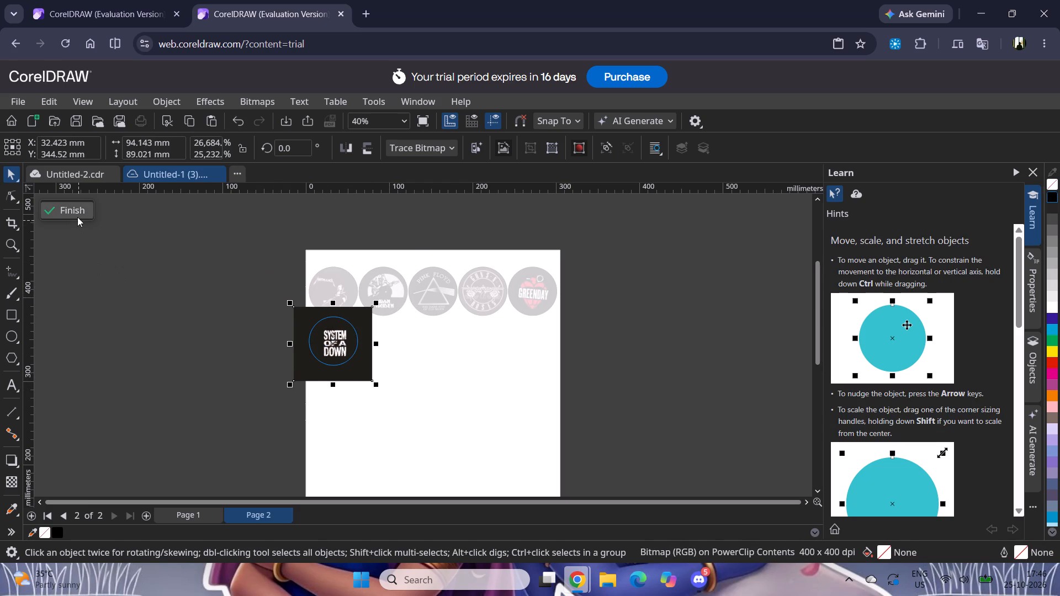
Reopen the System of a Down circle's contents, nudge the picture to X 30.7 mm, Y 347.4 mm, and finish editing.
{"action": "double_click", "coordinate": [326, 354]}
{"action": "left_click", "coordinate": [333, 344]}
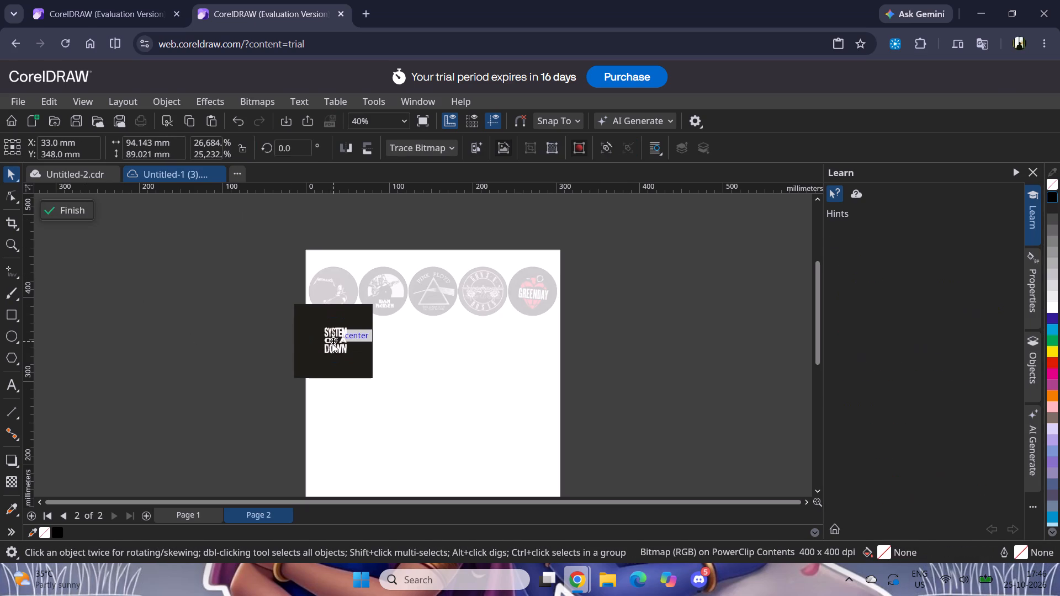
{"action": "left_click", "coordinate": [332, 344]}
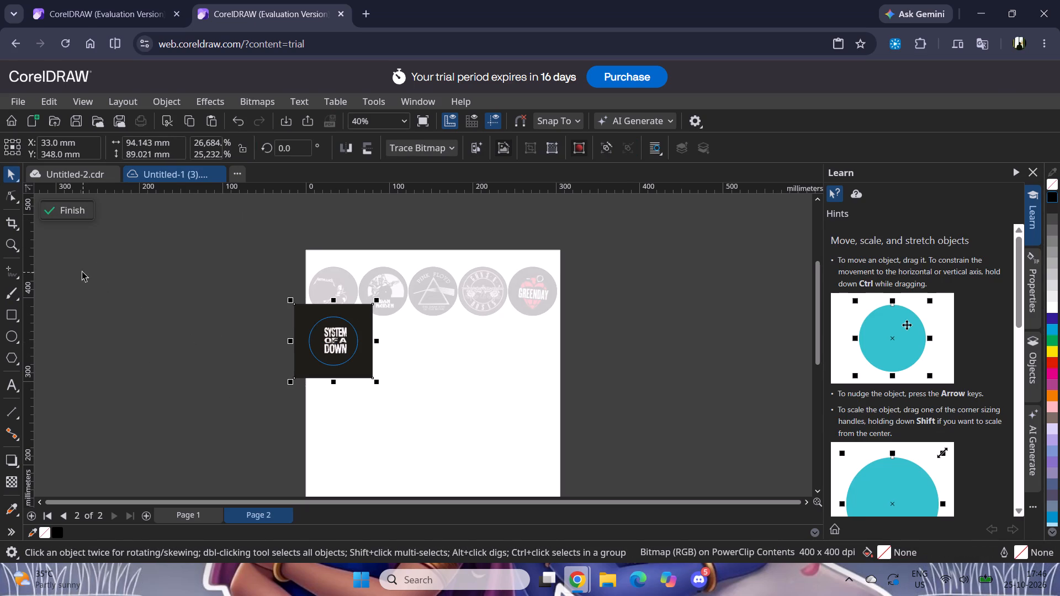
{"action": "key", "text": "Left"}
{"action": "key", "text": "Left"}
{"action": "key", "text": "Left"}
{"action": "key", "text": "Left"}
{"action": "key", "text": "Left"}
{"action": "key", "text": "Left"}
{"action": "key", "text": "Left"}
{"action": "key", "text": "Left"}
{"action": "key", "text": "Left"}
{"action": "key", "text": "Left"}
{"action": "key", "text": "Left"}
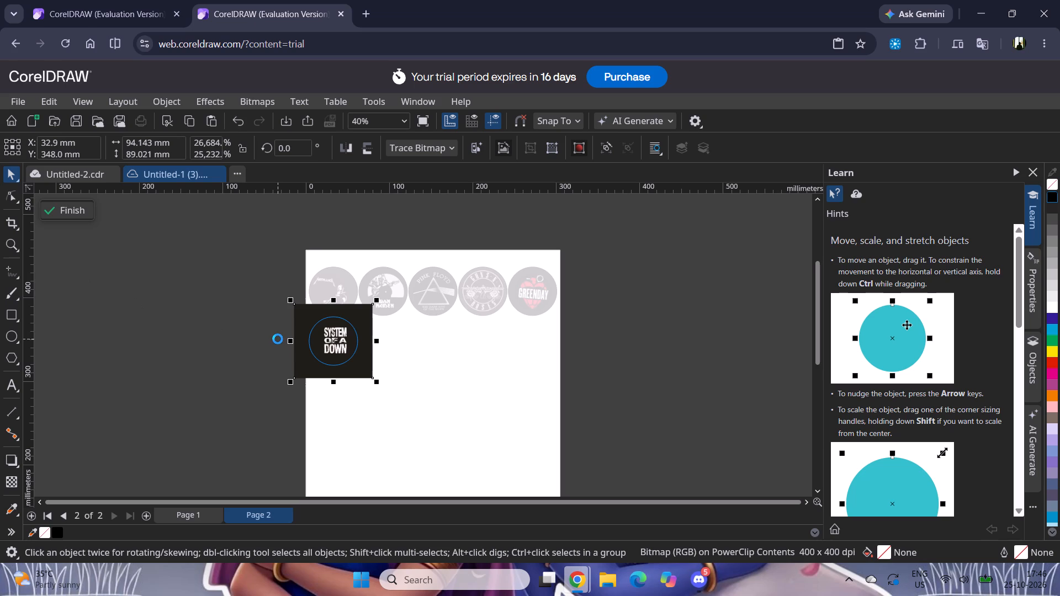
{"action": "key", "text": "Left"}
{"action": "key", "text": "Left"}
{"action": "key", "text": "Left"}
{"action": "key", "text": "Left"}
{"action": "key", "text": "Left"}
{"action": "key", "text": "Left"}
{"action": "key", "text": "Left"}
{"action": "key", "text": "Left"}
{"action": "key", "text": "Left"}
{"action": "key", "text": "Left"}
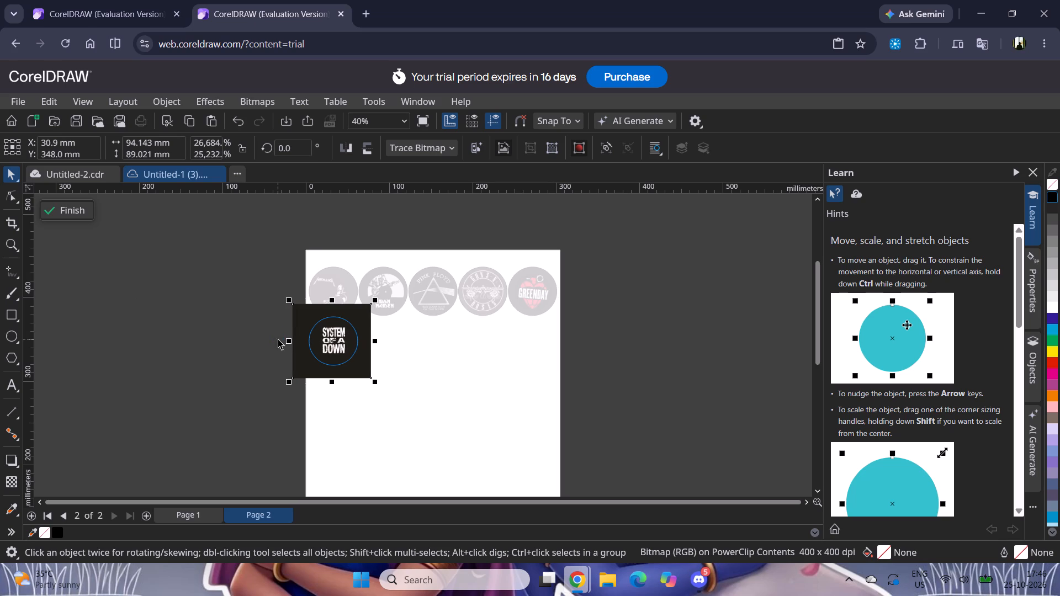
{"action": "key", "text": "Left"}
{"action": "key", "text": "Left"}
{"action": "key", "text": "Down"}
{"action": "key", "text": "Down"}
{"action": "key", "text": "Down"}
{"action": "key", "text": "Down"}
{"action": "key", "text": "Down"}
{"action": "key", "text": "Down"}
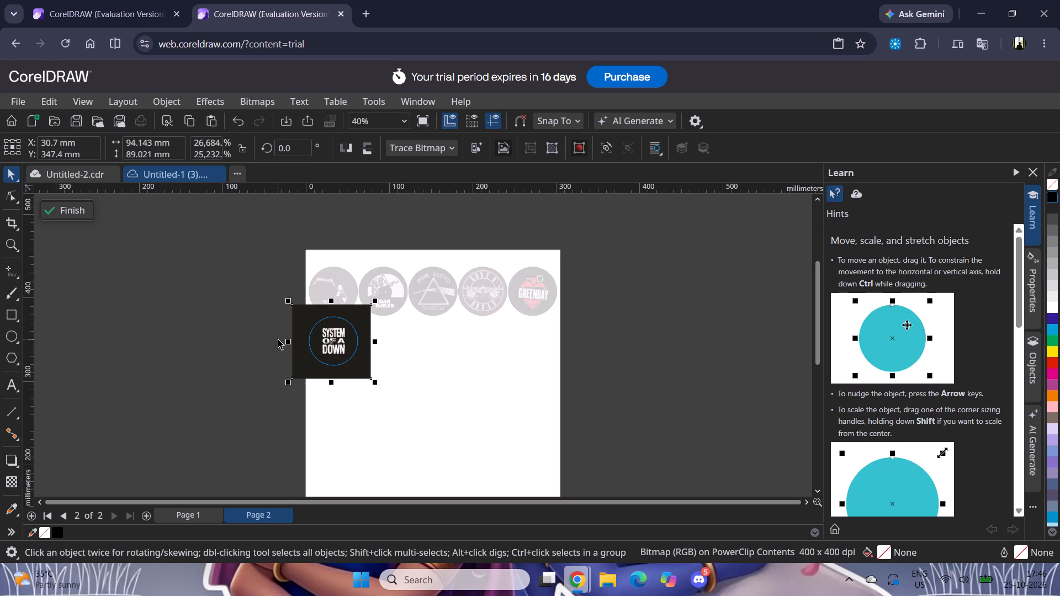
{"action": "left_click", "coordinate": [70, 211]}
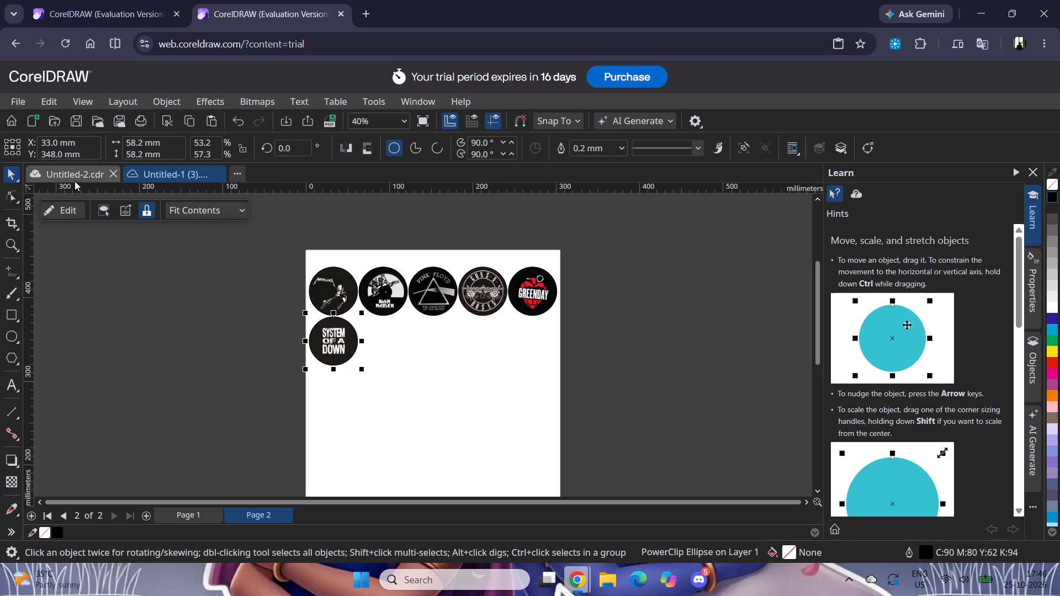
Copy the second circle of the second row (Rob Zombie) on Page 2 of Untitled-2.cdr onto Page 2 of the new document.
{"action": "left_click", "coordinate": [75, 174]}
{"action": "left_click", "coordinate": [391, 281]}
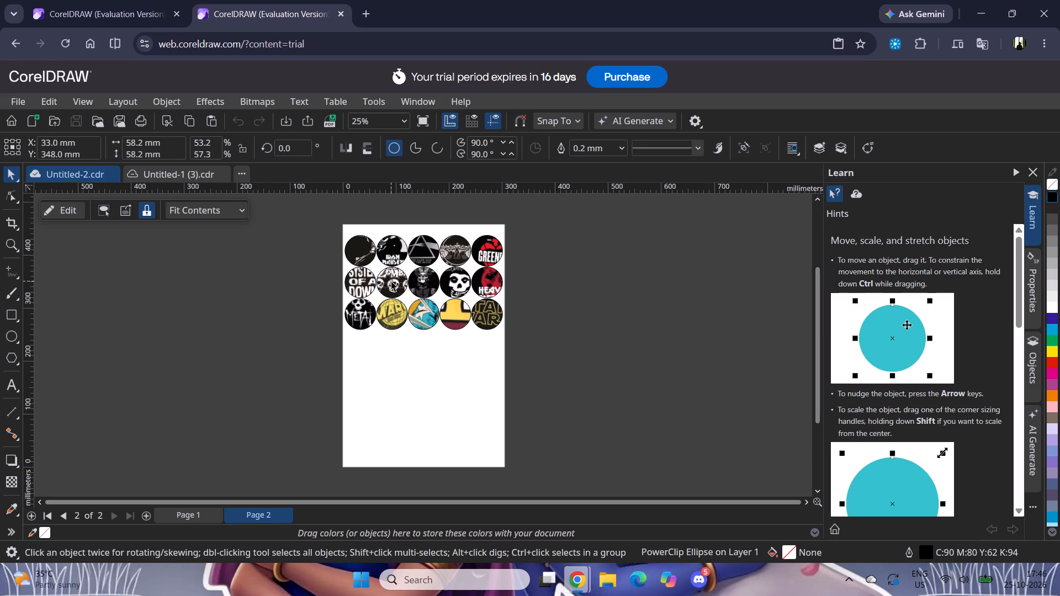
{"action": "key", "text": "ctrl+c"}
{"action": "left_click", "coordinate": [157, 174]}
{"action": "key", "text": "ctrl+v"}
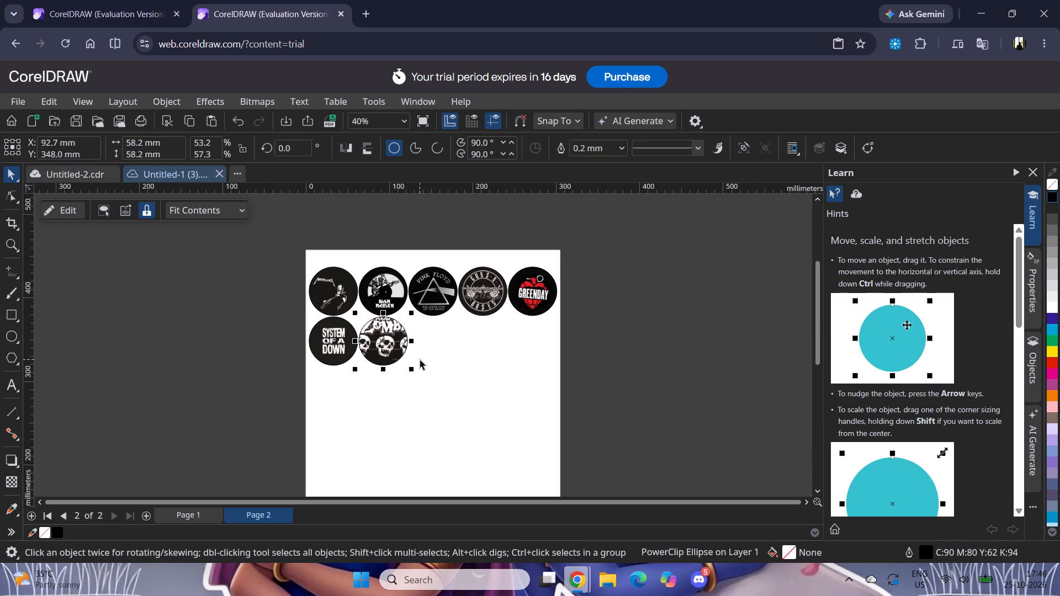
Open the Rob Zombie circle's contents, shrink the picture to about 81.2 × 90.6 mm at X 92.5 mm, Y 343.1 mm, and finish editing.
{"action": "double_click", "coordinate": [385, 346]}
{"action": "left_click", "coordinate": [317, 306]}
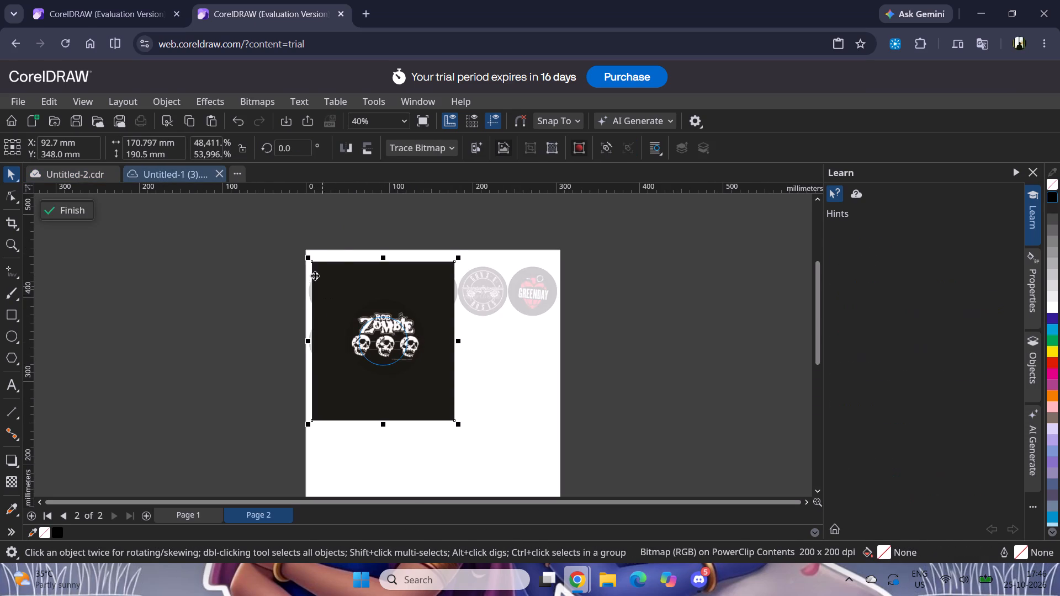
{"action": "left_click_drag", "start_coordinate": [305, 256], "coordinate": [348, 304]}
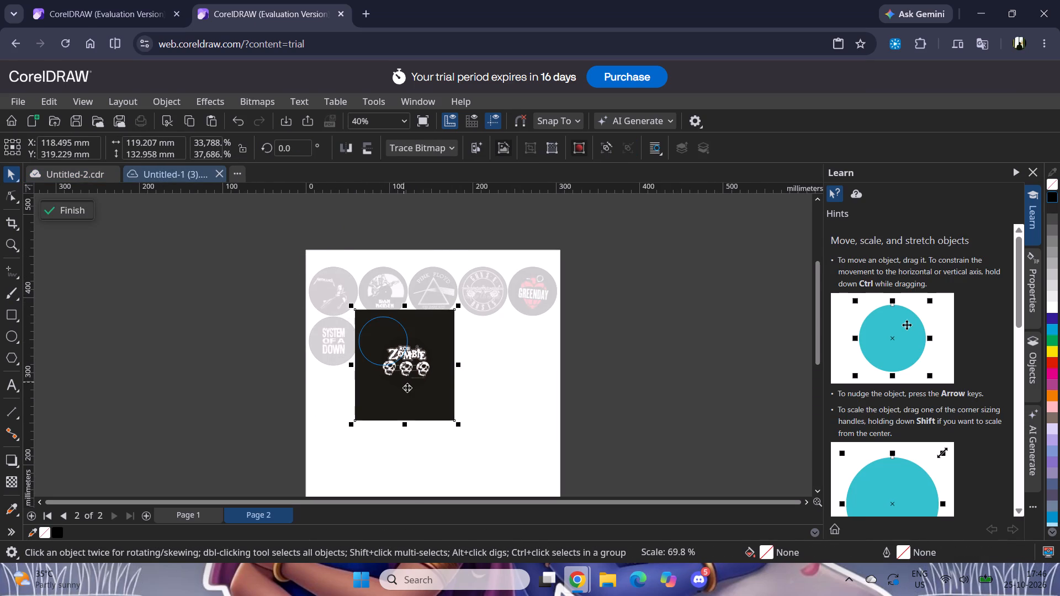
{"action": "left_click_drag", "start_coordinate": [412, 393], "coordinate": [391, 370]}
{"action": "left_click_drag", "start_coordinate": [327, 282], "coordinate": [341, 292]}
{"action": "left_click_drag", "start_coordinate": [405, 376], "coordinate": [398, 370]}
{"action": "left_click_drag", "start_coordinate": [336, 291], "coordinate": [352, 311]}
{"action": "left_click_drag", "start_coordinate": [414, 377], "coordinate": [405, 372]}
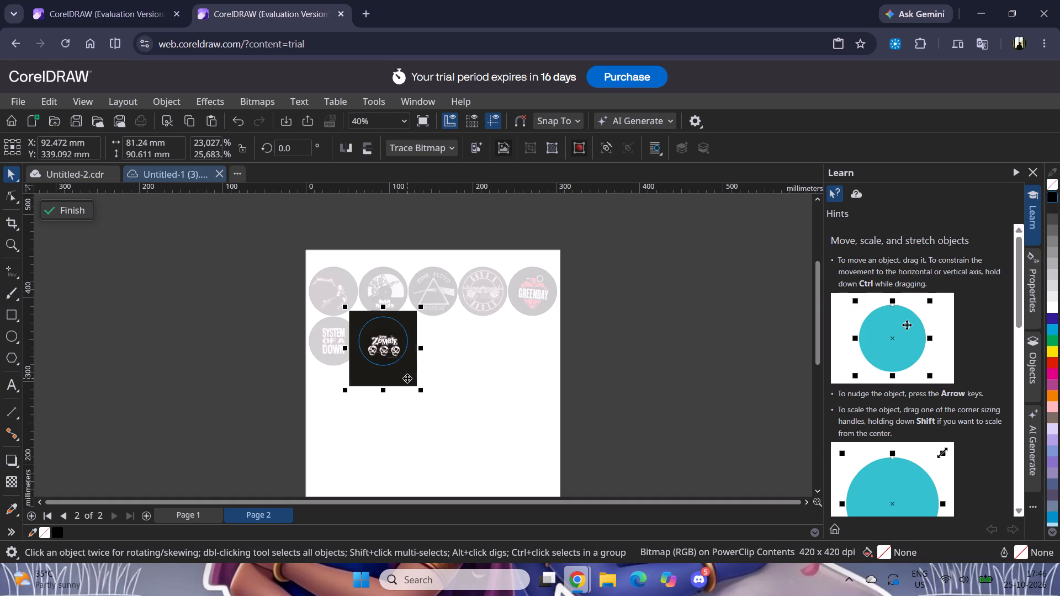
{"action": "left_click", "coordinate": [407, 378]}
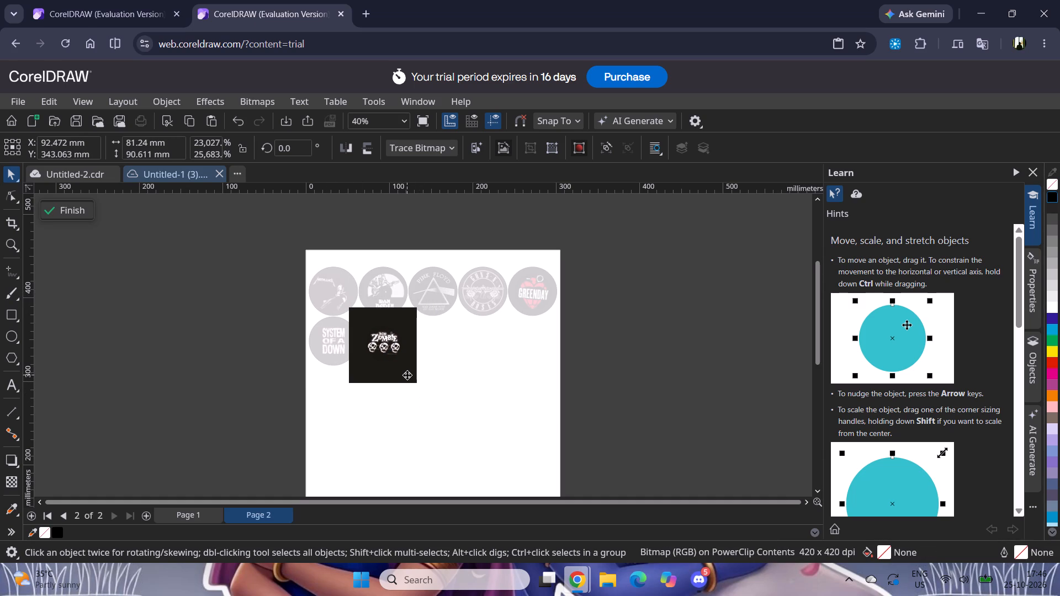
{"action": "left_click", "coordinate": [64, 211]}
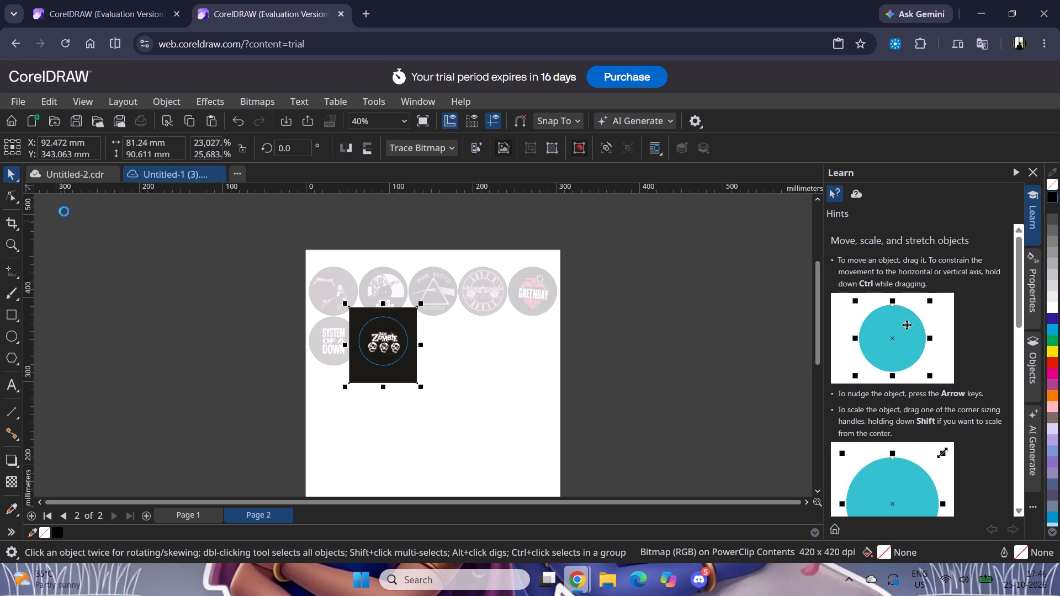
Copy the third circle of the second row (skull-faced figure) on Page 2 of Untitled-2.cdr onto Page 2 of the new document.
{"action": "left_click", "coordinate": [65, 178]}
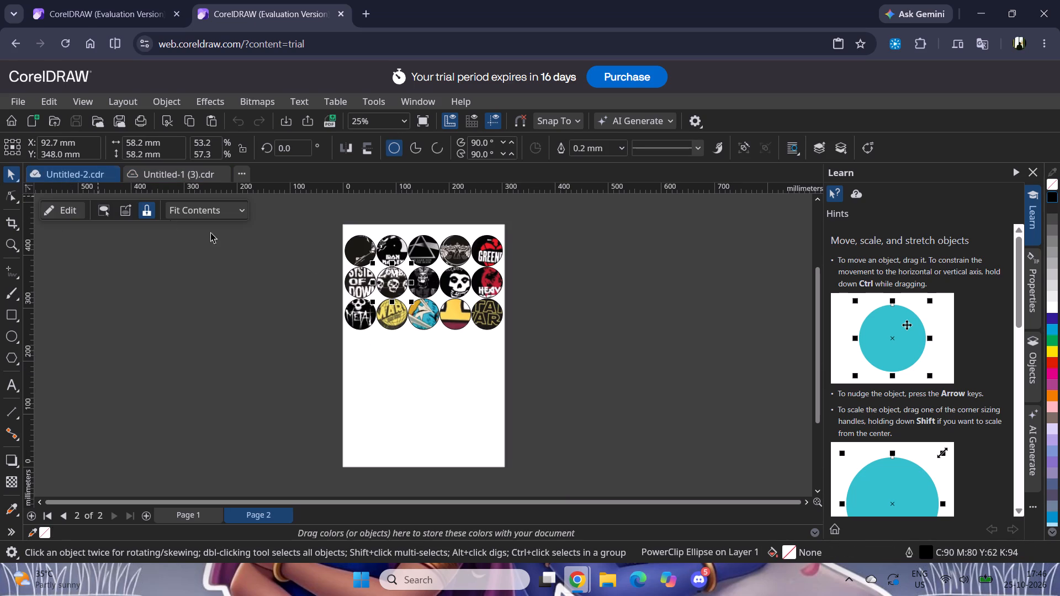
{"action": "left_click", "coordinate": [433, 278]}
{"action": "key", "text": "ctrl+c"}
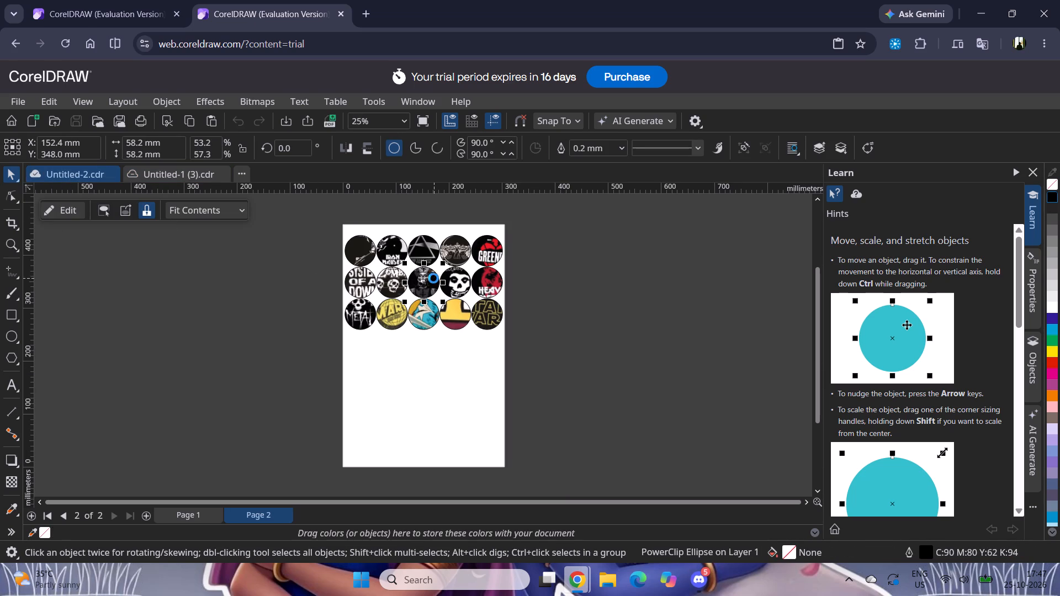
{"action": "left_click", "coordinate": [150, 178]}
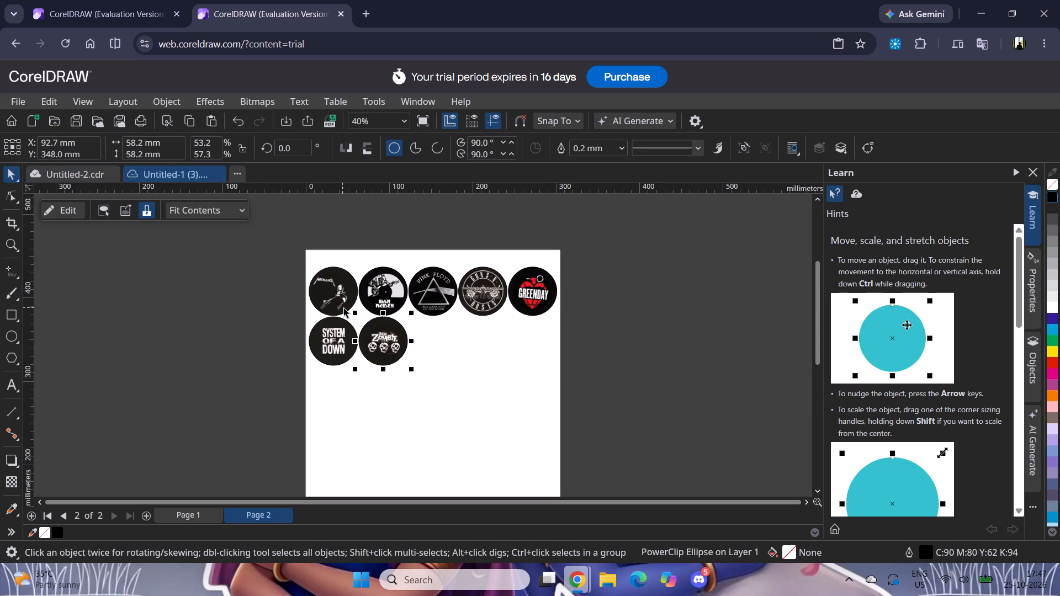
{"action": "key", "text": "ctrl+v"}
Open the skull-faced figure circle's contents, shrink the picture to about 118.3 × 83.6 mm at X 152.7 mm, Y 340.8 mm, and finish editing.
{"action": "double_click", "coordinate": [442, 361]}
{"action": "left_click", "coordinate": [388, 298]}
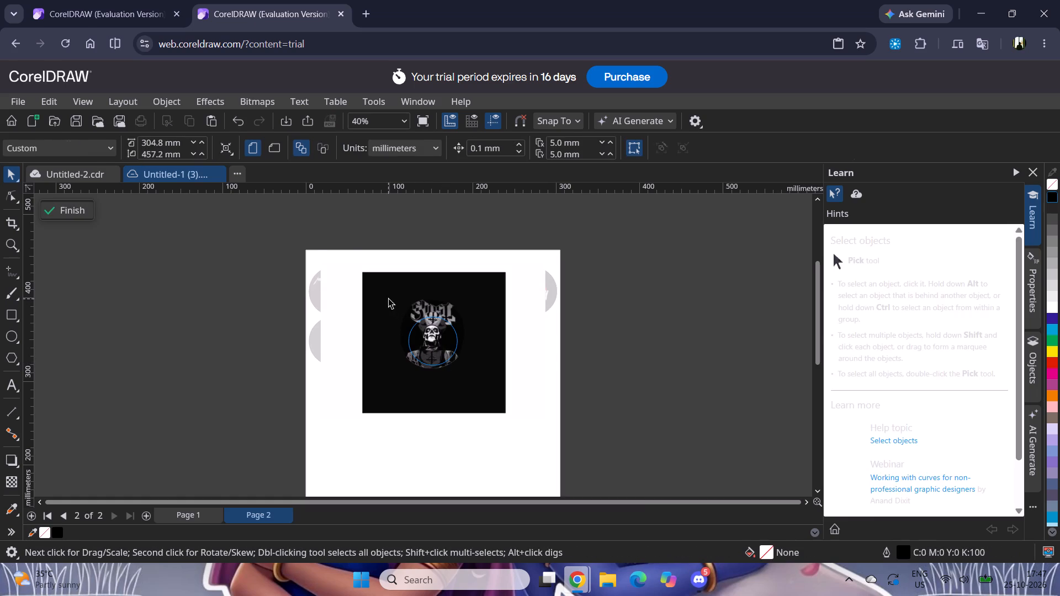
{"action": "left_click_drag", "start_coordinate": [314, 256], "coordinate": [383, 325]}
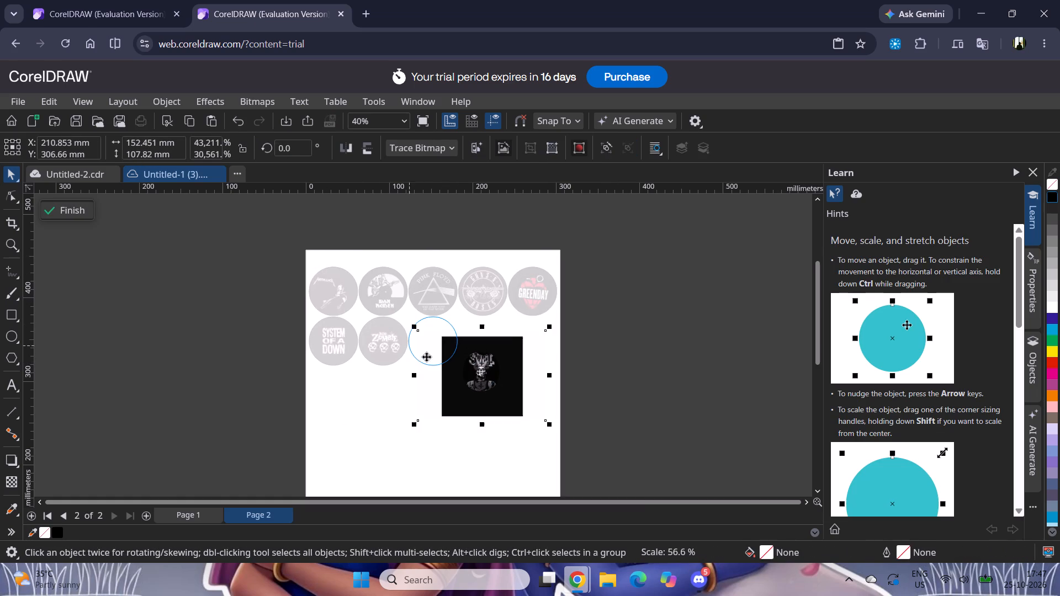
{"action": "left_click_drag", "start_coordinate": [501, 393], "coordinate": [451, 359]}
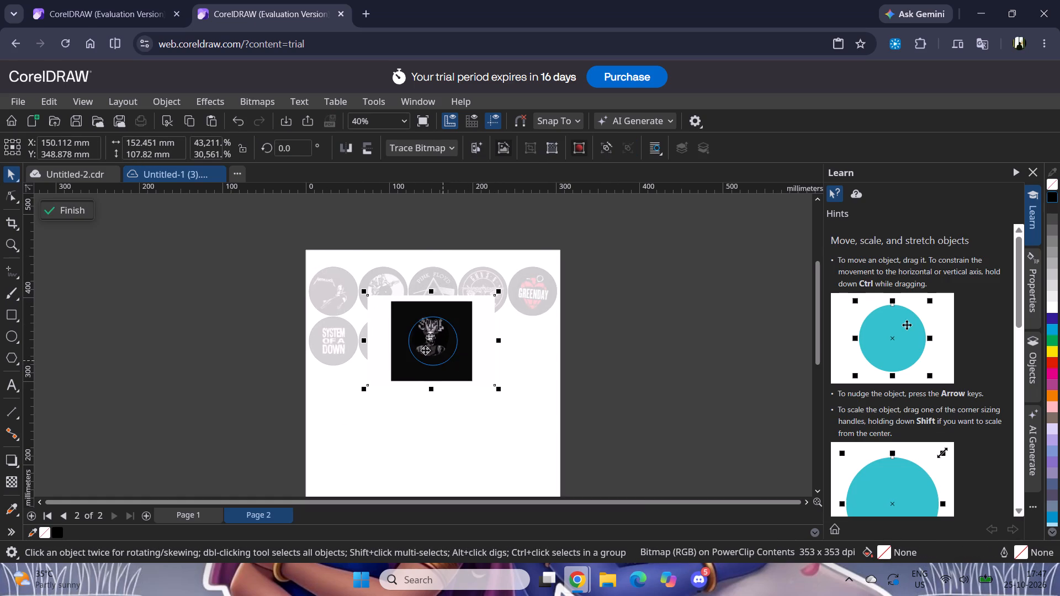
{"action": "left_click_drag", "start_coordinate": [365, 290], "coordinate": [383, 307]}
{"action": "left_click_drag", "start_coordinate": [478, 377], "coordinate": [467, 373]}
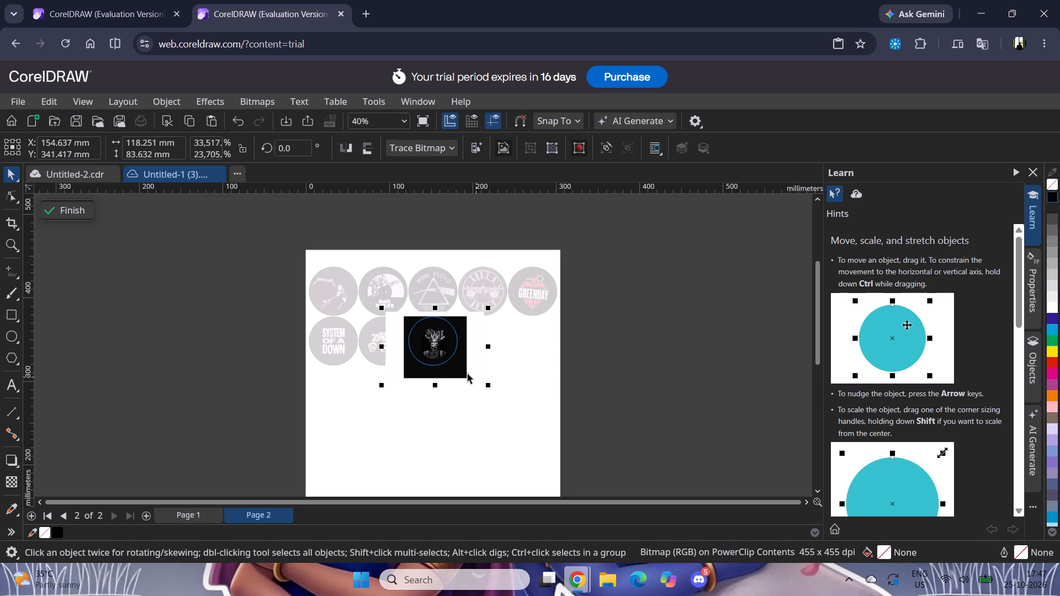
{"action": "left_click", "coordinate": [463, 368]}
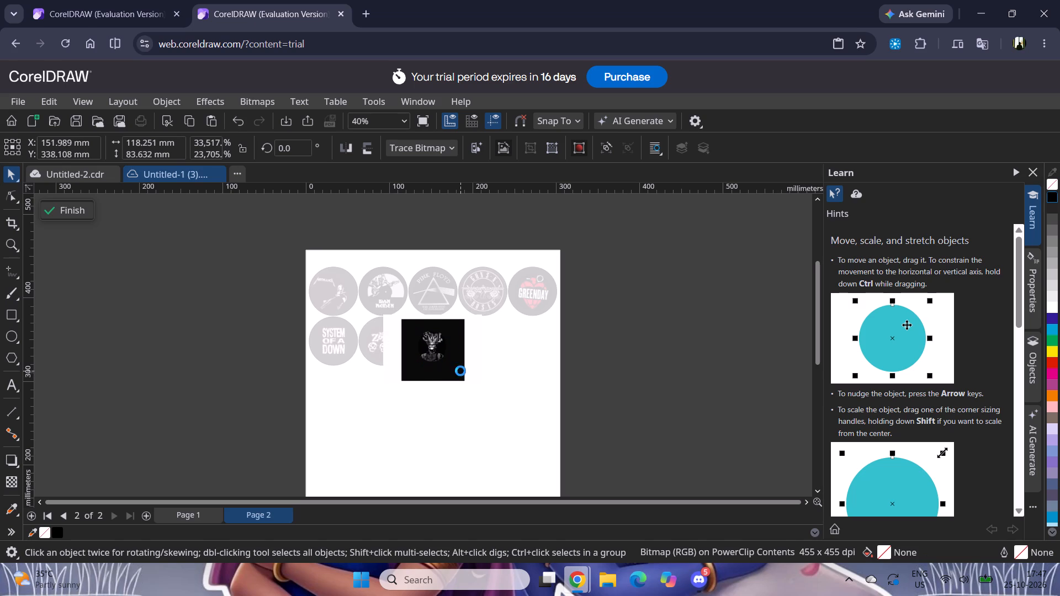
{"action": "left_click", "coordinate": [459, 375]}
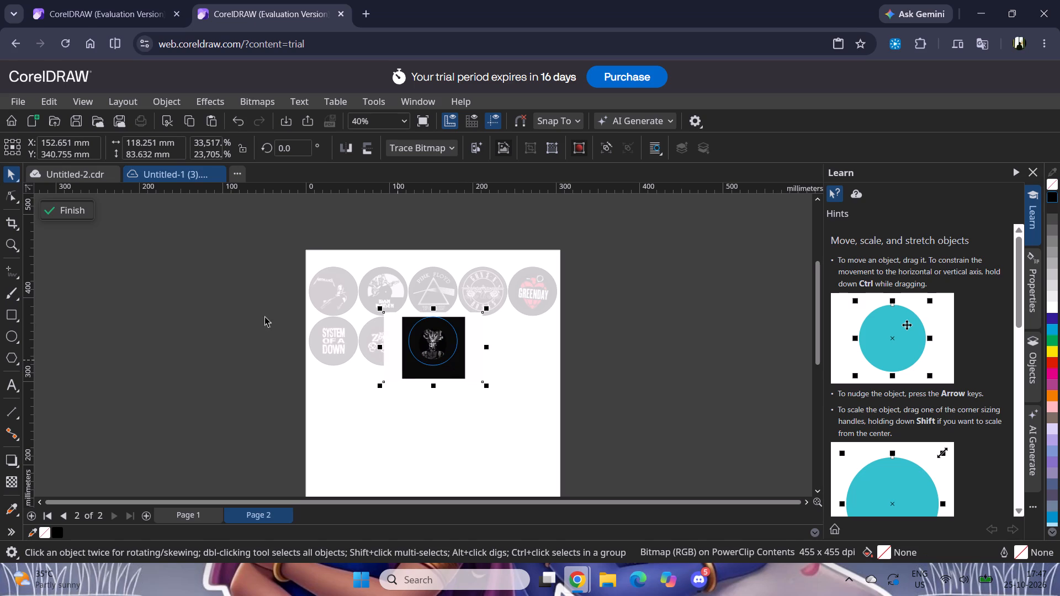
{"action": "left_click", "coordinate": [71, 214]}
Copy the fourth circle of the second row (Misfits) on Page 2 of Untitled-2.cdr onto Page 2 of the new document.
{"action": "left_click", "coordinate": [66, 173]}
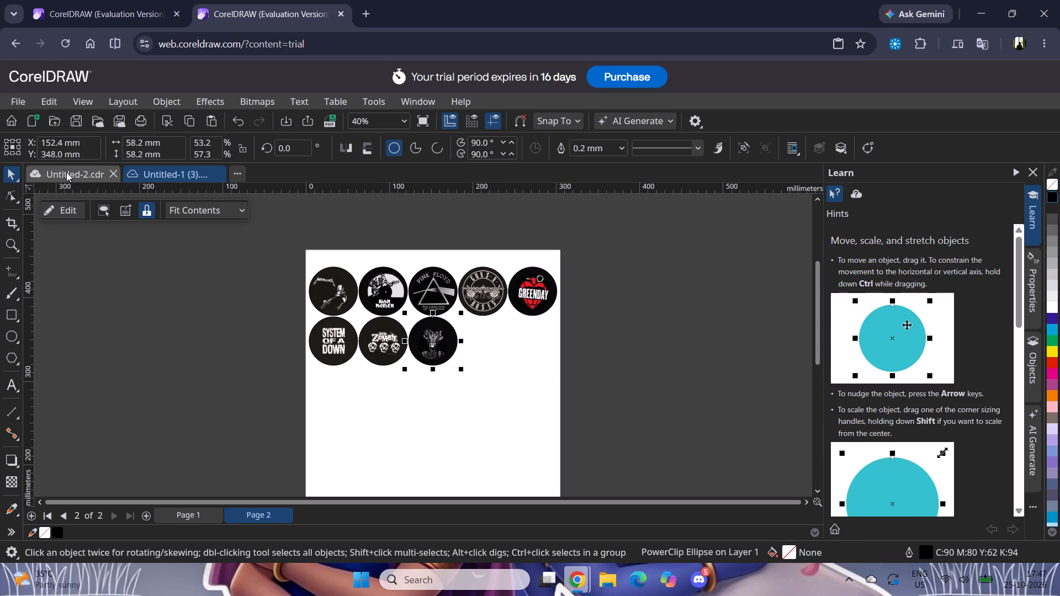
{"action": "left_click", "coordinate": [455, 284]}
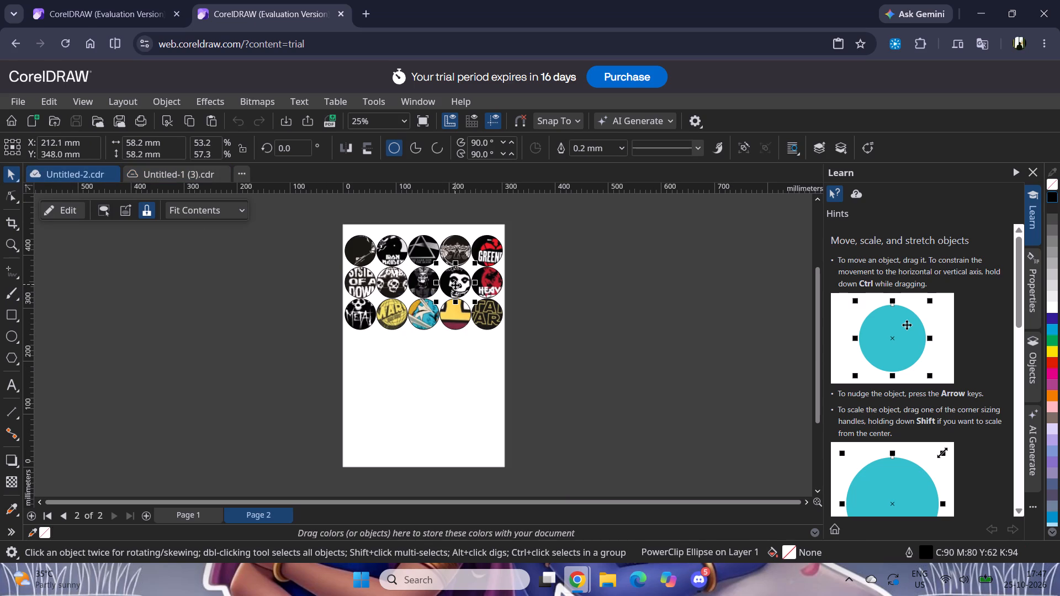
{"action": "key", "text": "ctrl+c"}
{"action": "left_click", "coordinate": [187, 179]}
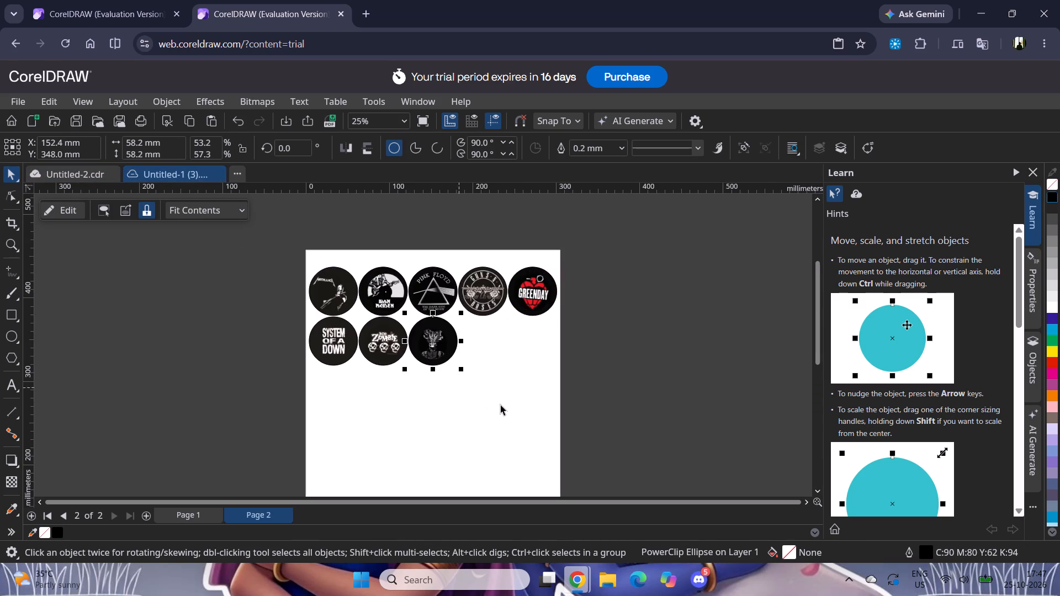
{"action": "key", "text": "ctrl+v"}
Open the Misfits circle's contents, shrink the picture to about 142.8 × 101.0 mm at X 209.9 mm, Y 344.9 mm, and finish editing.
{"action": "double_click", "coordinate": [489, 349]}
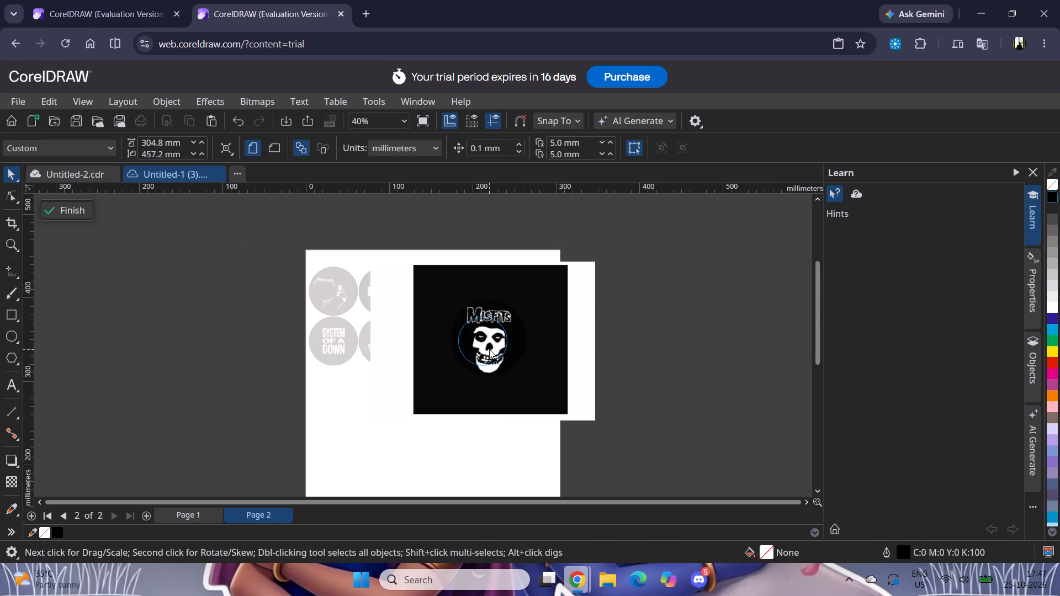
{"action": "left_click", "coordinate": [421, 314]}
{"action": "left_click_drag", "start_coordinate": [365, 256], "coordinate": [414, 304]}
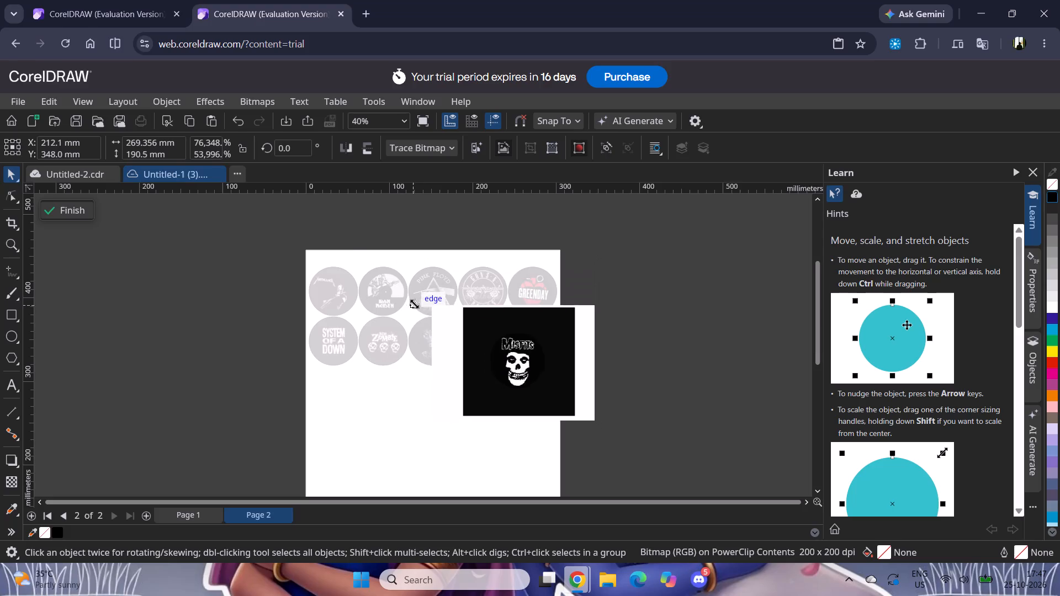
{"action": "left_click_drag", "start_coordinate": [414, 304], "coordinate": [416, 307]}
{"action": "left_click_drag", "start_coordinate": [542, 386], "coordinate": [503, 366]}
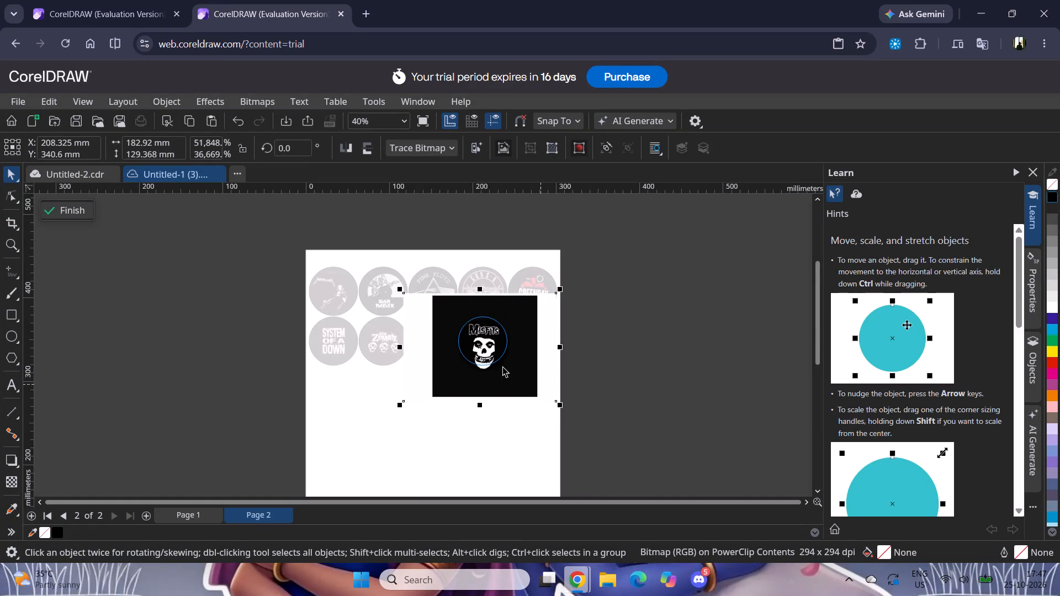
{"action": "left_click_drag", "start_coordinate": [397, 289], "coordinate": [424, 313]}
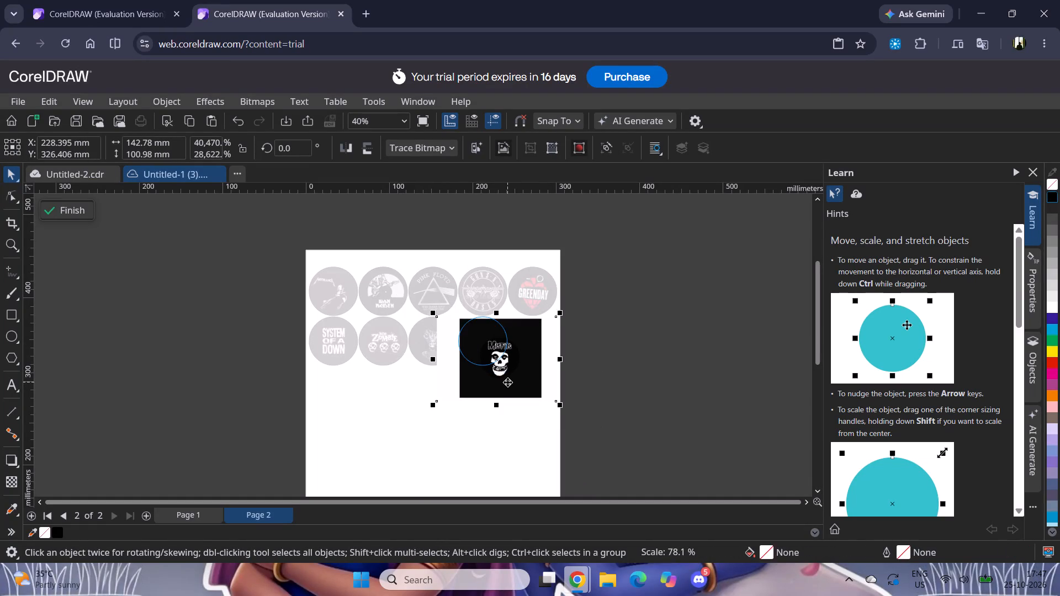
{"action": "left_click_drag", "start_coordinate": [507, 382], "coordinate": [496, 373]}
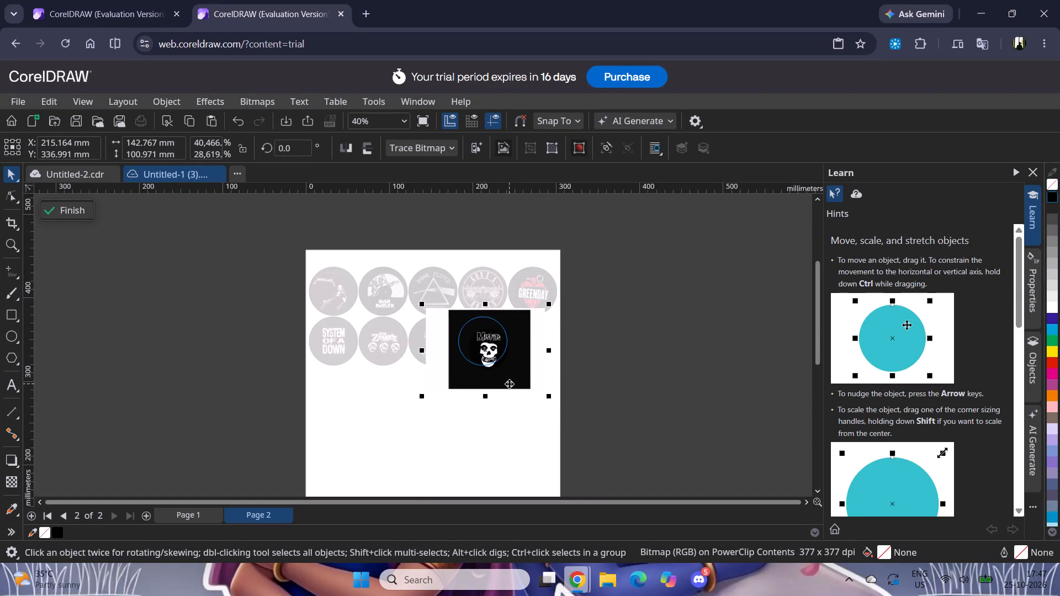
{"action": "left_click", "coordinate": [509, 384]}
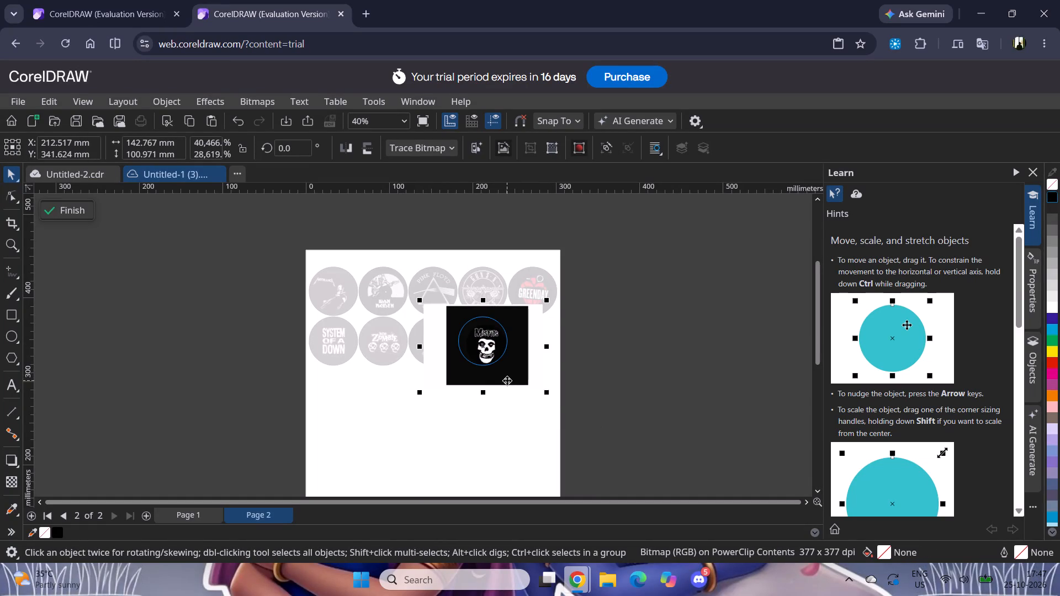
{"action": "left_click", "coordinate": [507, 381]}
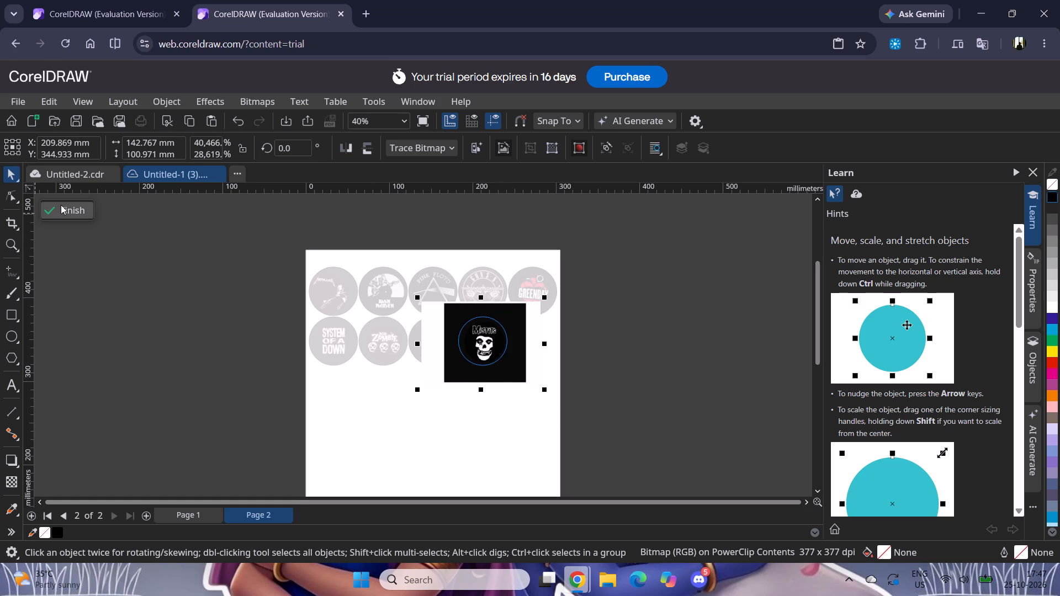
{"action": "left_click", "coordinate": [66, 218]}
Copy the fifth circle of the second row (Heavy Metal) on Page 2 of Untitled-2.cdr onto Page 2 of the new document.
{"action": "left_click", "coordinate": [61, 171]}
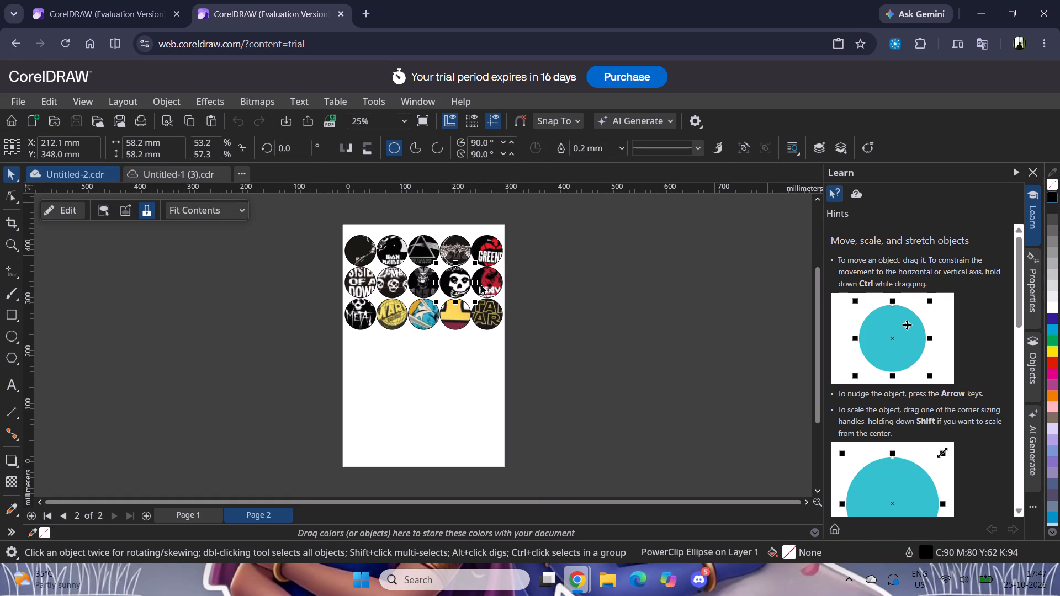
{"action": "left_click", "coordinate": [481, 285]}
{"action": "key", "text": "ctrl+c"}
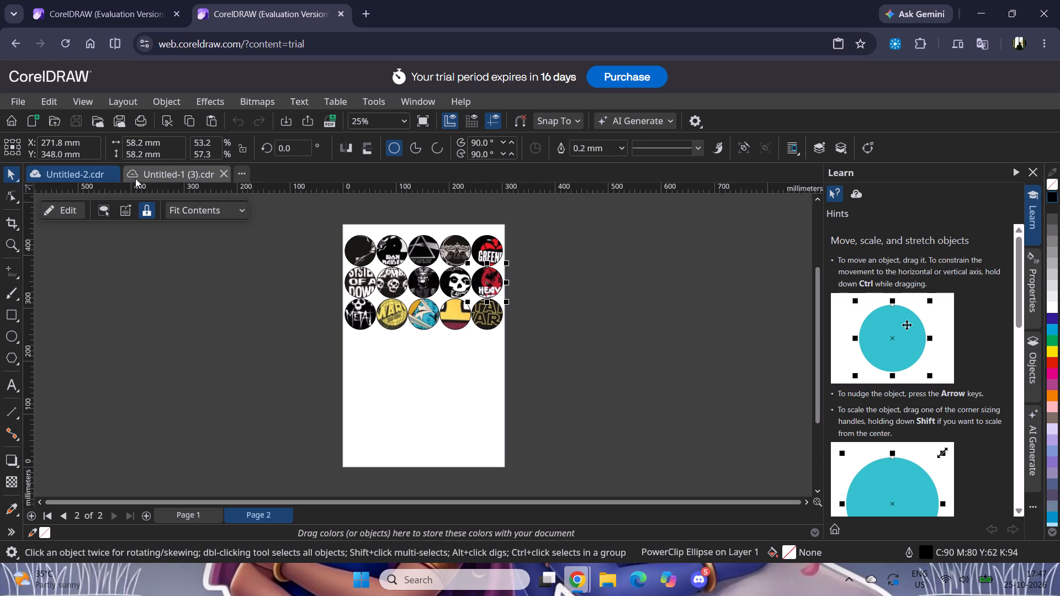
{"action": "left_click", "coordinate": [136, 178]}
{"action": "key", "text": "ctrl+v"}
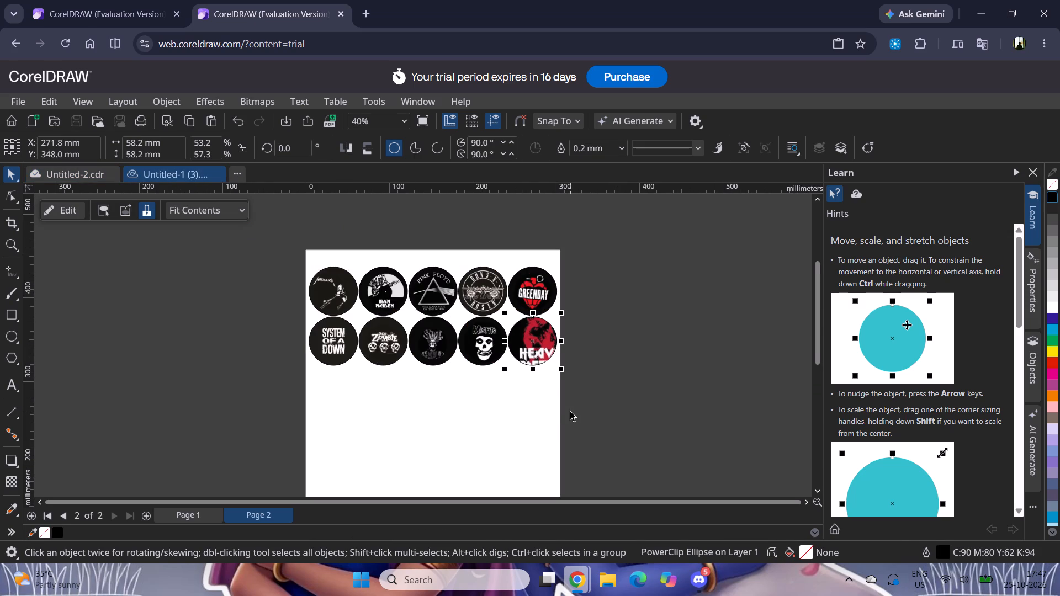
Open the Heavy Metal circle's contents, shrink the picture to about 112.9 × 79.8 mm at X 266.9 mm, Y 350.9 mm, and finish editing.
{"action": "double_click", "coordinate": [530, 347]}
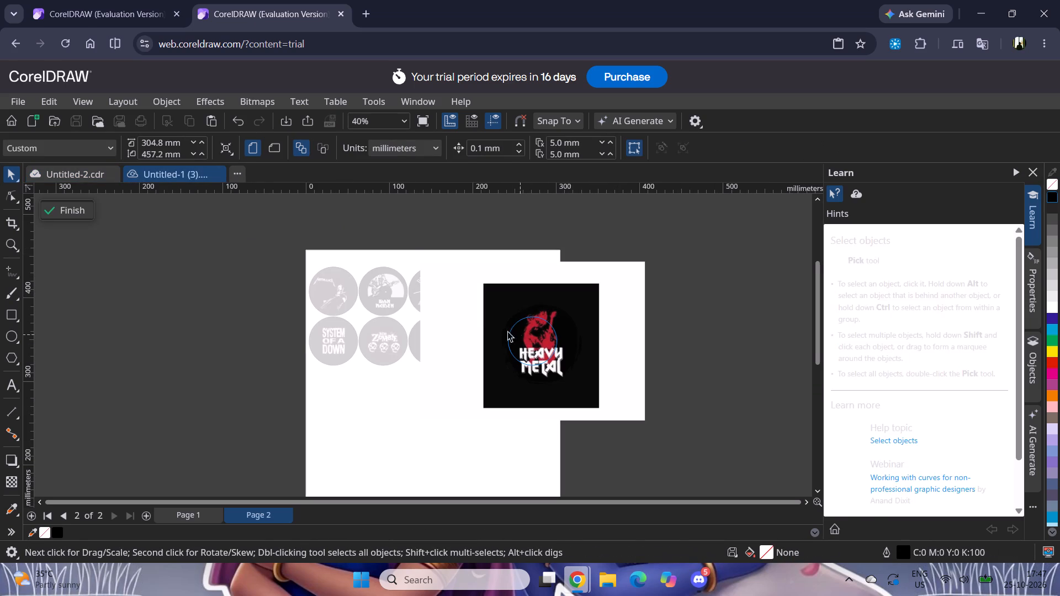
{"action": "left_click", "coordinate": [481, 323]}
{"action": "left_click_drag", "start_coordinate": [415, 256], "coordinate": [417, 258]}
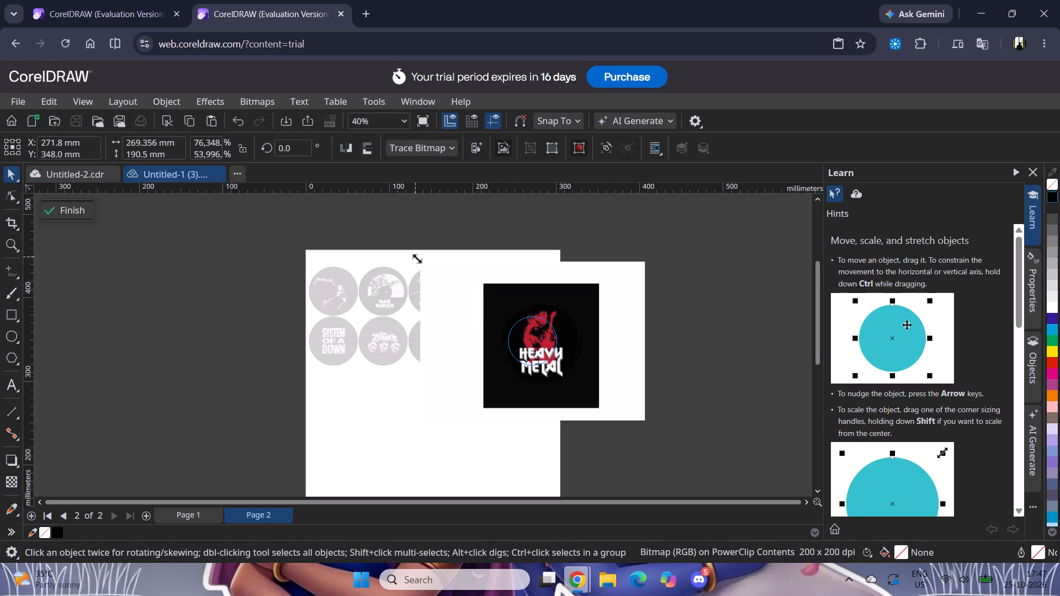
{"action": "left_click_drag", "start_coordinate": [417, 258], "coordinate": [509, 347]}
{"action": "left_click_drag", "start_coordinate": [614, 387], "coordinate": [541, 344]}
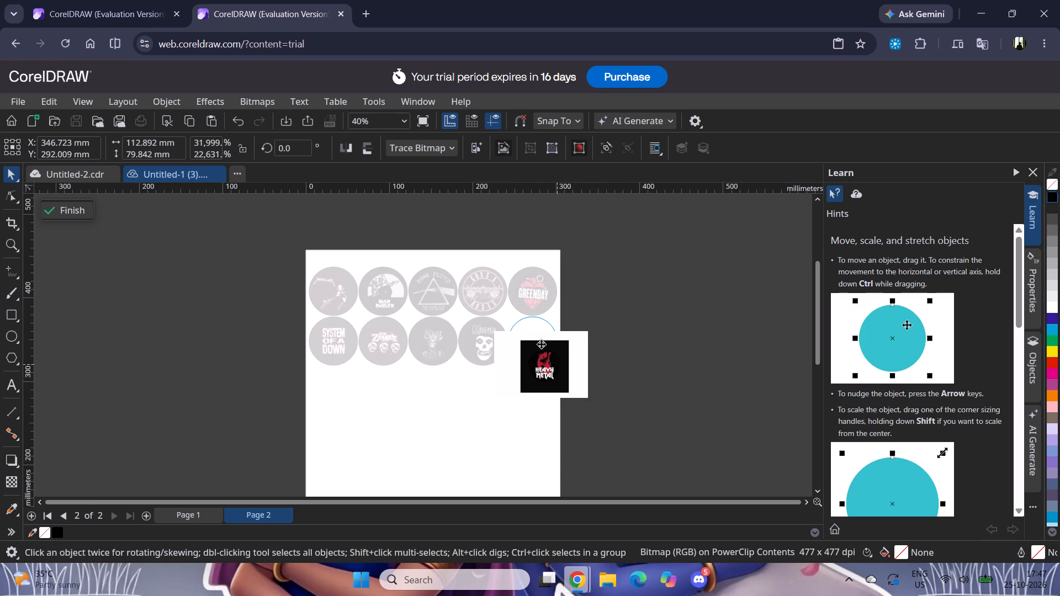
{"action": "left_click_drag", "start_coordinate": [541, 344], "coordinate": [538, 340]}
{"action": "left_click", "coordinate": [527, 347]}
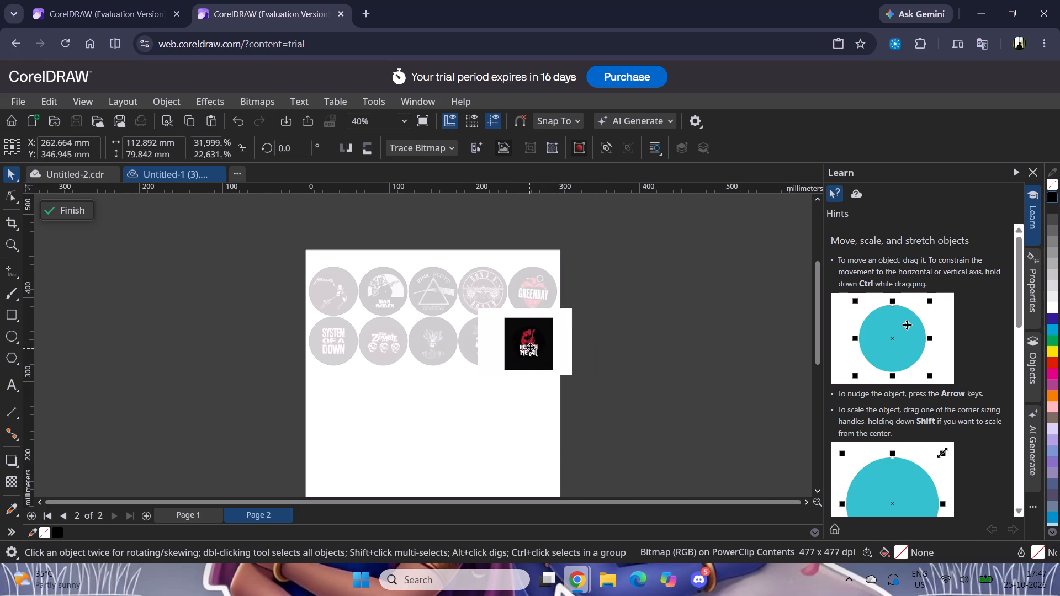
{"action": "left_click", "coordinate": [533, 345]}
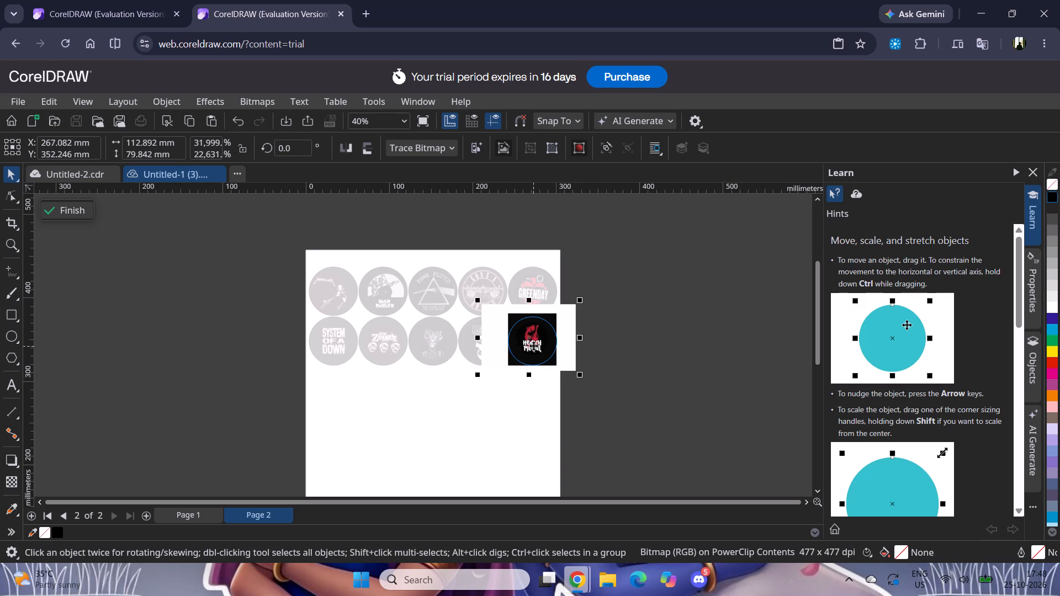
{"action": "left_click", "coordinate": [533, 344]}
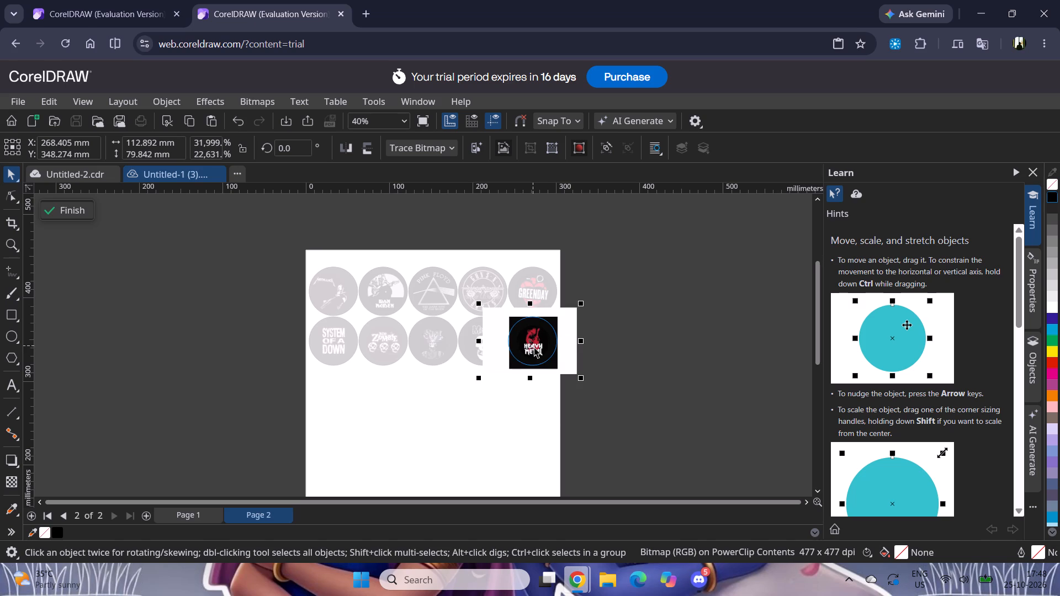
{"action": "left_click", "coordinate": [534, 347]}
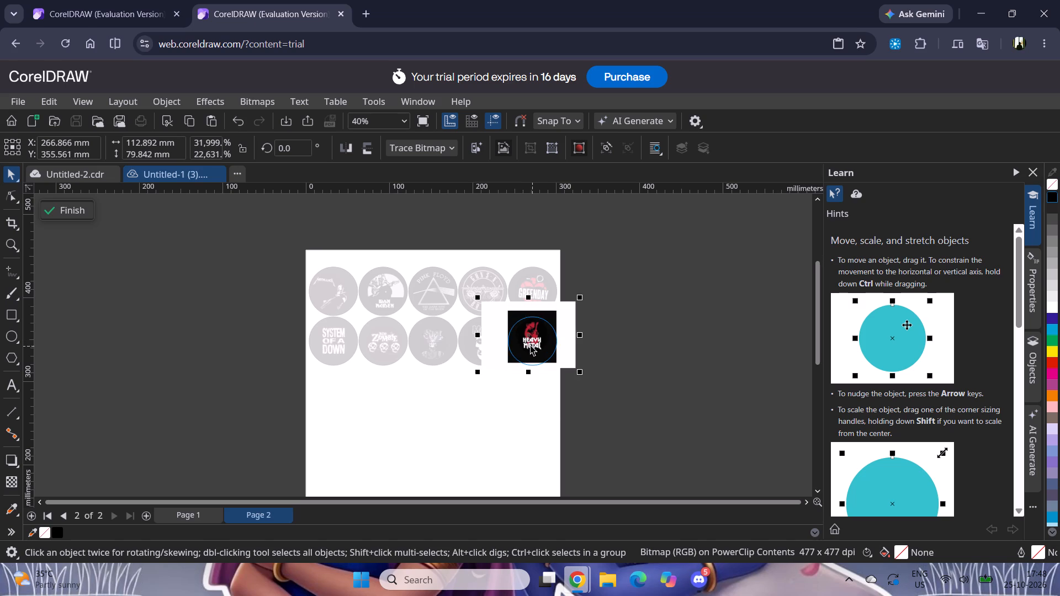
{"action": "left_click", "coordinate": [530, 345]}
{"action": "left_click", "coordinate": [532, 349]}
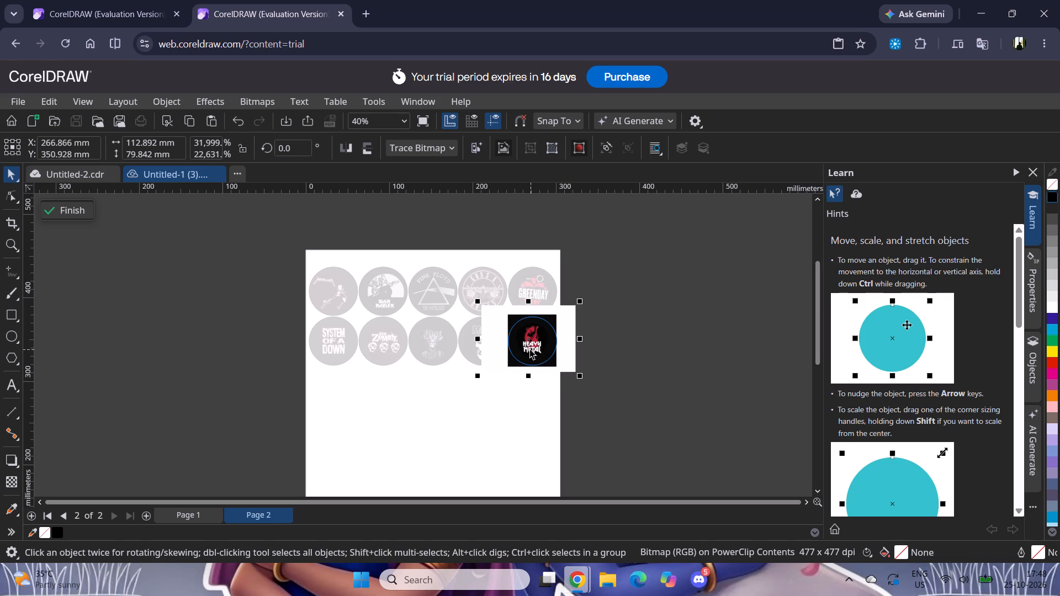
{"action": "left_click", "coordinate": [59, 214]}
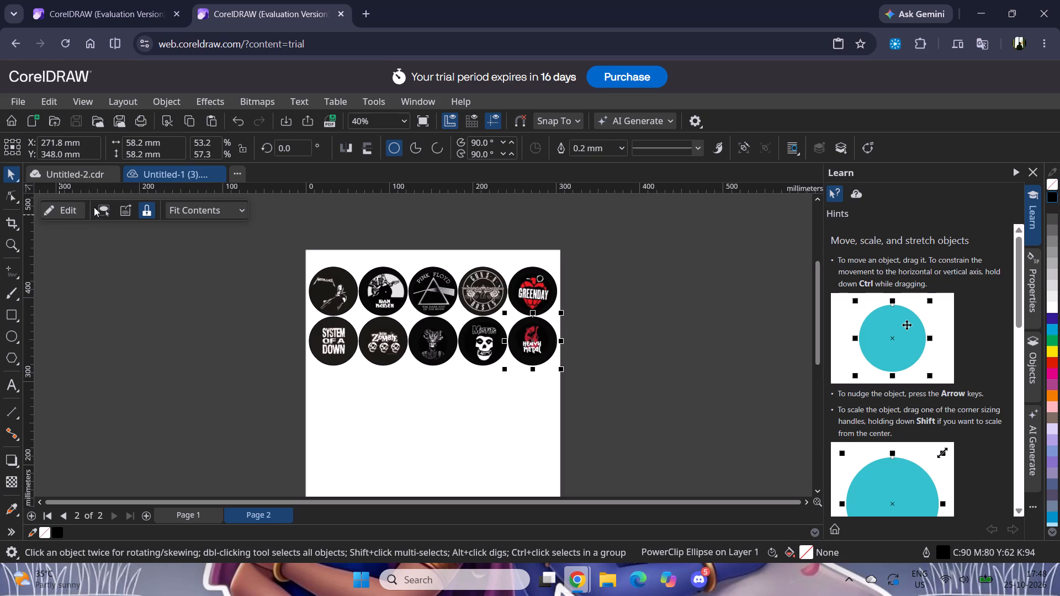
Copy the first circle of the third row (Metal with skulls) on Page 2 of Untitled-2.cdr onto Page 2 of the new document.
{"action": "left_click", "coordinate": [81, 173]}
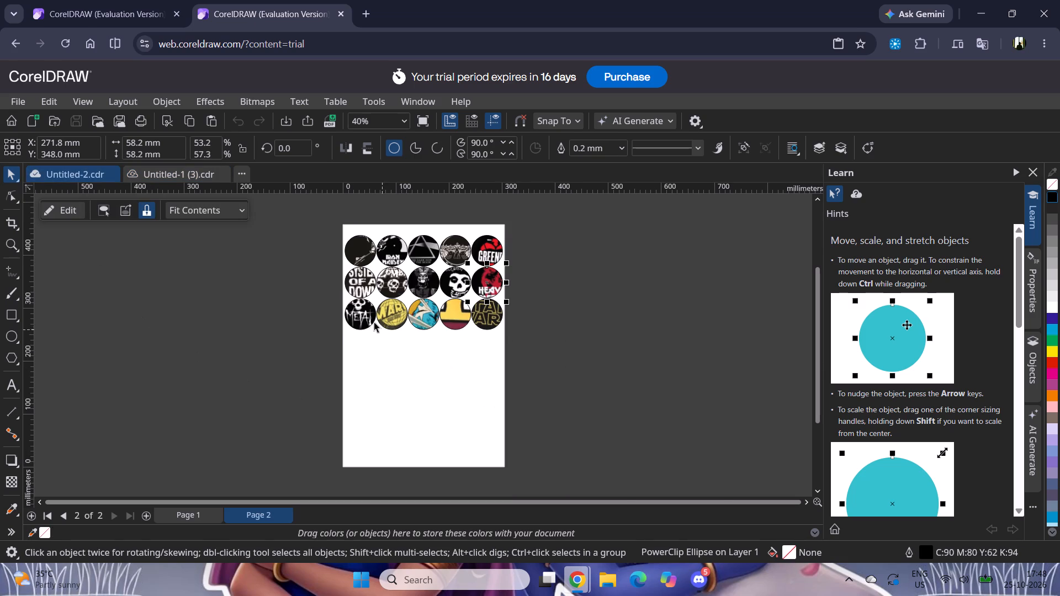
{"action": "left_click", "coordinate": [367, 316]}
{"action": "key", "text": "ctrl+c"}
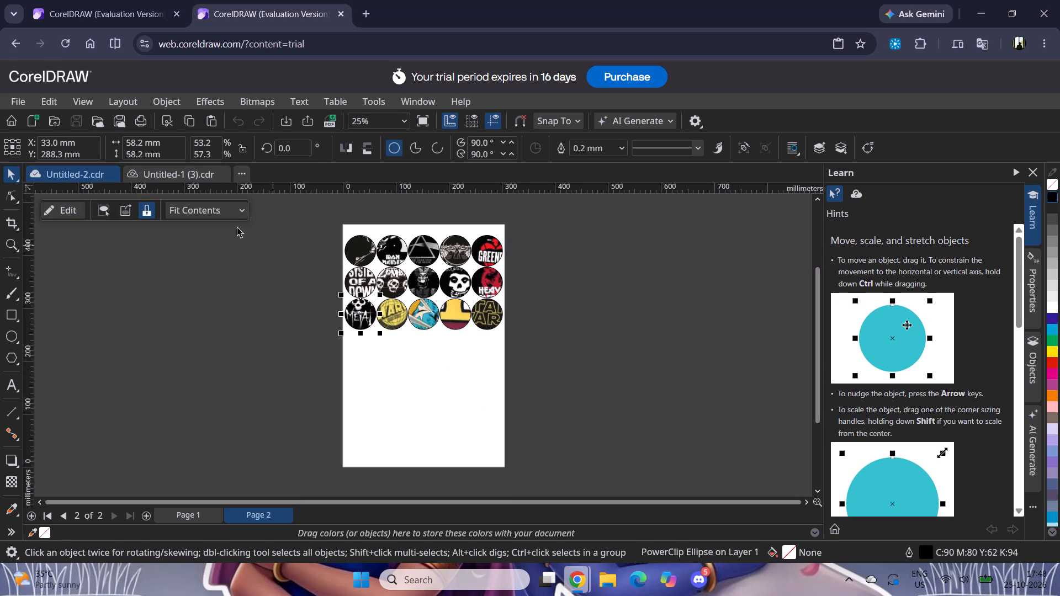
{"action": "left_click", "coordinate": [164, 176]}
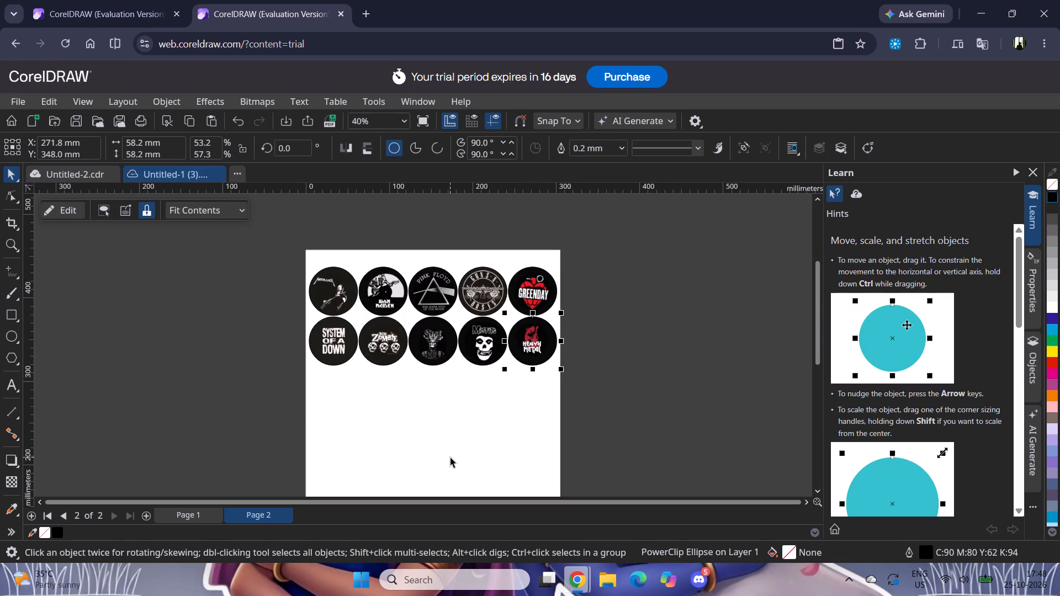
{"action": "key", "text": "ctrl+v"}
Open the Metal skulls circle's contents and shrink the picture to about 126.4 × 89.4 mm, centred at X 33.0 mm, Y 288.3 mm.
{"action": "double_click", "coordinate": [323, 397]}
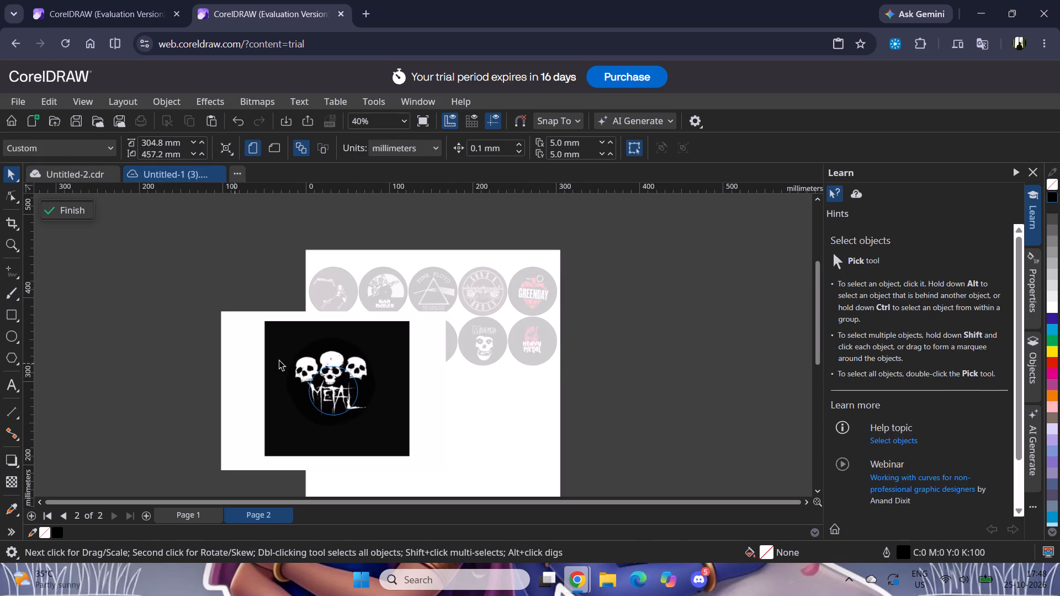
{"action": "left_click", "coordinate": [278, 359]}
{"action": "left_click_drag", "start_coordinate": [215, 305], "coordinate": [256, 340]}
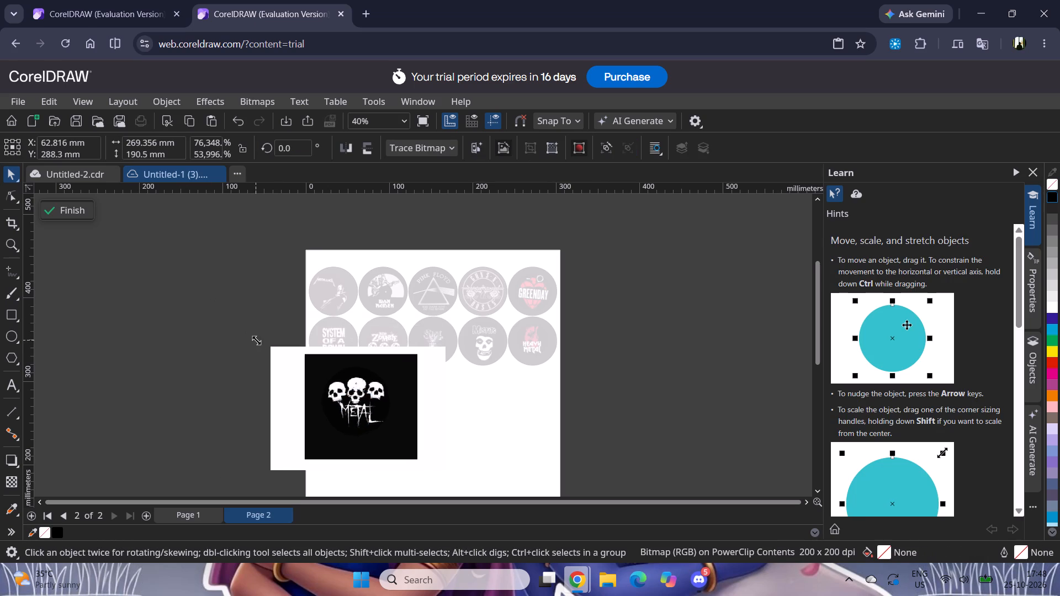
{"action": "left_click_drag", "start_coordinate": [256, 340], "coordinate": [300, 385]}
{"action": "left_click_drag", "start_coordinate": [415, 449], "coordinate": [362, 416]}
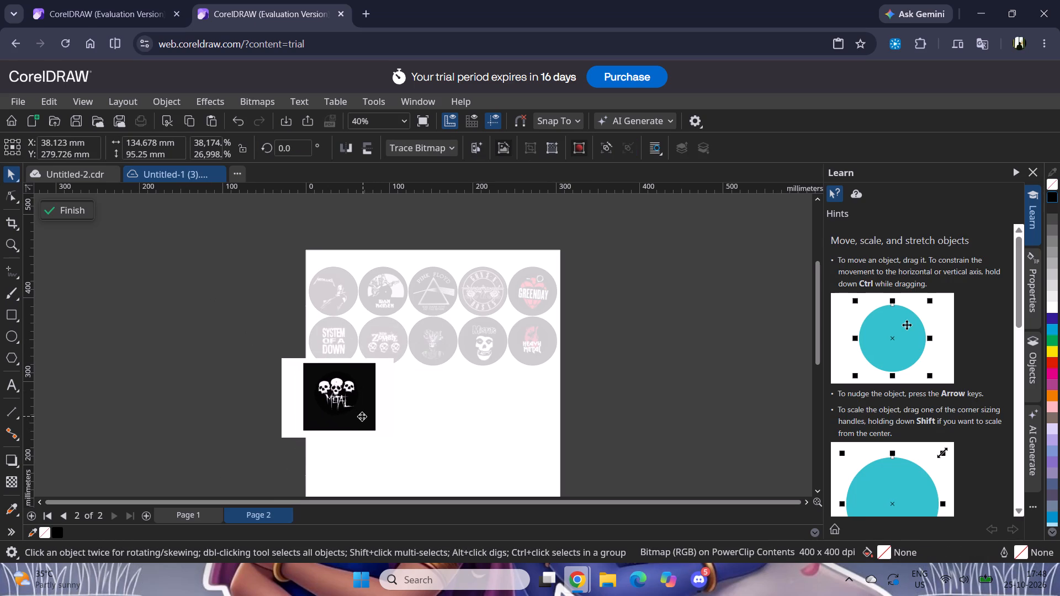
{"action": "left_click_drag", "start_coordinate": [362, 416], "coordinate": [361, 415]}
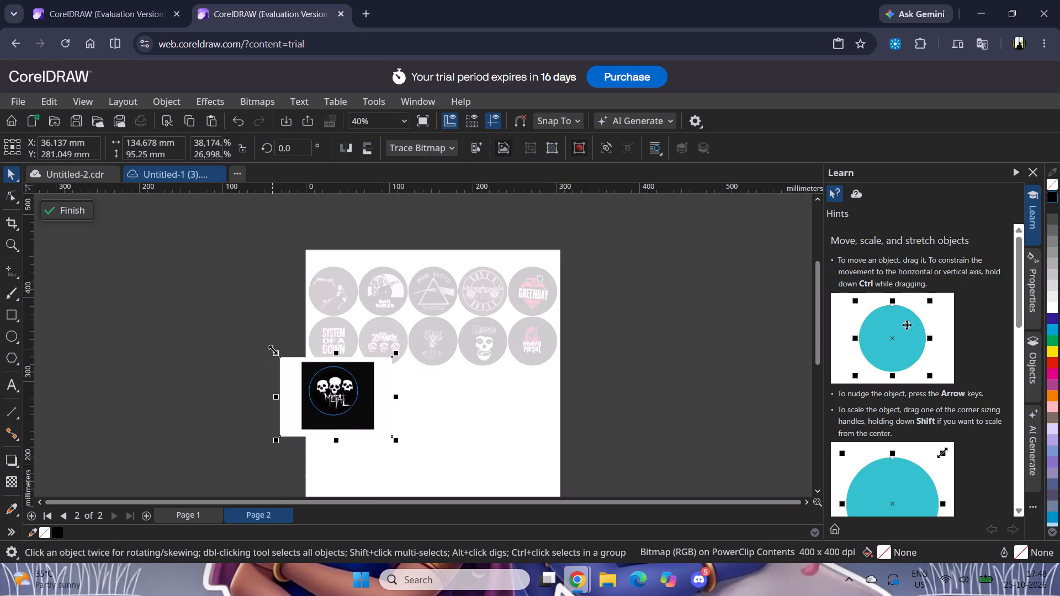
{"action": "left_click_drag", "start_coordinate": [275, 353], "coordinate": [280, 358]}
{"action": "left_click_drag", "start_coordinate": [349, 395], "coordinate": [342, 390]}
{"action": "left_click", "coordinate": [334, 390]}
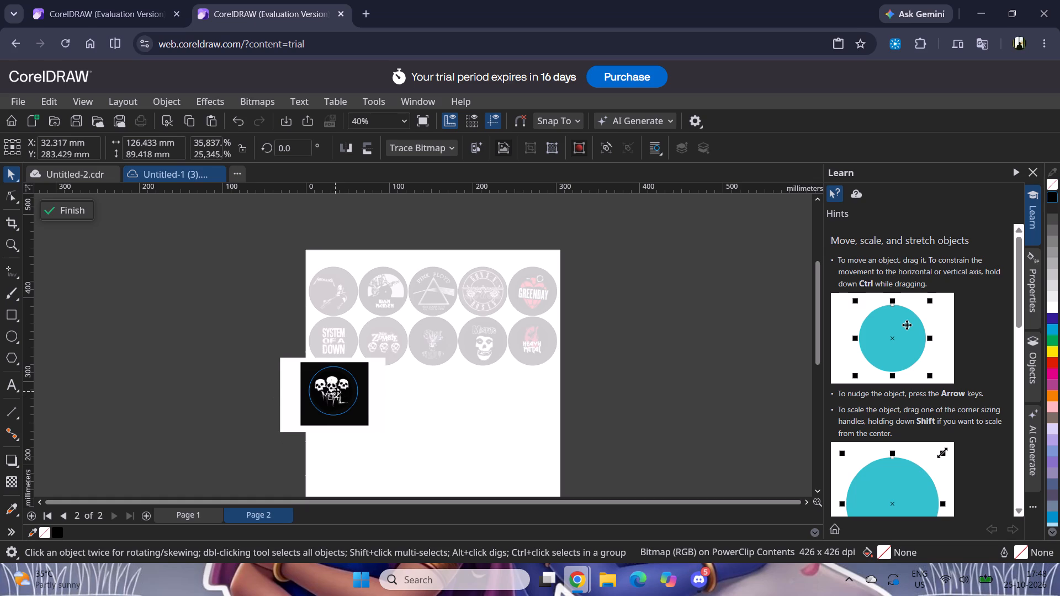
{"action": "left_click", "coordinate": [335, 389]}
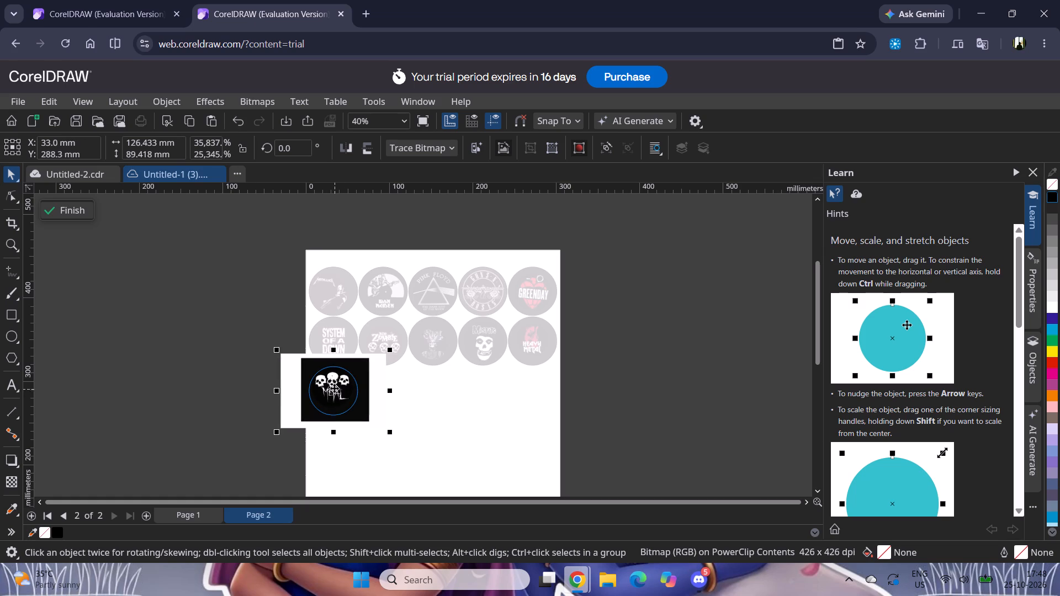
{"action": "left_click_drag", "start_coordinate": [334, 388], "coordinate": [339, 395]}
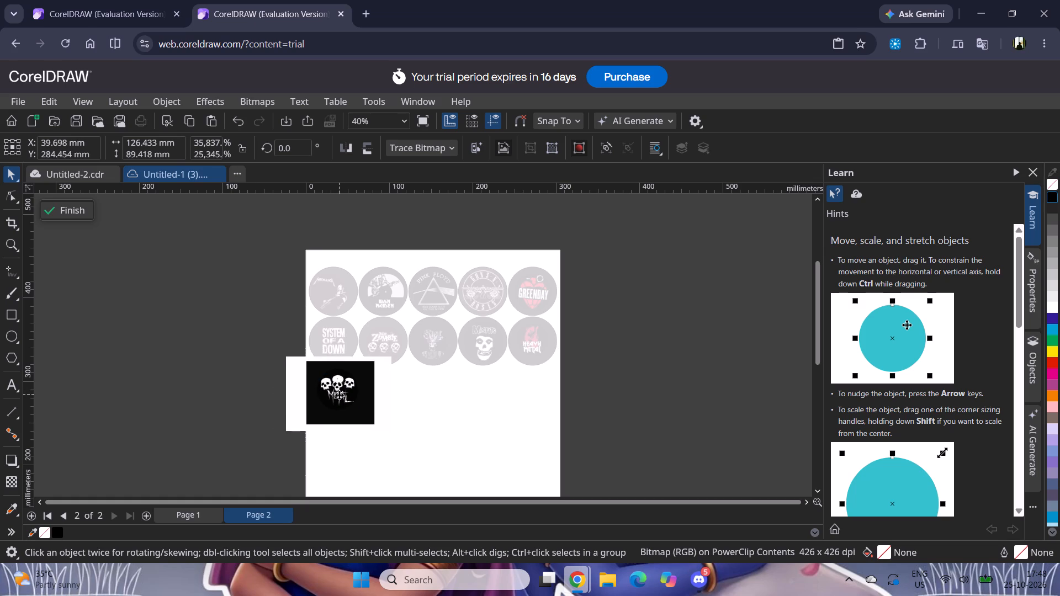
{"action": "left_click_drag", "start_coordinate": [339, 395], "coordinate": [336, 393]}
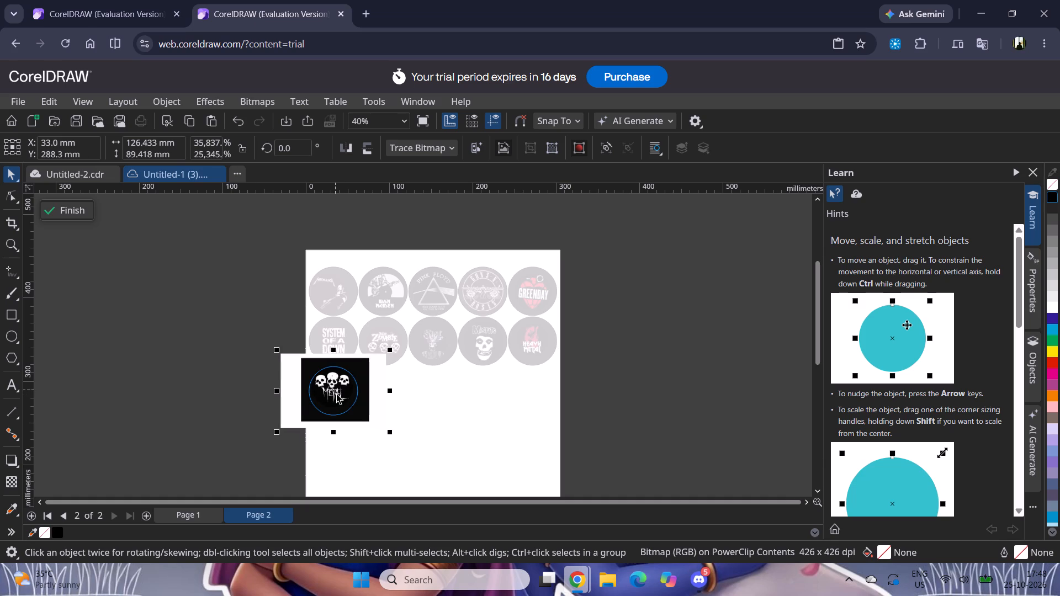
Nudge the Metal skulls picture within its circle to X 35.3 mm, Y 282.8 mm, and finish editing the contents.
{"action": "key", "text": "Right"}
{"action": "key", "text": "Right"}
{"action": "key", "text": "Right"}
{"action": "key", "text": "Right"}
{"action": "key", "text": "Right"}
{"action": "key", "text": "Right"}
{"action": "key", "text": "Right"}
{"action": "key", "text": "Right"}
{"action": "key", "text": "Right"}
{"action": "key", "text": "Right"}
{"action": "key", "text": "Right"}
{"action": "key", "text": "Right"}
{"action": "key", "text": "Right"}
{"action": "key", "text": "Right"}
{"action": "key", "text": "Right"}
{"action": "key", "text": "Right"}
{"action": "key", "text": "Right"}
{"action": "key", "text": "Right"}
{"action": "key", "text": "Right"}
{"action": "key", "text": "Right"}
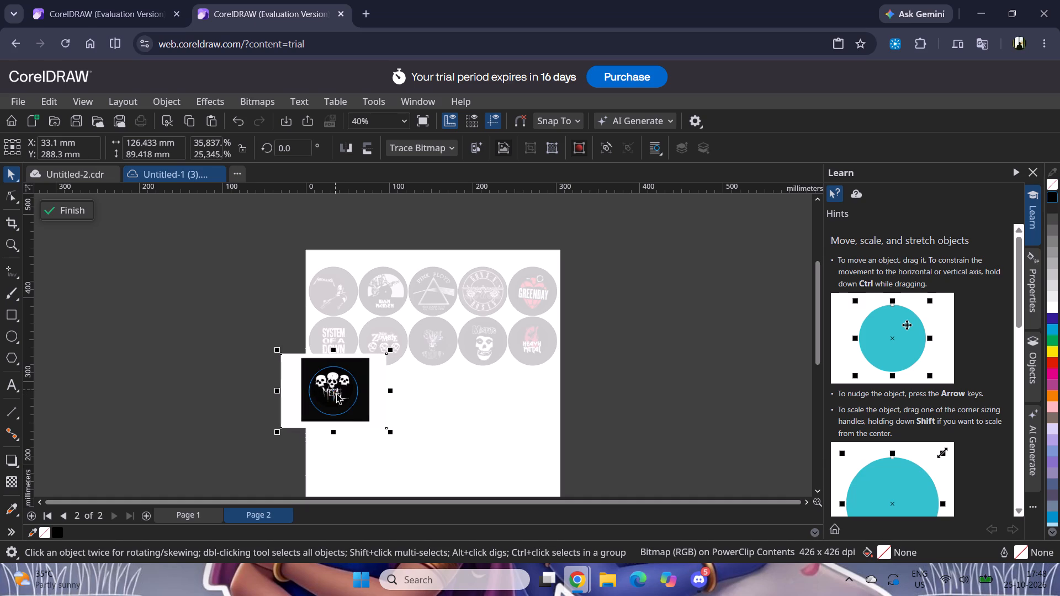
{"action": "key", "text": "Down"}
{"action": "key", "text": "Down"}
{"action": "key", "text": "Down"}
{"action": "key", "text": "Down"}
{"action": "key", "text": "Down"}
{"action": "key", "text": "Down"}
{"action": "key", "text": "Down"}
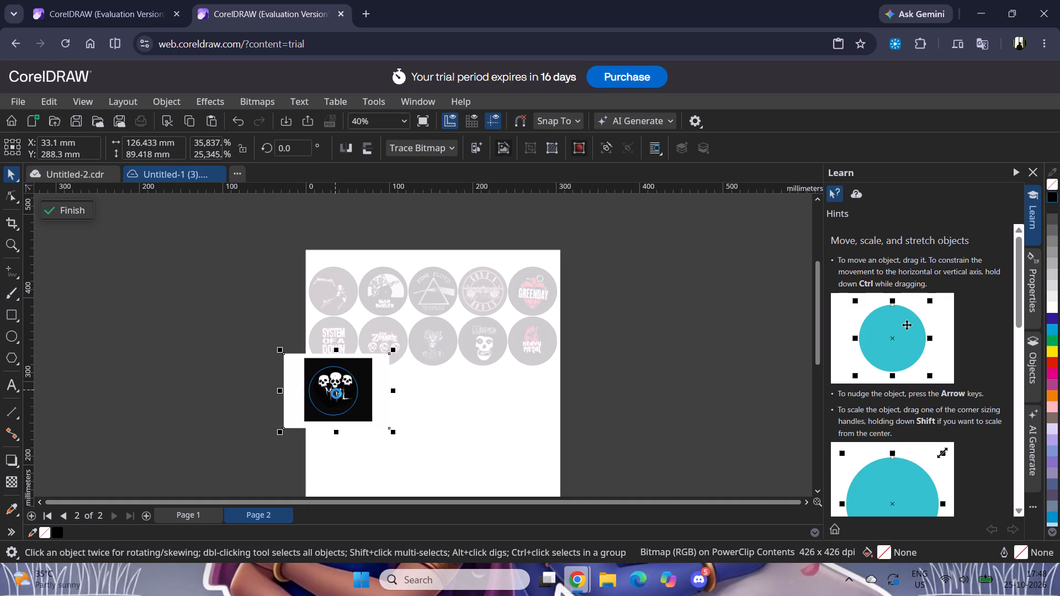
{"action": "key", "text": "Down"}
{"action": "key", "text": "Down"}
{"action": "key", "text": "Down"}
{"action": "key", "text": "Down"}
{"action": "key", "text": "Down"}
{"action": "key", "text": "Down"}
{"action": "key", "text": "Down"}
{"action": "key", "text": "Down"}
{"action": "key", "text": "Down"}
{"action": "key", "text": "Down"}
{"action": "key", "text": "Down"}
{"action": "key", "text": "Down"}
{"action": "key", "text": "Down"}
{"action": "key", "text": "Down"}
{"action": "key", "text": "Down"}
{"action": "key", "text": "Down"}
{"action": "key", "text": "Down"}
{"action": "key", "text": "Down"}
{"action": "key", "text": "Down"}
{"action": "key", "text": "Down"}
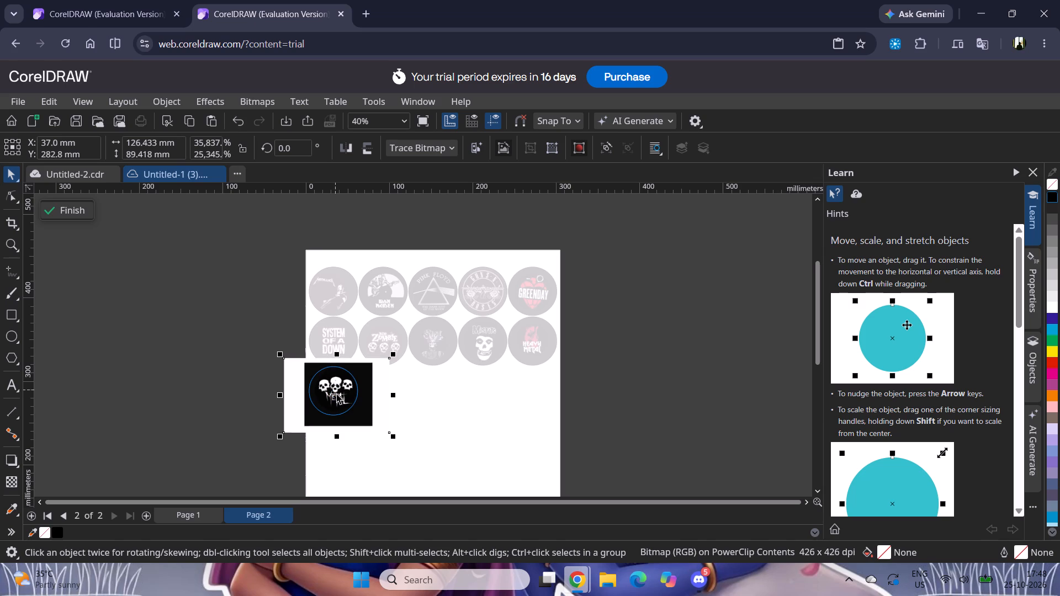
{"action": "key", "text": "Left"}
{"action": "key", "text": "Left"}
{"action": "key", "text": "Left"}
{"action": "key", "text": "Left"}
{"action": "key", "text": "Left"}
{"action": "key", "text": "Left"}
{"action": "key", "text": "Left"}
{"action": "key", "text": "Left"}
{"action": "key", "text": "Left"}
{"action": "key", "text": "Left"}
{"action": "key", "text": "Left"}
{"action": "key", "text": "Left"}
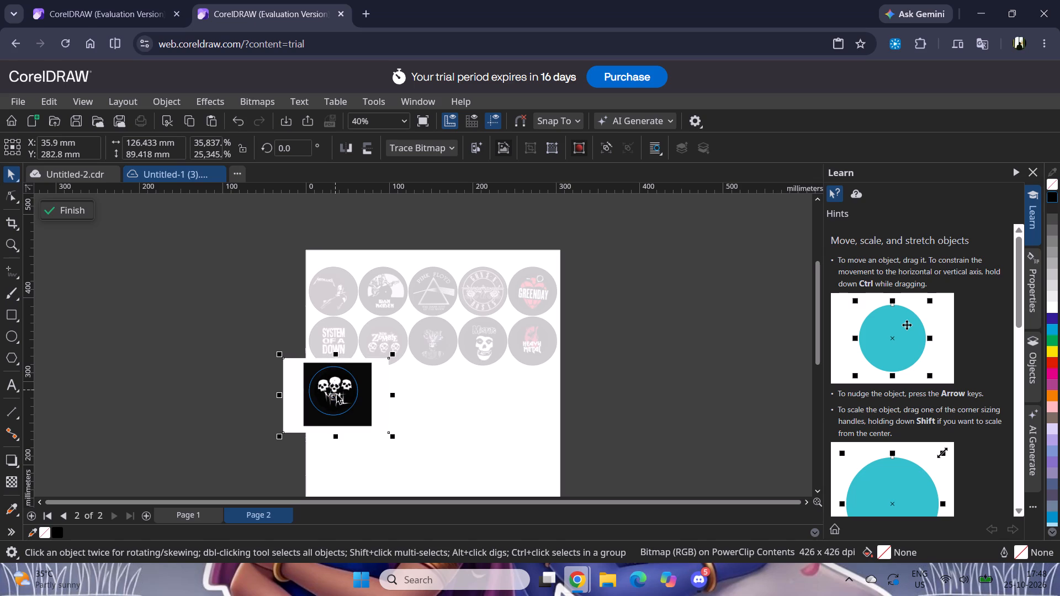
{"action": "key", "text": "Left"}
{"action": "key", "text": "Left"}
{"action": "key", "text": "Left"}
{"action": "key", "text": "Left"}
{"action": "key", "text": "Left"}
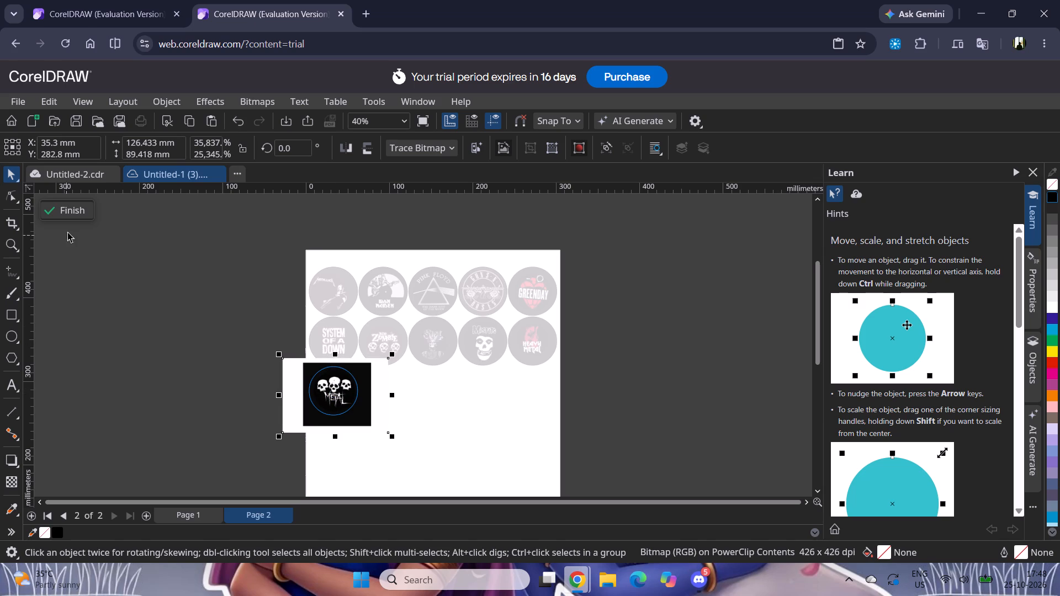
{"action": "left_click", "coordinate": [67, 209]}
Copy the second circle of the third row (yellow Marvel) on Page 2 of Untitled-2.cdr onto Page 2 of the new document.
{"action": "left_click", "coordinate": [66, 164]}
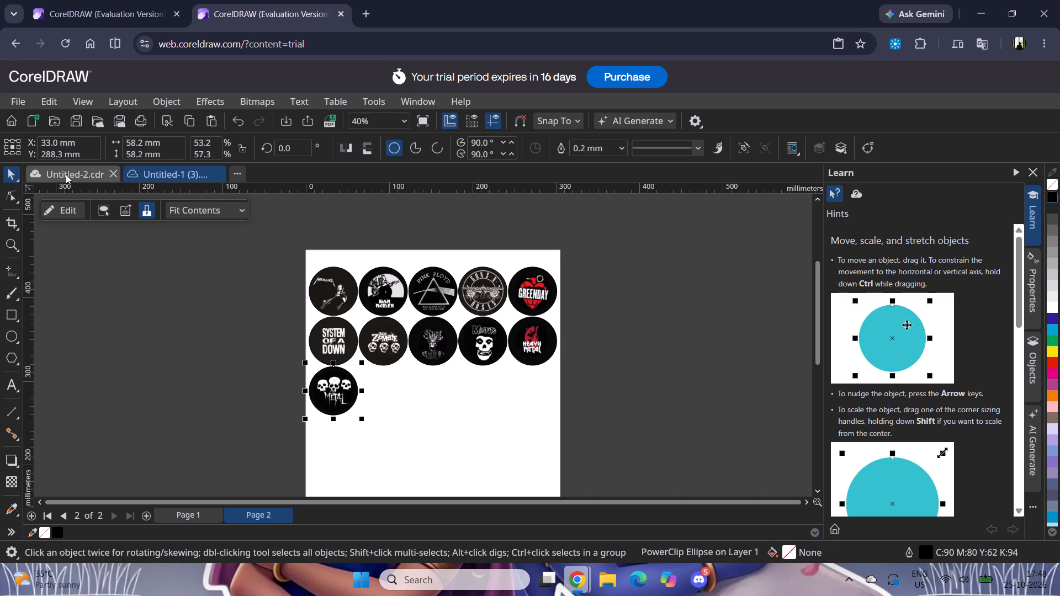
{"action": "left_click", "coordinate": [66, 174]}
{"action": "left_click", "coordinate": [400, 313]}
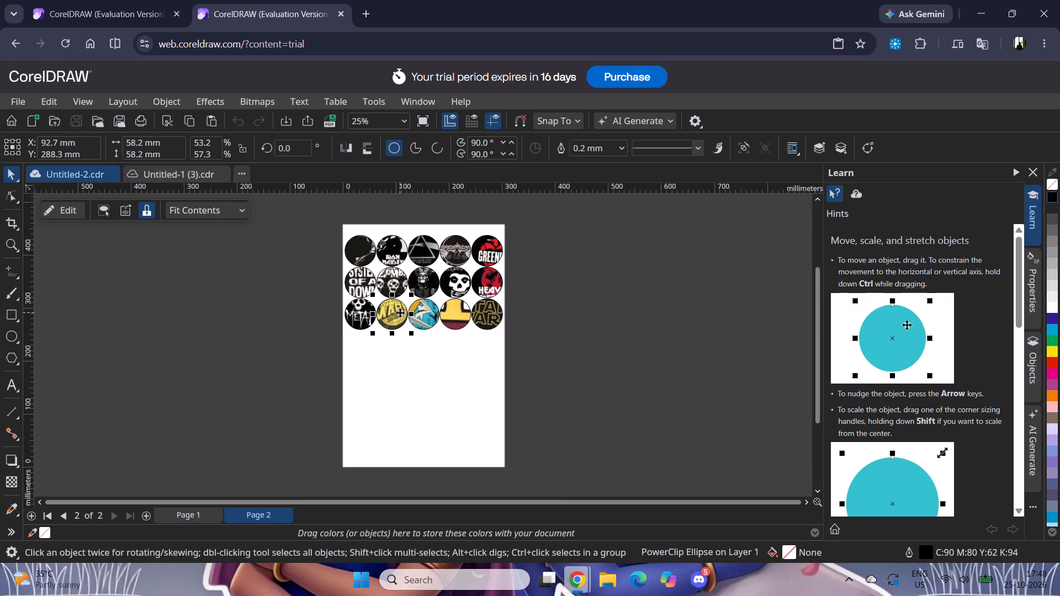
{"action": "key", "text": "ctrl+c"}
{"action": "left_click", "coordinate": [204, 179]}
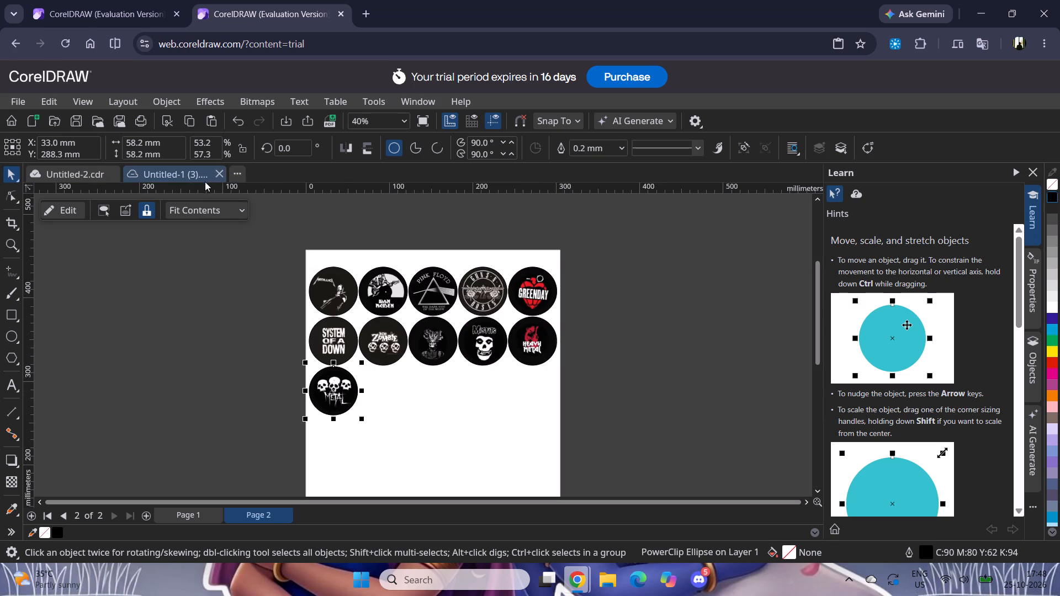
{"action": "key", "text": "ctrl+v"}
Open the Marvel circle's contents, shrink the picture to about 129.3 × 91.4 mm at X 91.3 mm, Y 285.1 mm, and finish editing.
{"action": "double_click", "coordinate": [380, 404]}
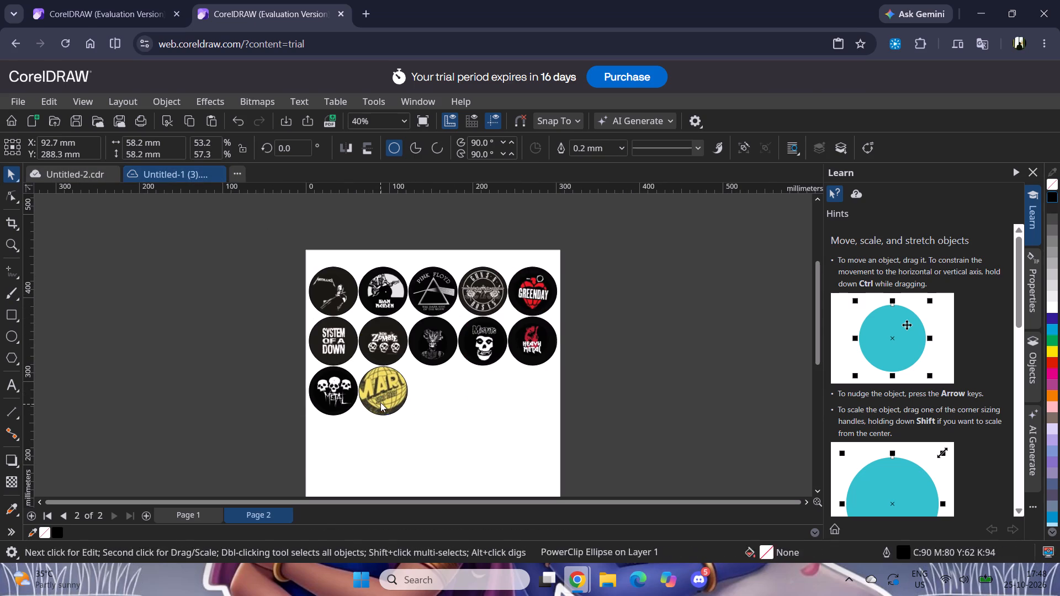
{"action": "left_click", "coordinate": [316, 353]}
{"action": "left_click_drag", "start_coordinate": [267, 305], "coordinate": [310, 328]}
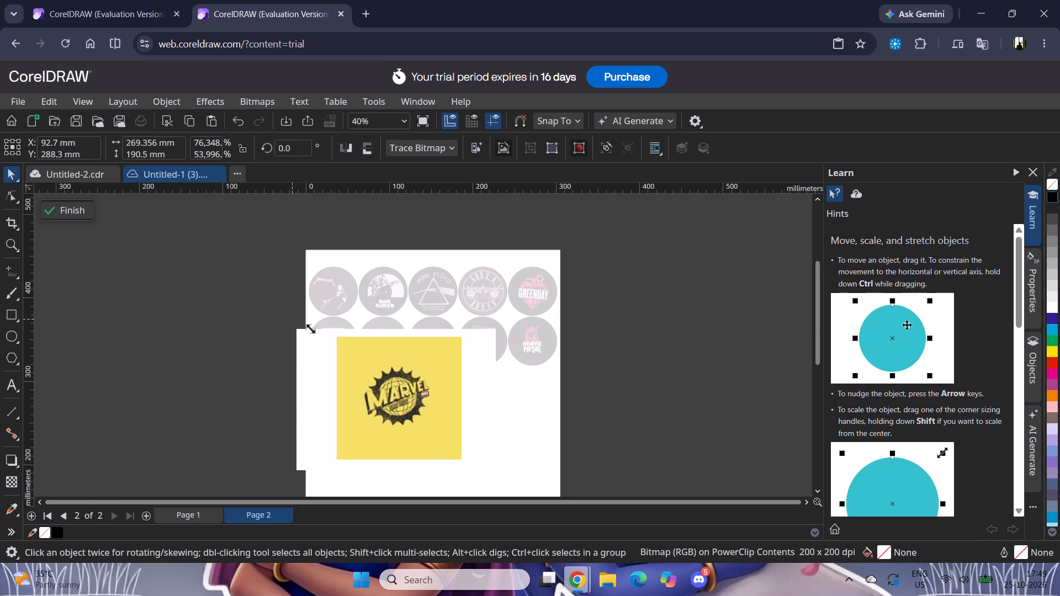
{"action": "left_click_drag", "start_coordinate": [310, 328], "coordinate": [357, 363]}
{"action": "left_click_drag", "start_coordinate": [470, 443], "coordinate": [425, 414]}
{"action": "left_click_drag", "start_coordinate": [307, 342], "coordinate": [324, 356]}
{"action": "left_click_drag", "start_coordinate": [414, 437], "coordinate": [403, 427]}
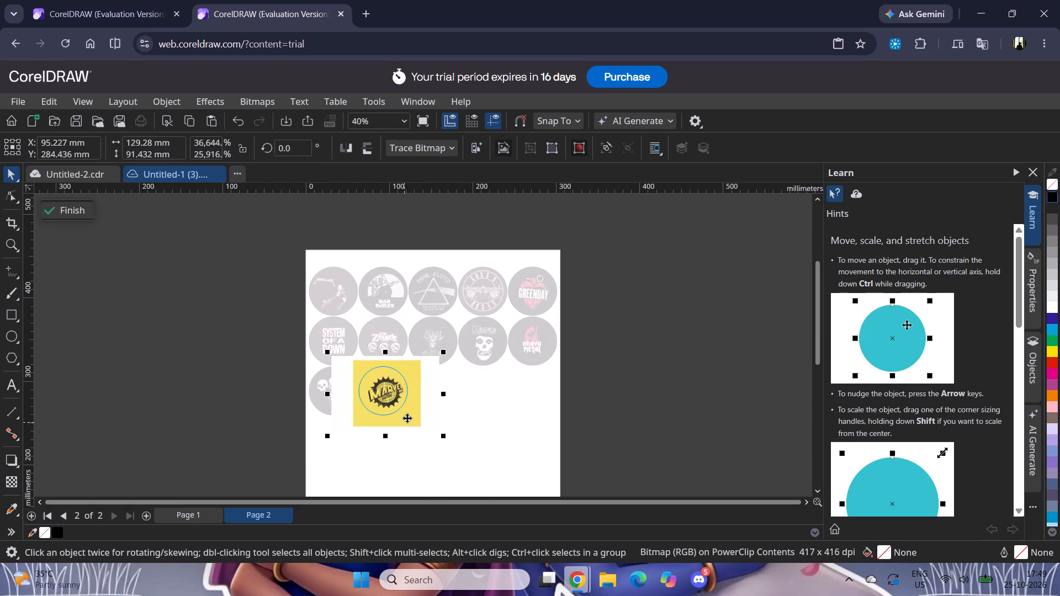
{"action": "left_click", "coordinate": [408, 415]}
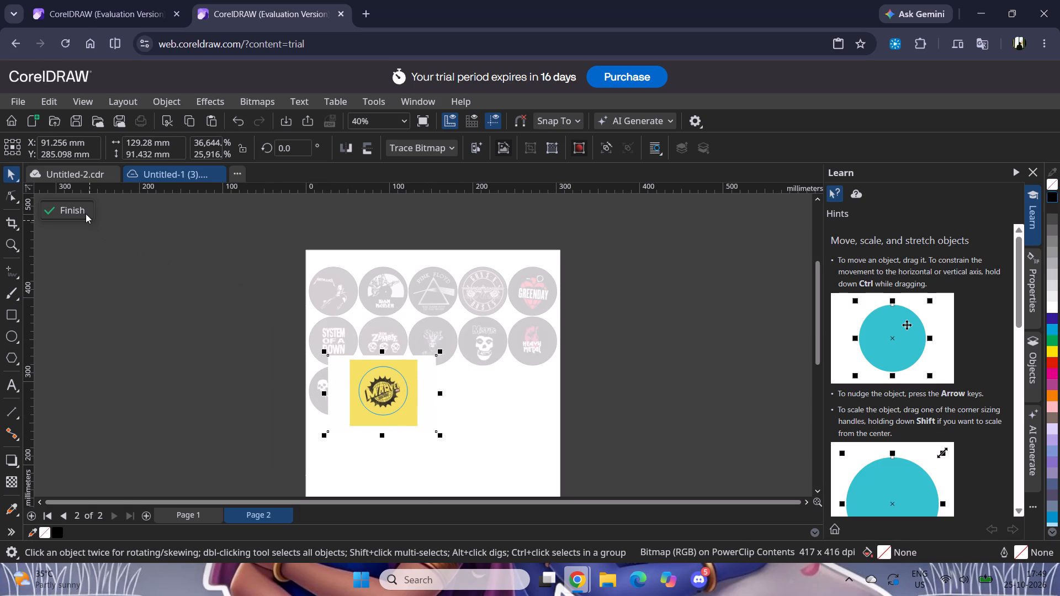
{"action": "left_click", "coordinate": [81, 214]}
Copy the third circle of the third row (Captain America) on Page 2 of Untitled-2.cdr onto Page 2 of the new document.
{"action": "left_click", "coordinate": [73, 174]}
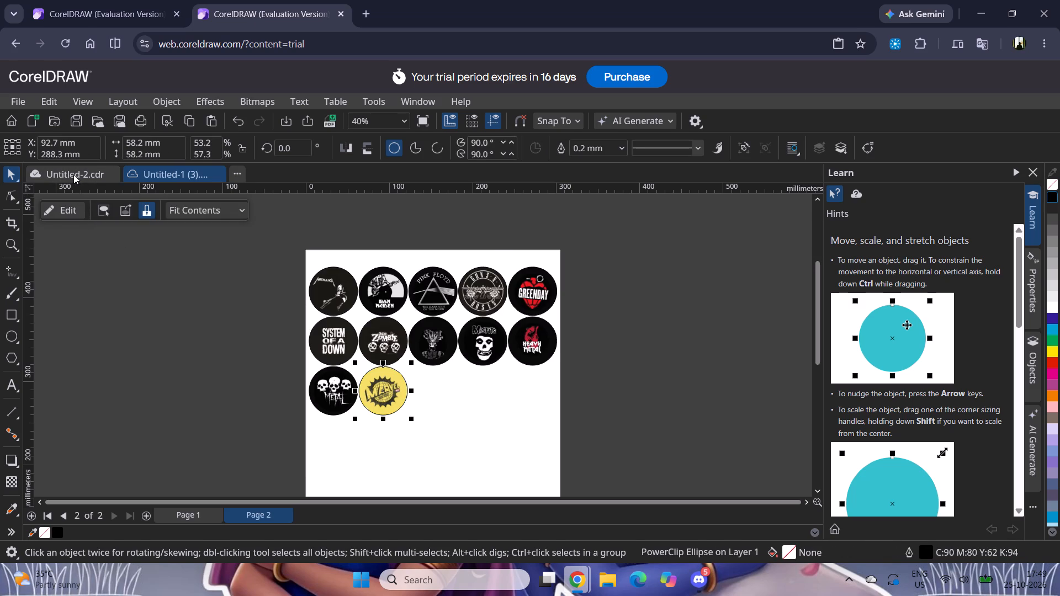
{"action": "left_click", "coordinate": [420, 326]}
{"action": "key", "text": "ctrl+c"}
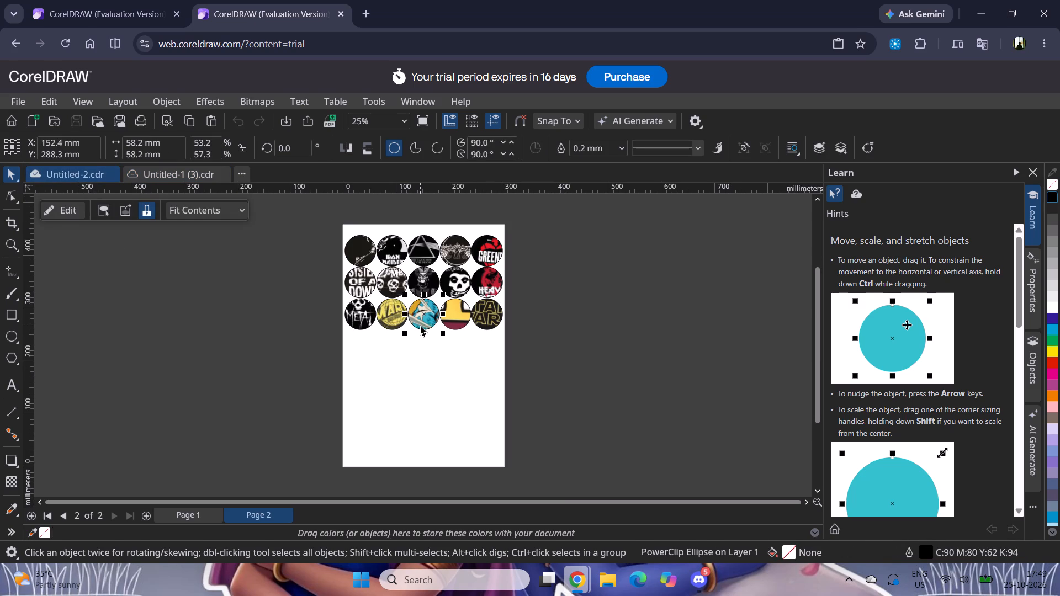
{"action": "left_click", "coordinate": [169, 178]}
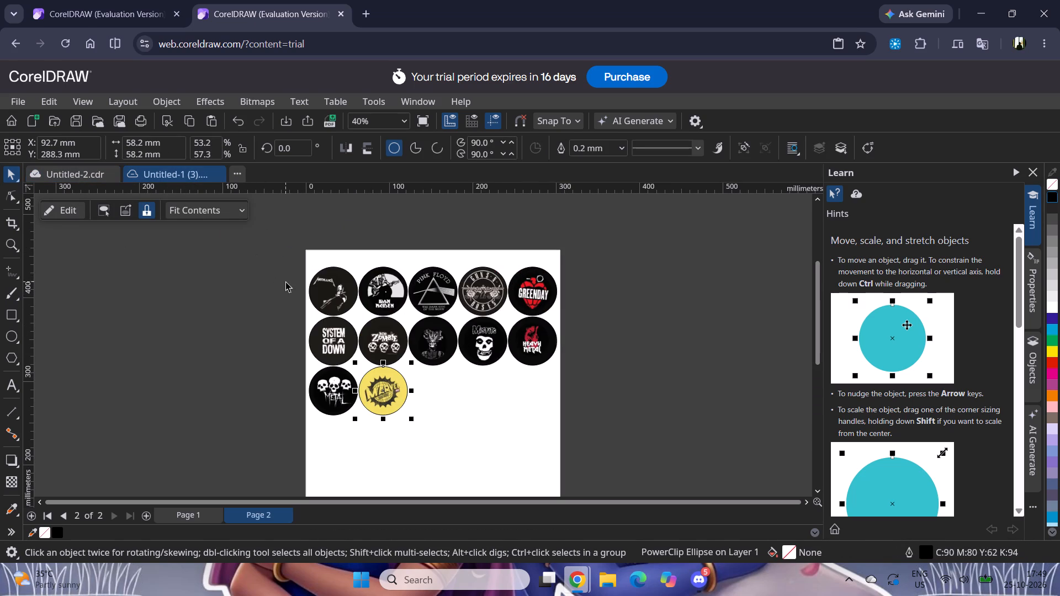
{"action": "key", "text": "ctrl+v"}
Open the Captain America circle's contents, shrink the picture to about 90.4 × 62.7 mm at X 153.1 mm, Y 288.4 mm, and finish editing.
{"action": "double_click", "coordinate": [433, 398]}
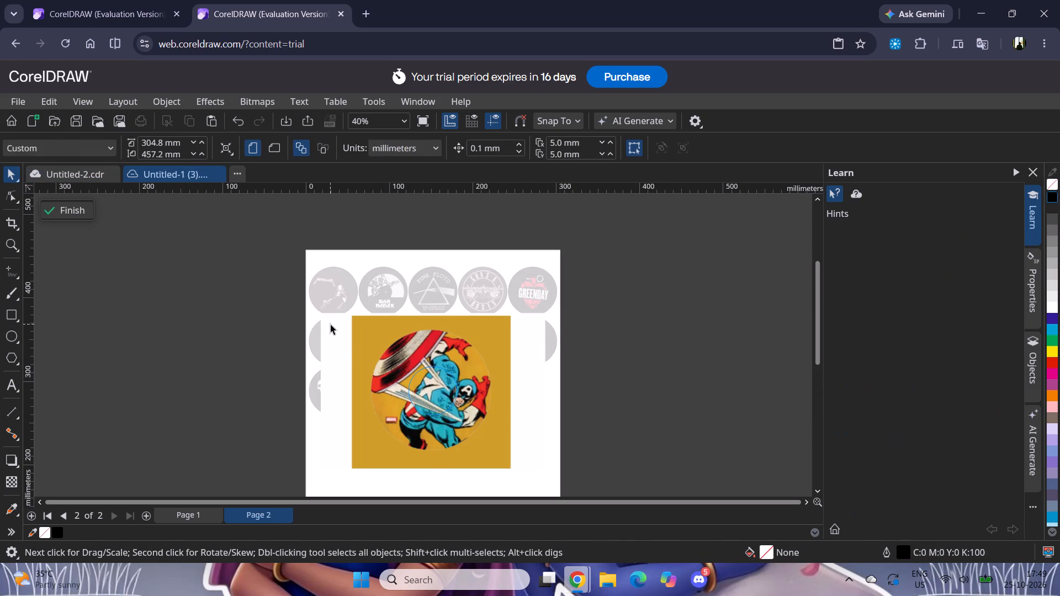
{"action": "left_click", "coordinate": [330, 324]}
{"action": "left_click_drag", "start_coordinate": [314, 306], "coordinate": [400, 383]}
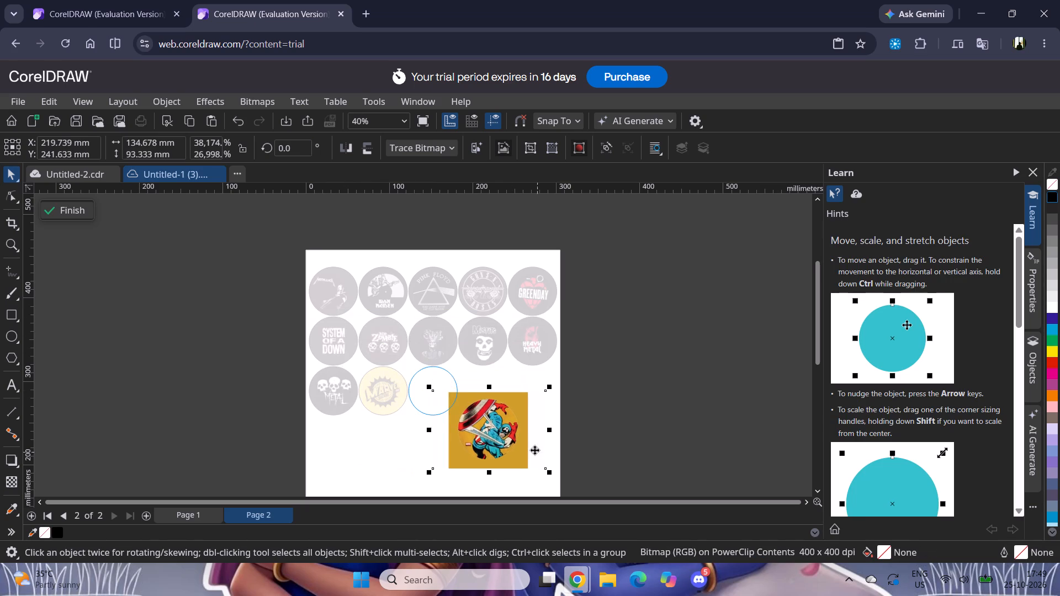
{"action": "left_click_drag", "start_coordinate": [494, 434], "coordinate": [447, 401]}
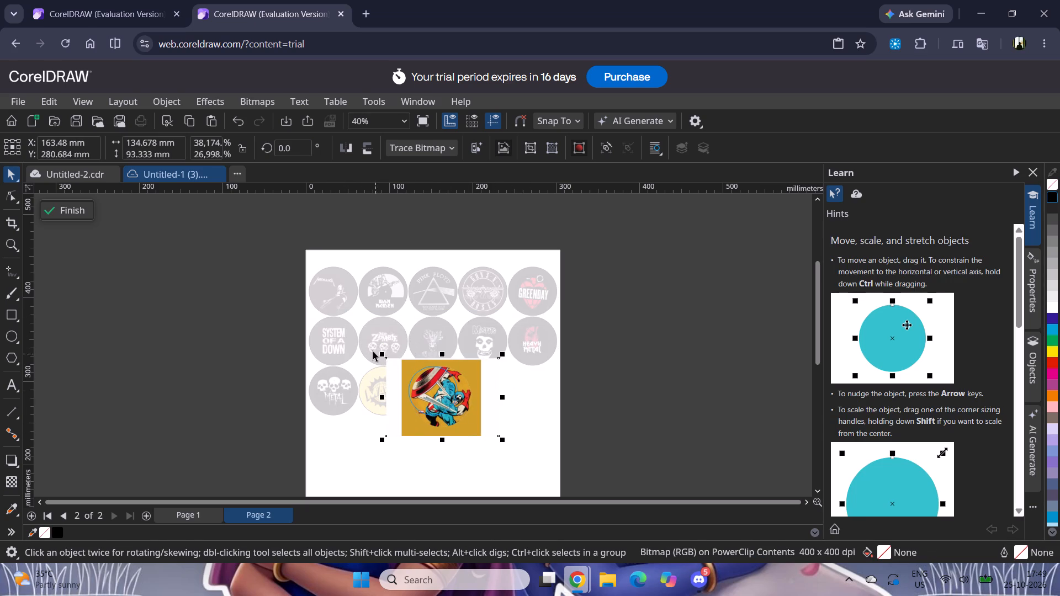
{"action": "left_click_drag", "start_coordinate": [379, 354], "coordinate": [414, 382]}
{"action": "left_click_drag", "start_coordinate": [476, 425], "coordinate": [452, 413]}
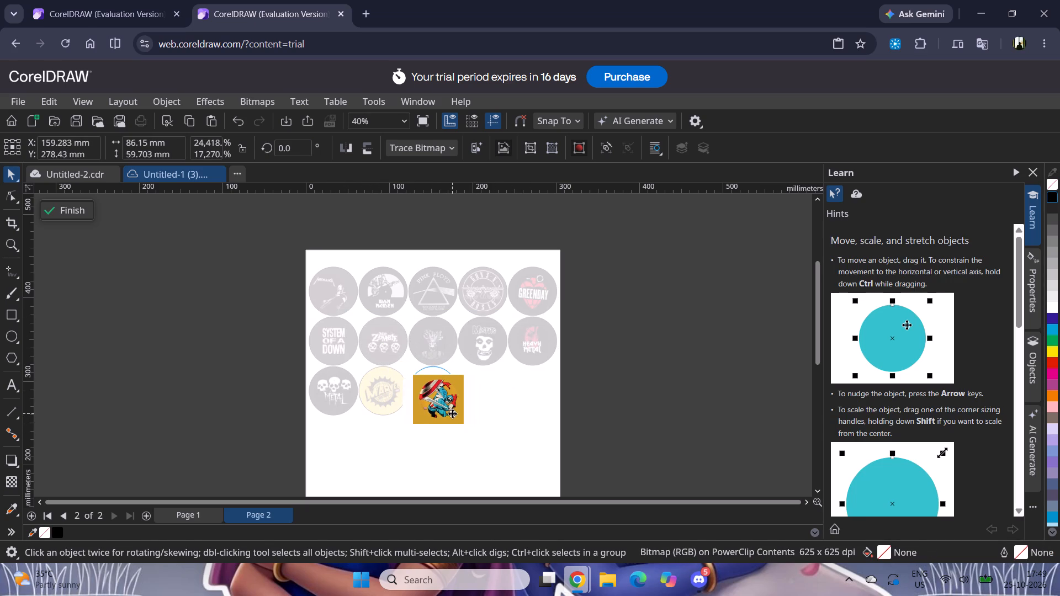
{"action": "left_click_drag", "start_coordinate": [452, 413], "coordinate": [447, 403]}
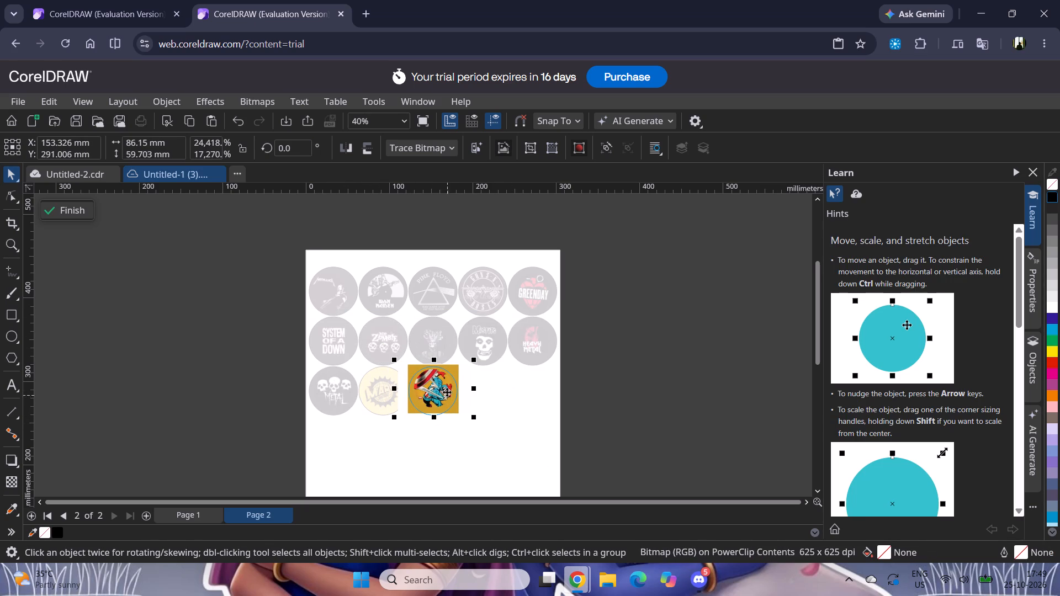
{"action": "scroll", "coordinate": [444, 396], "scroll_direction": "up", "scroll_amount": 7}
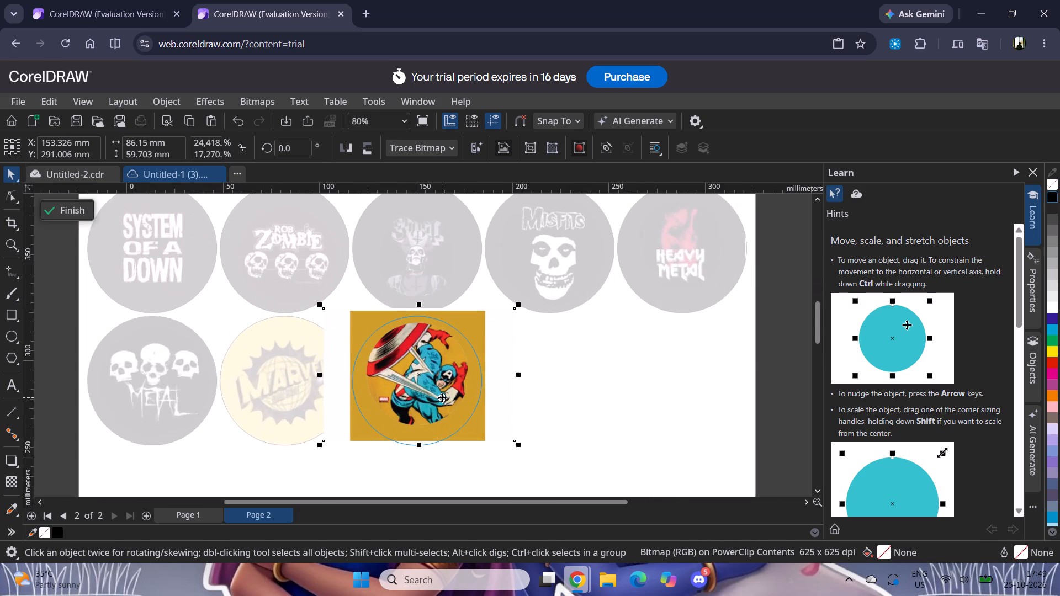
{"action": "scroll", "coordinate": [442, 397], "scroll_direction": "up", "scroll_amount": 1}
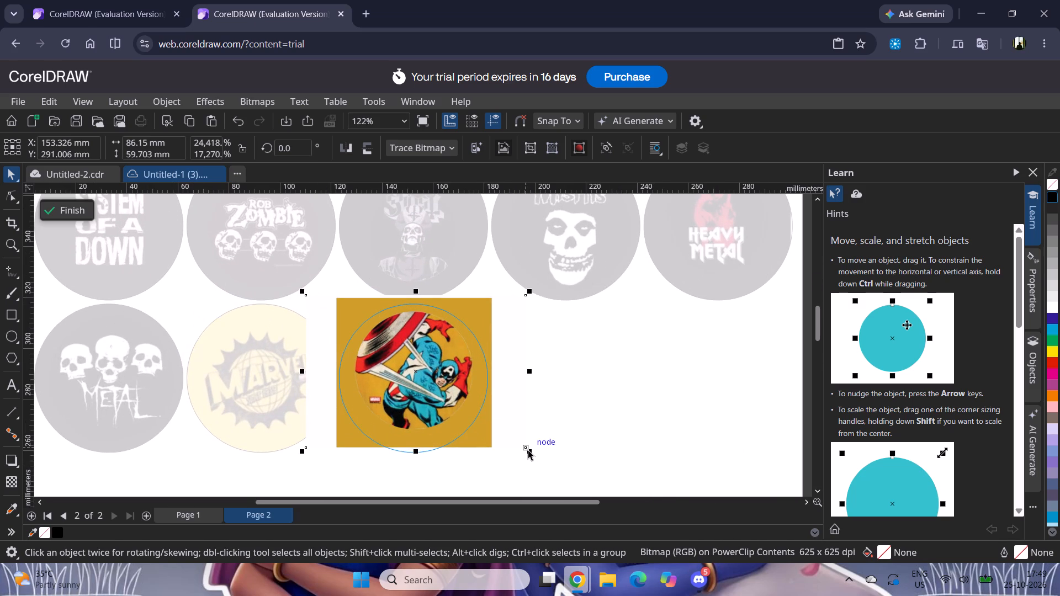
{"action": "left_click_drag", "start_coordinate": [529, 451], "coordinate": [529, 451]}
{"action": "left_click_drag", "start_coordinate": [529, 451], "coordinate": [540, 463]}
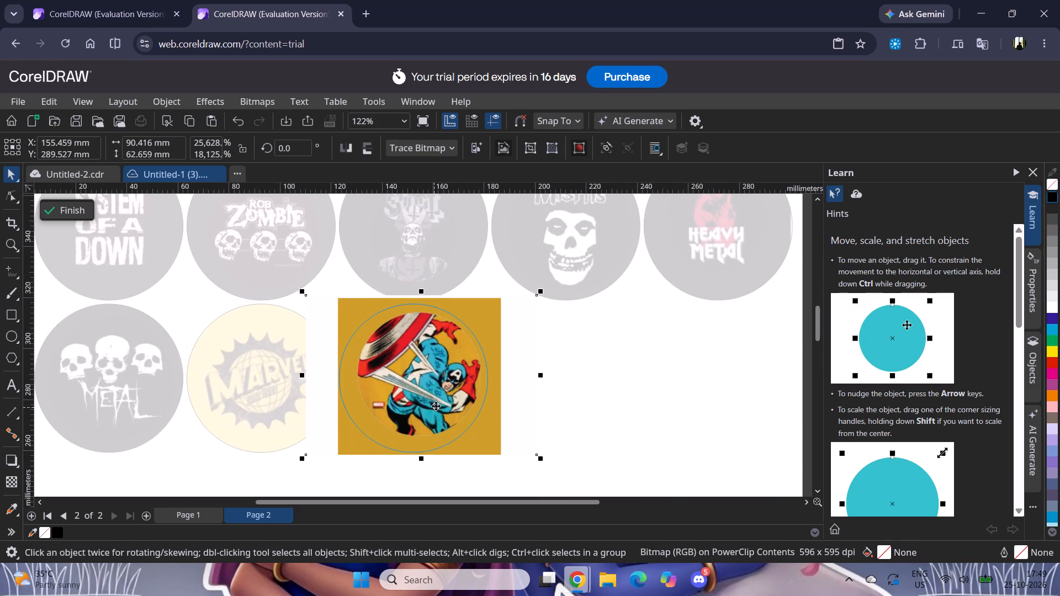
{"action": "left_click", "coordinate": [437, 404]}
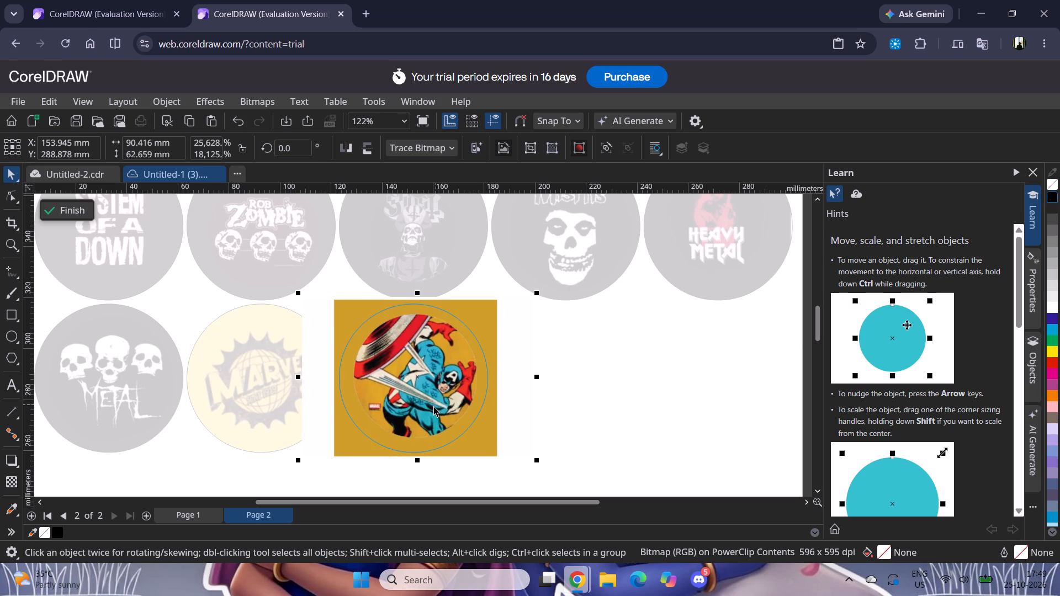
{"action": "left_click", "coordinate": [433, 406]}
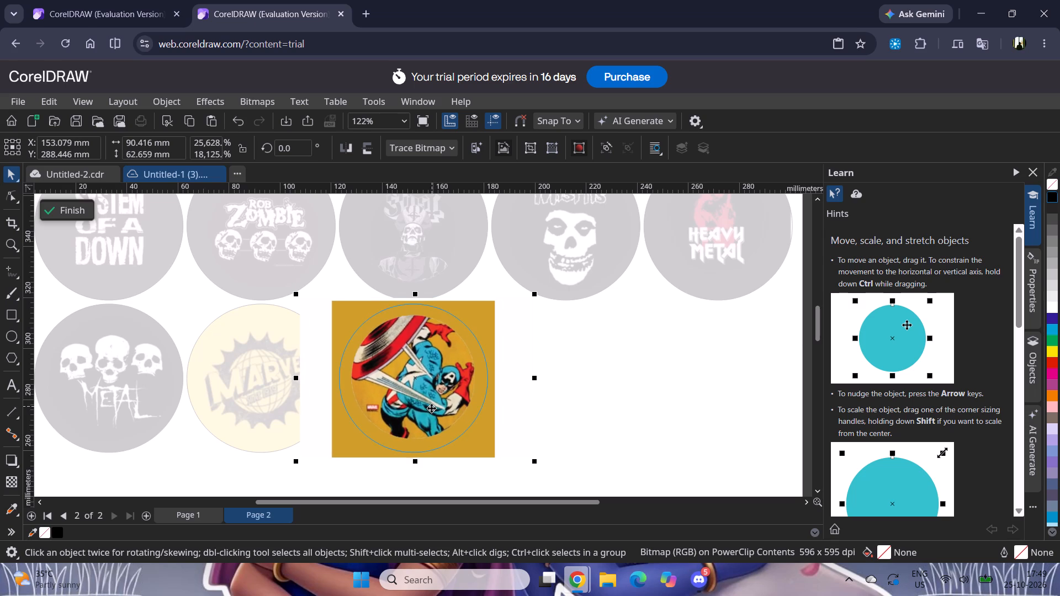
{"action": "left_click", "coordinate": [77, 215]}
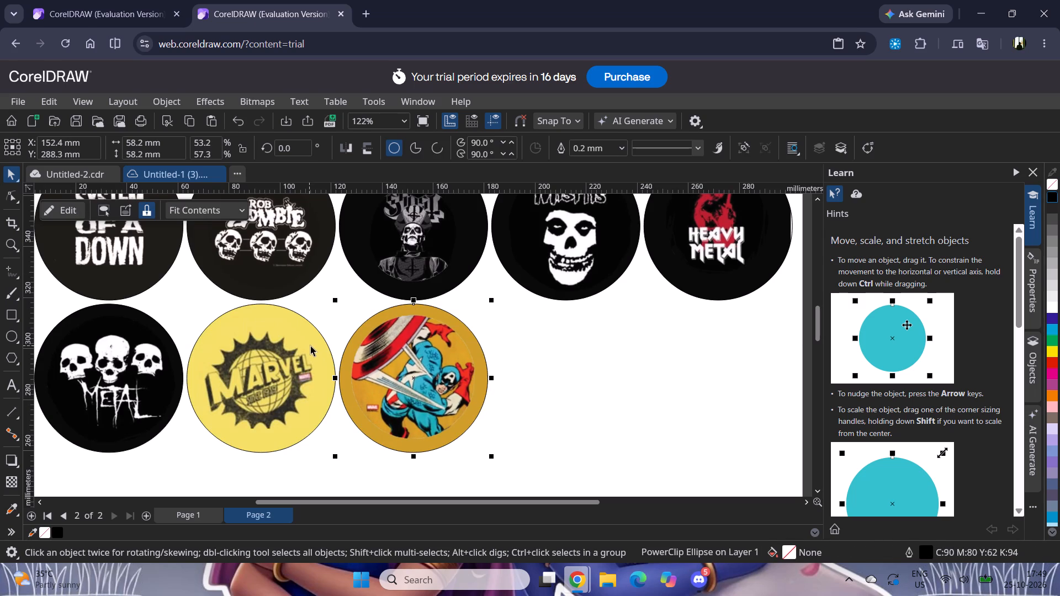
Copy the fourth circle of the third row (yellow smiley) on Page 2 of Untitled-2.cdr onto Page 2 of the new document.
{"action": "scroll", "coordinate": [317, 352], "scroll_direction": "down", "scroll_amount": 10}
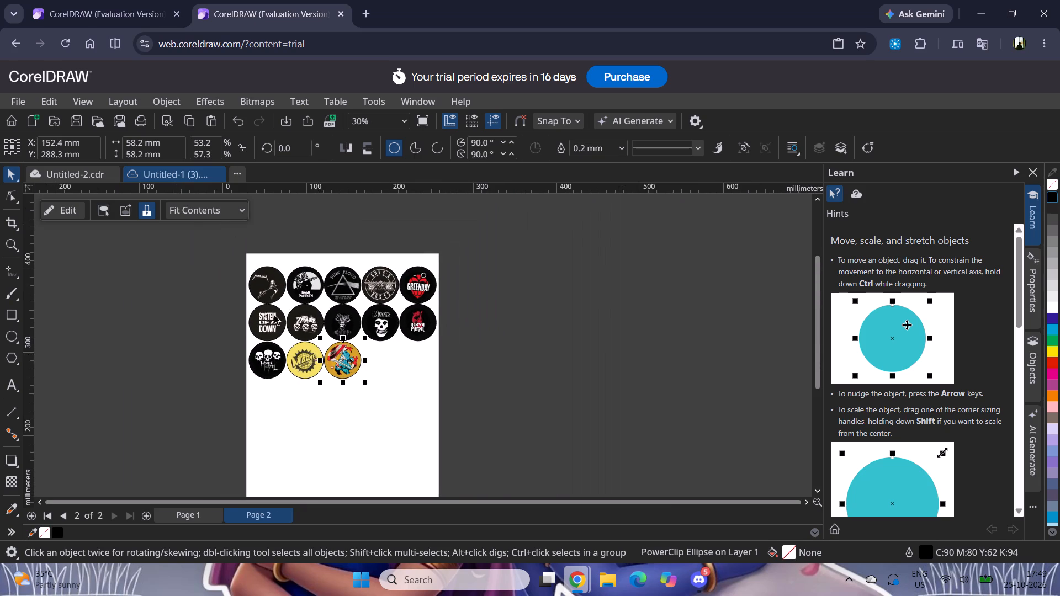
{"action": "left_click", "coordinate": [76, 177]}
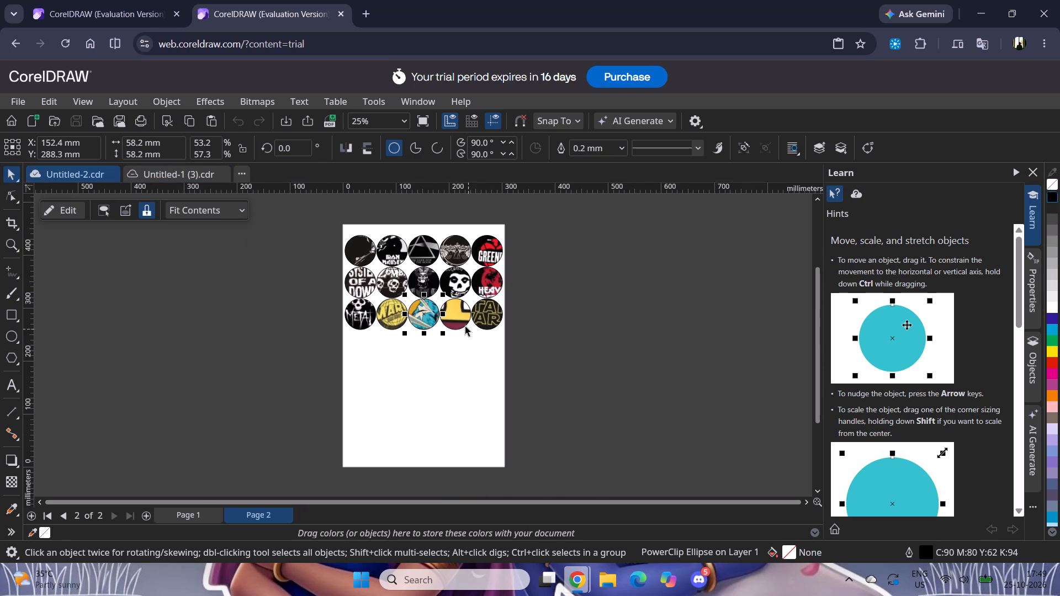
{"action": "left_click", "coordinate": [460, 321]}
{"action": "key", "text": "ctrl+c"}
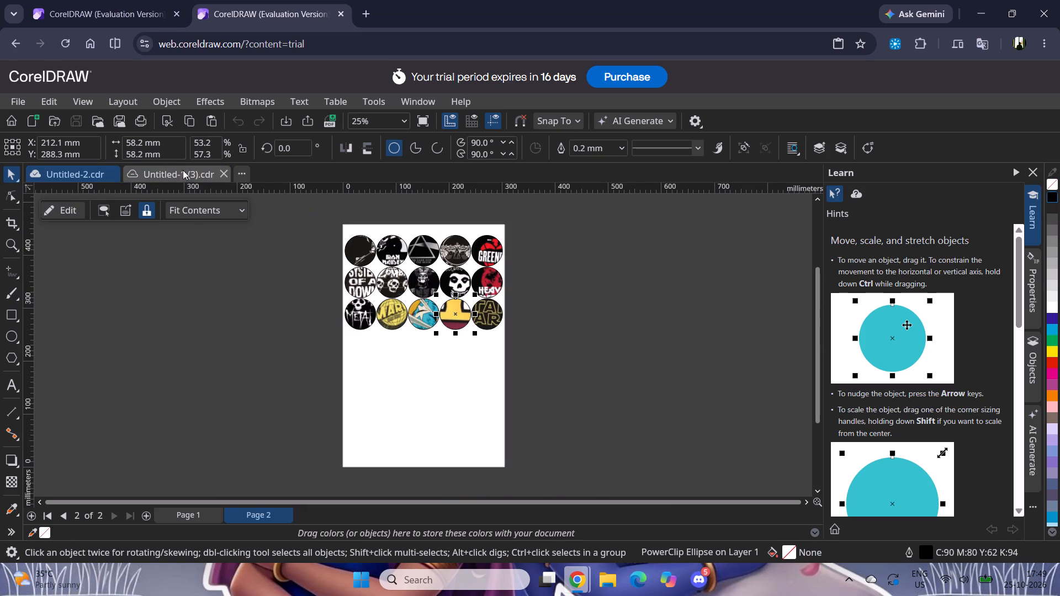
{"action": "left_click", "coordinate": [182, 174]}
{"action": "key", "text": "ctrl+v"}
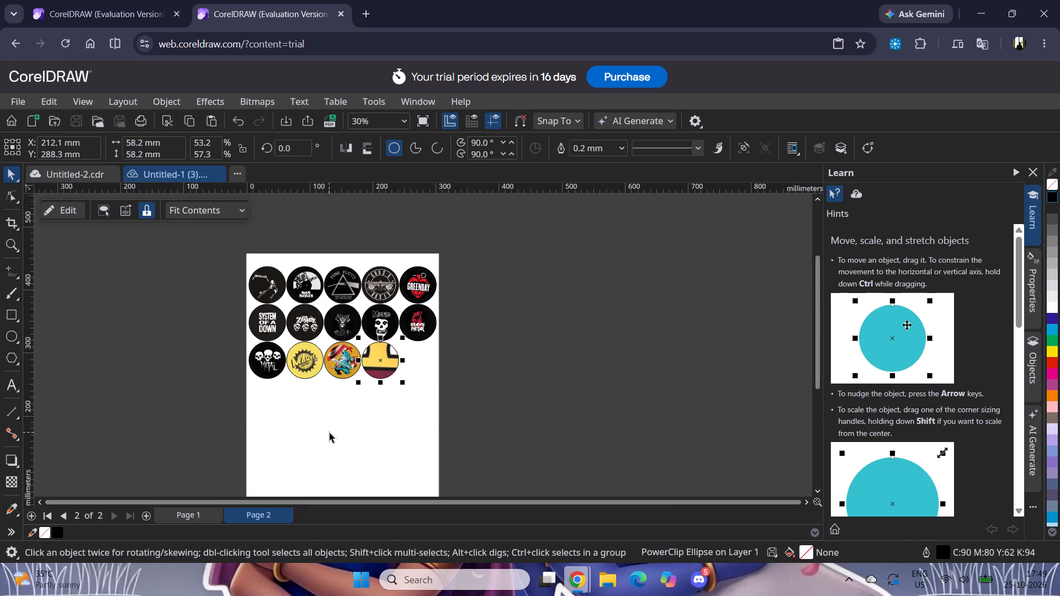
Open the yellow smiley circle's contents and shrink the picture to about 64.5 × 59.9 mm over its circle.
{"action": "double_click", "coordinate": [397, 366]}
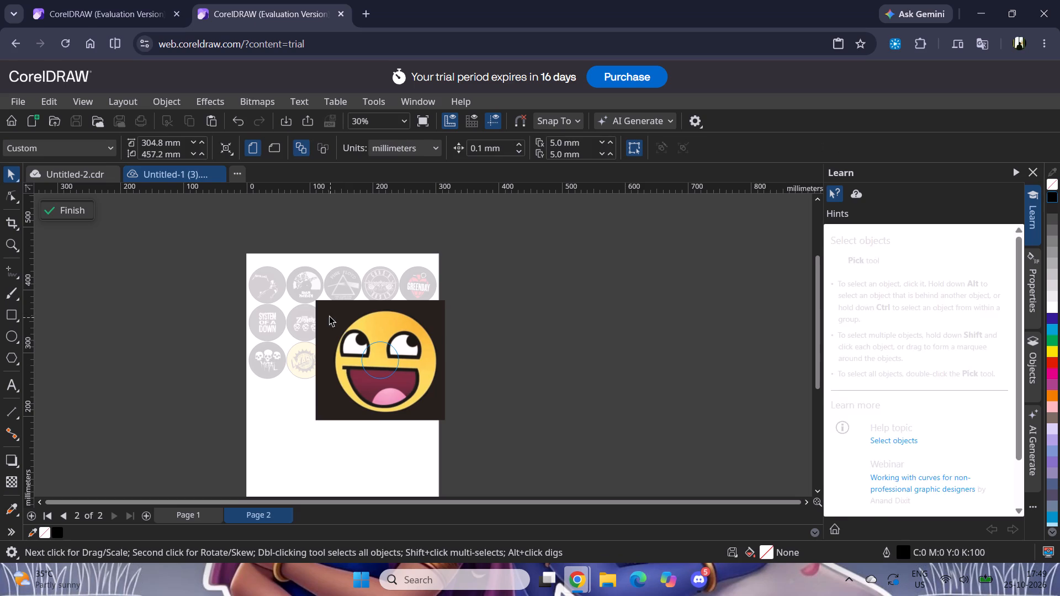
{"action": "left_click", "coordinate": [329, 316]}
{"action": "left_click_drag", "start_coordinate": [310, 296], "coordinate": [339, 322]}
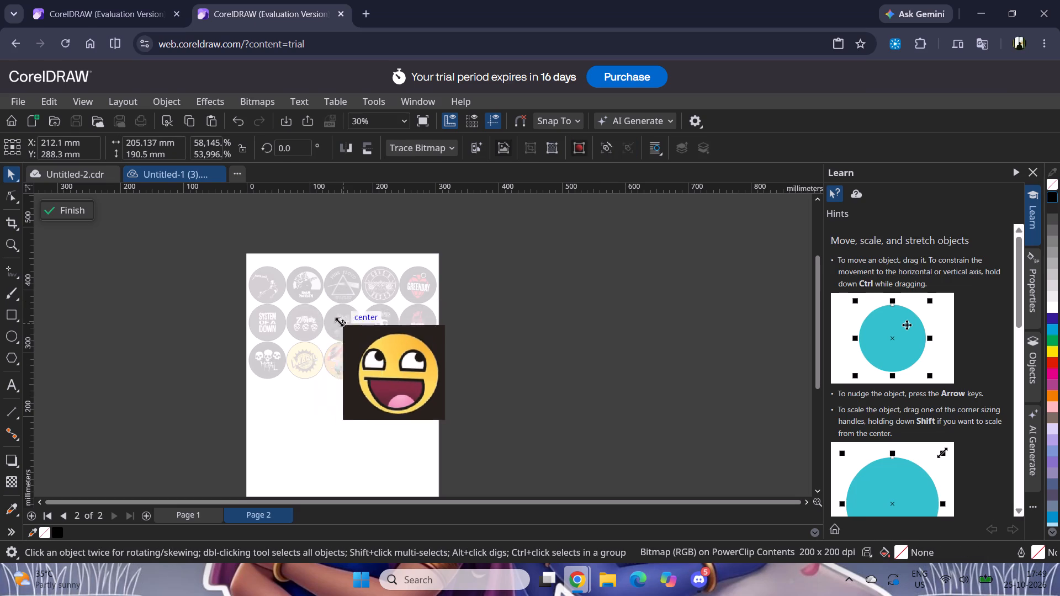
{"action": "left_click_drag", "start_coordinate": [339, 322], "coordinate": [376, 362]}
{"action": "left_click_drag", "start_coordinate": [414, 390], "coordinate": [380, 362]}
{"action": "scroll", "coordinate": [397, 374], "scroll_direction": "up", "scroll_amount": 6}
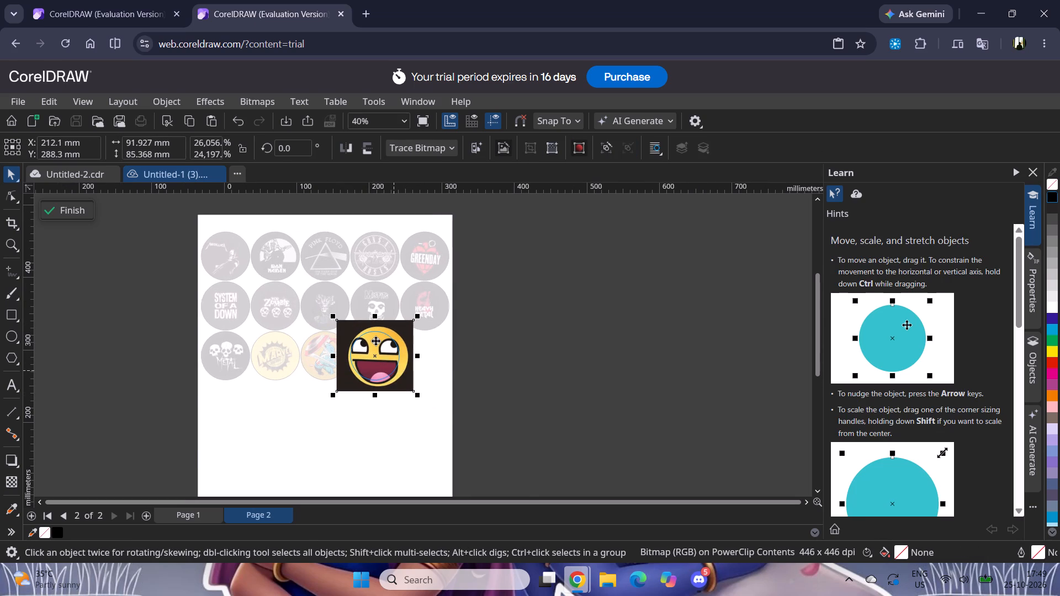
{"action": "scroll", "coordinate": [375, 340], "scroll_direction": "up", "scroll_amount": 1}
{"action": "left_click_drag", "start_coordinate": [294, 294], "coordinate": [320, 313]}
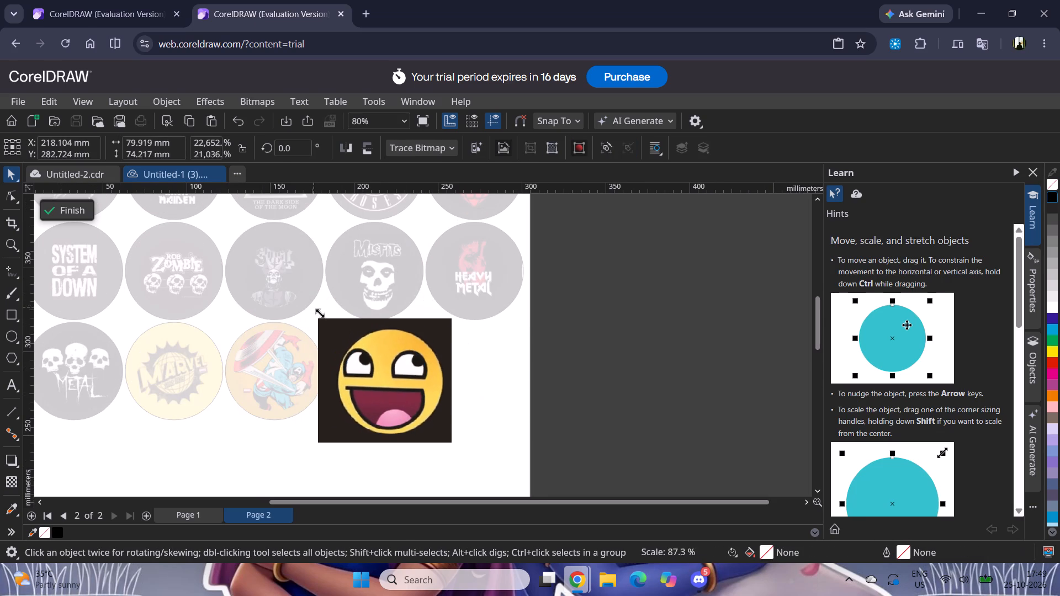
{"action": "left_click_drag", "start_coordinate": [320, 313], "coordinate": [325, 317]}
{"action": "left_click_drag", "start_coordinate": [390, 404], "coordinate": [372, 389]}
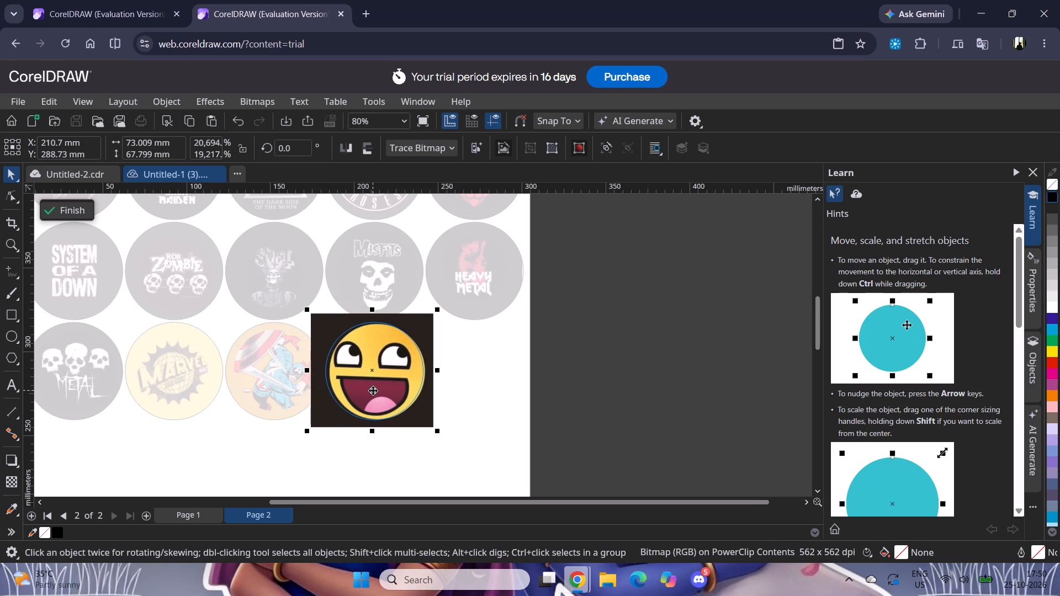
{"action": "left_click_drag", "start_coordinate": [308, 309], "coordinate": [308, 311]}
{"action": "left_click_drag", "start_coordinate": [308, 311], "coordinate": [318, 322]}
{"action": "left_click_drag", "start_coordinate": [380, 378], "coordinate": [369, 371]}
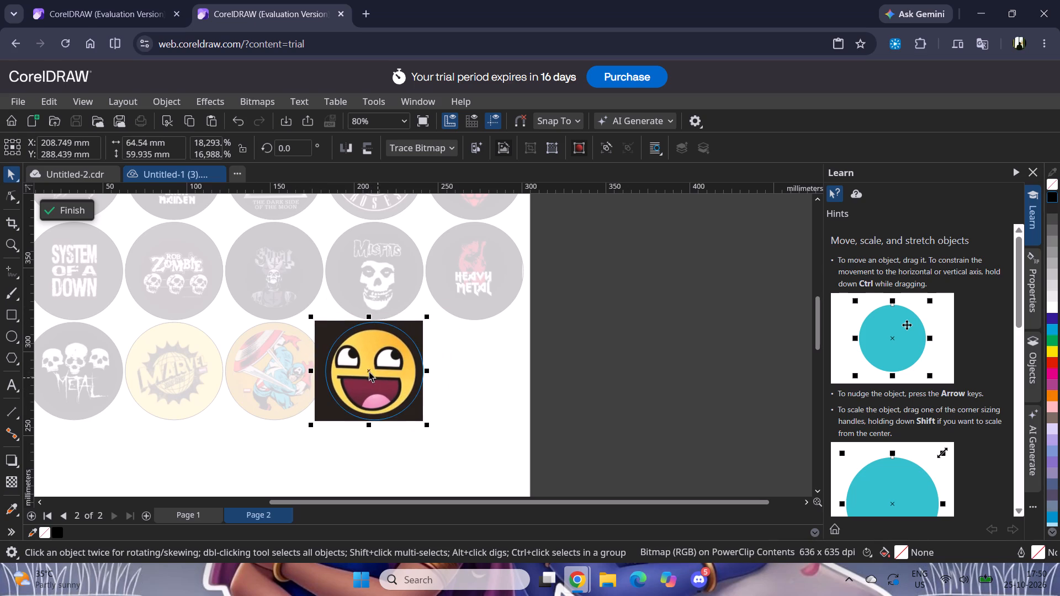
Position the smiley picture within its circle at about X 209.8 mm, Y 288.5 mm, and finish editing the contents.
{"action": "left_click", "coordinate": [370, 373]}
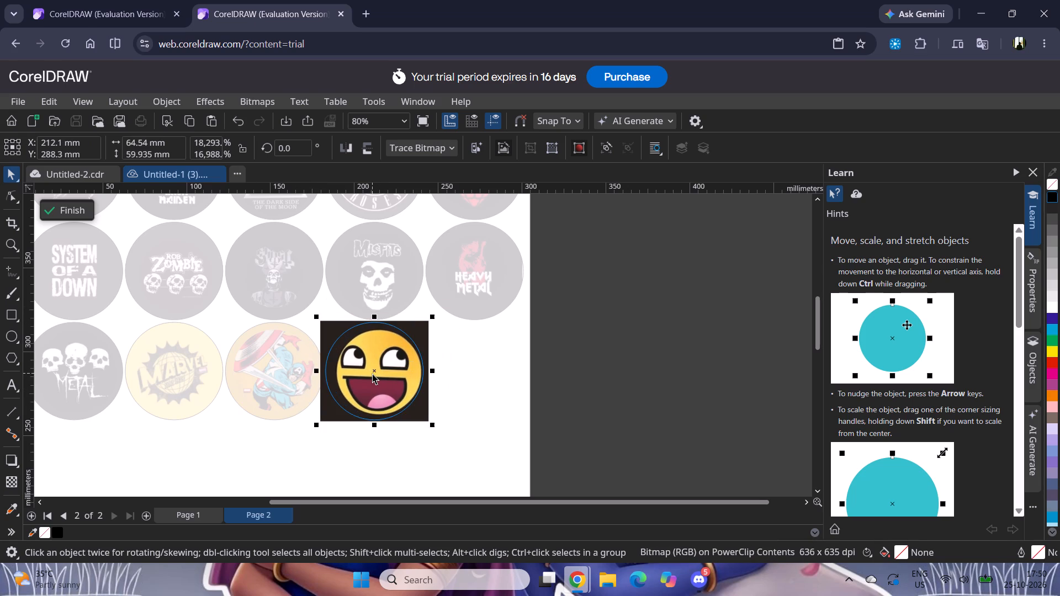
{"action": "left_click", "coordinate": [372, 374]}
{"action": "left_click", "coordinate": [369, 373]}
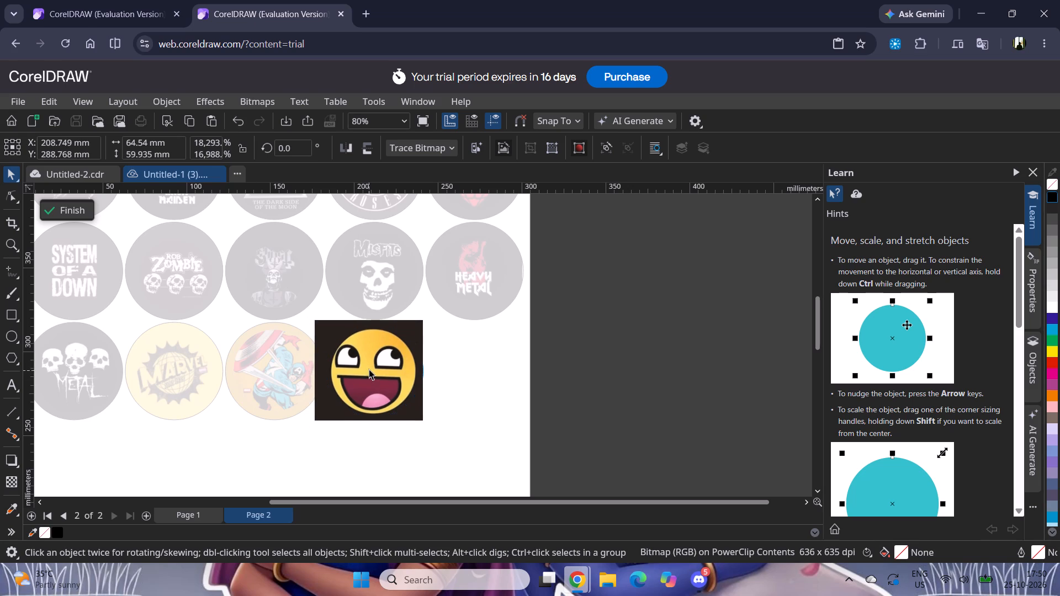
{"action": "left_click", "coordinate": [369, 369]}
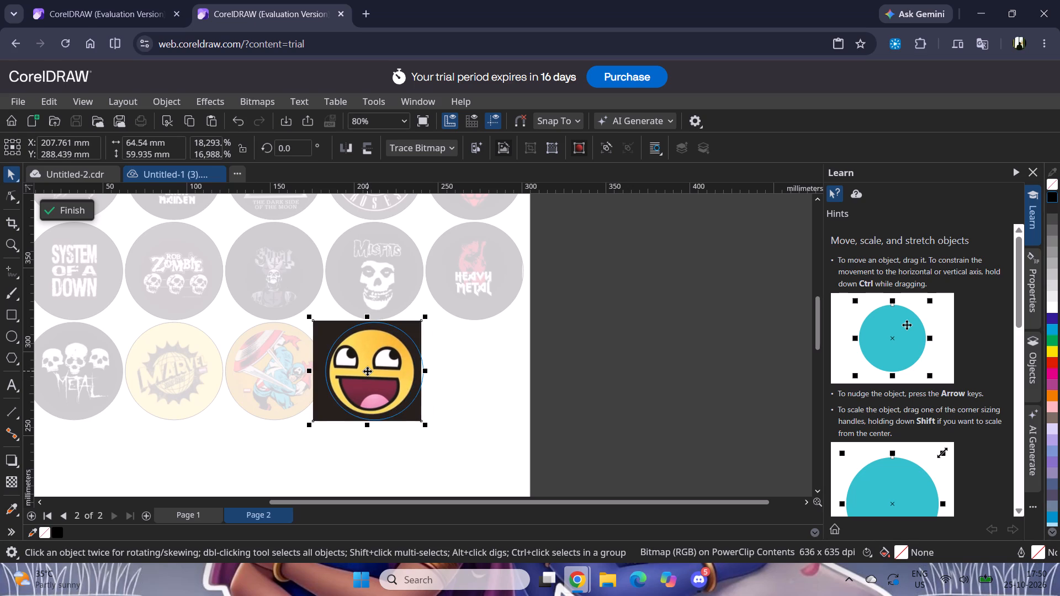
{"action": "left_click", "coordinate": [367, 371]}
{"action": "left_click", "coordinate": [369, 372]}
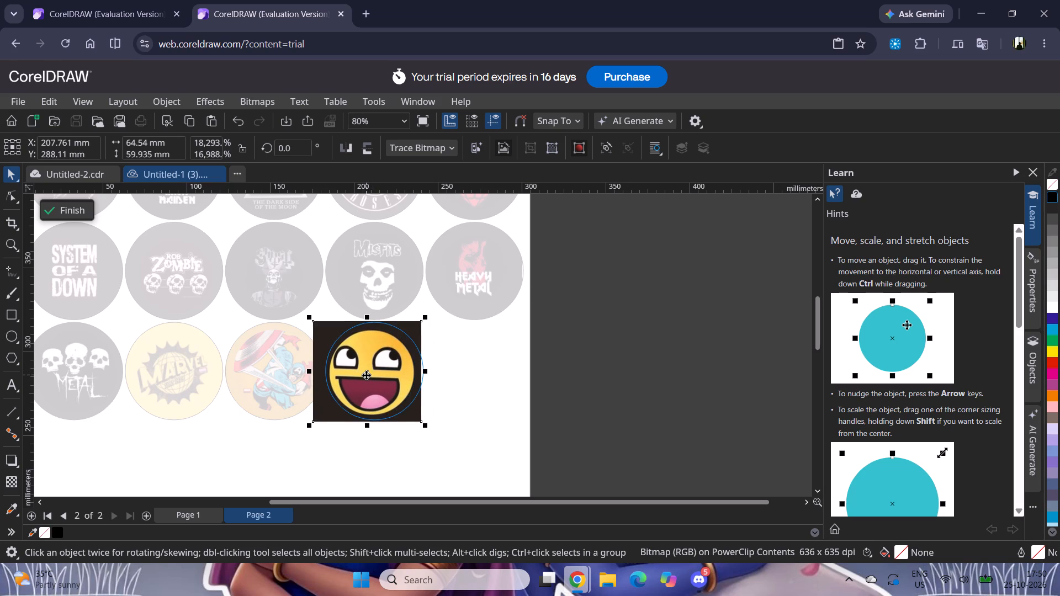
{"action": "key", "text": "Right"}
{"action": "key", "text": "Right"}
{"action": "key", "text": "Right"}
{"action": "key", "text": "Right"}
{"action": "key", "text": "Right"}
{"action": "key", "text": "Right"}
{"action": "key", "text": "Right"}
{"action": "key", "text": "Right"}
{"action": "key", "text": "Right"}
{"action": "key", "text": "Right"}
{"action": "key", "text": "Right"}
{"action": "key", "text": "Right"}
{"action": "key", "text": "Right"}
{"action": "key", "text": "Right"}
{"action": "key", "text": "Right"}
{"action": "key", "text": "Right"}
{"action": "key", "text": "Right"}
{"action": "key", "text": "Right"}
{"action": "key", "text": "Right"}
{"action": "key", "text": "Right"}
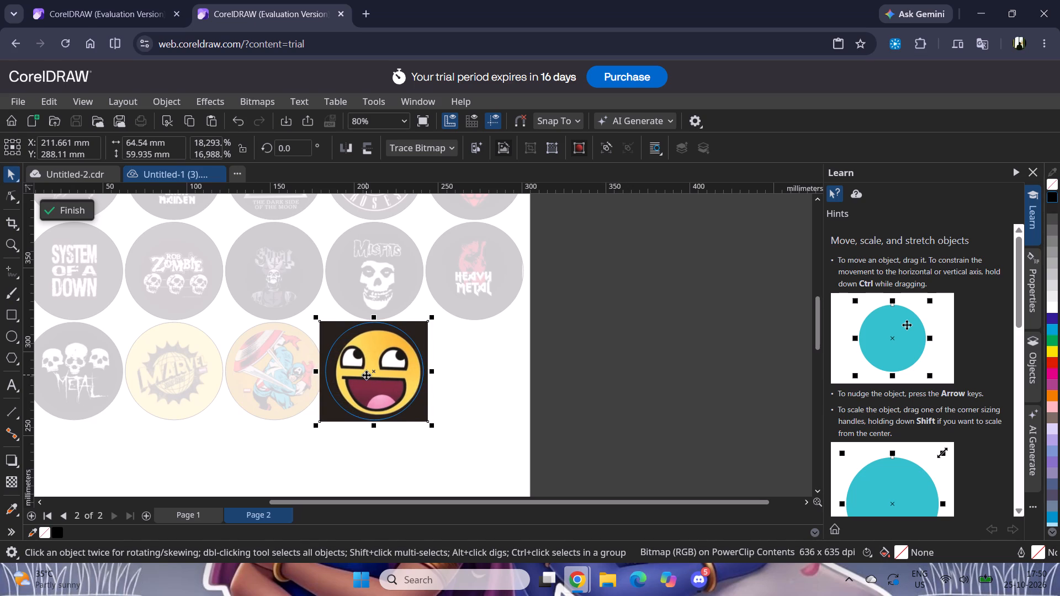
{"action": "key", "text": "Left"}
{"action": "key", "text": "Left"}
{"action": "key", "text": "Left"}
{"action": "key", "text": "Left"}
{"action": "key", "text": "Left"}
{"action": "key", "text": "Left"}
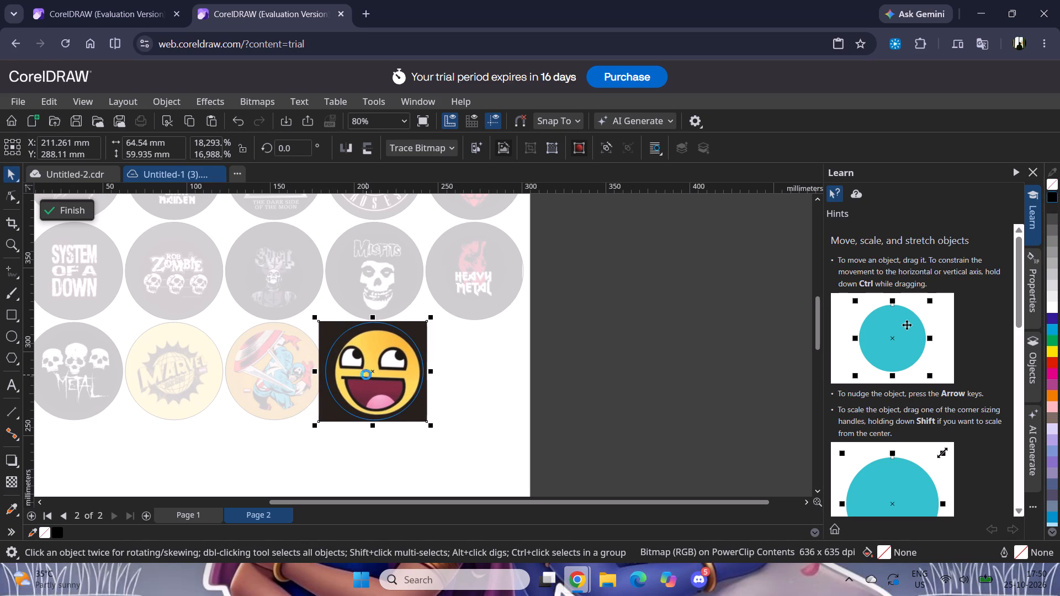
{"action": "key", "text": "Left"}
{"action": "key", "text": "Left"}
{"action": "key", "text": "Left"}
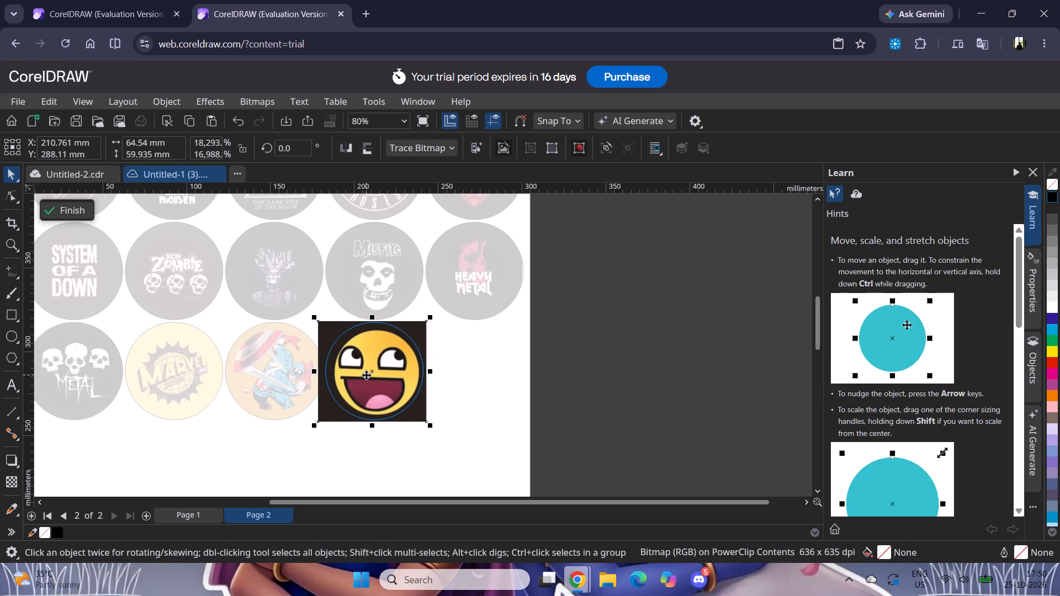
{"action": "key", "text": "Left"}
{"action": "key", "text": "Left"}
{"action": "key", "text": "Left"}
{"action": "key", "text": "Left"}
{"action": "key", "text": "Left"}
{"action": "key", "text": "Left"}
{"action": "key", "text": "Left"}
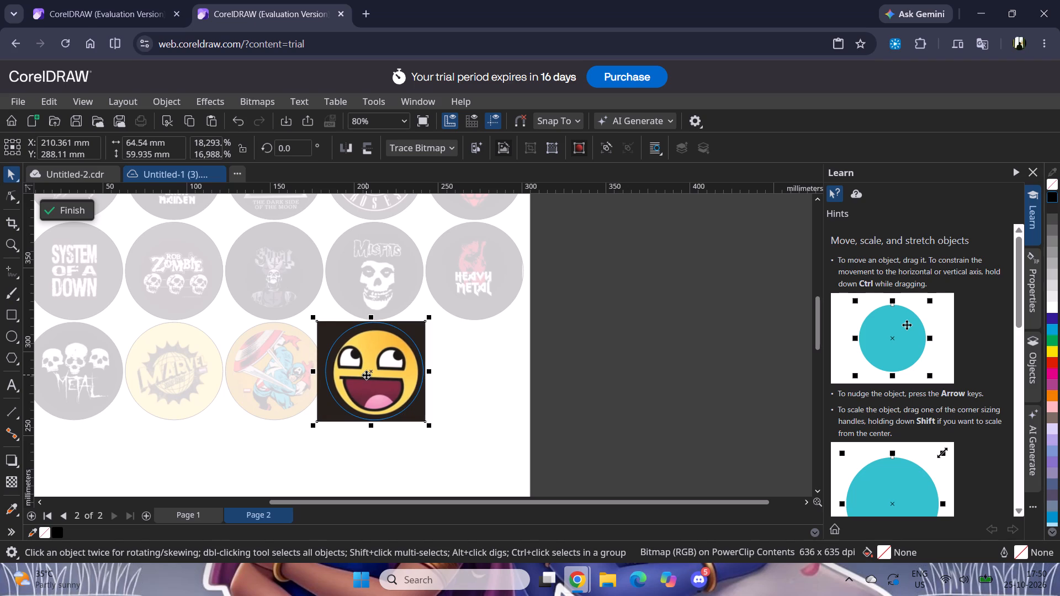
{"action": "key", "text": "Up"}
{"action": "key", "text": "Up"}
{"action": "key", "text": "Up"}
{"action": "key", "text": "Up"}
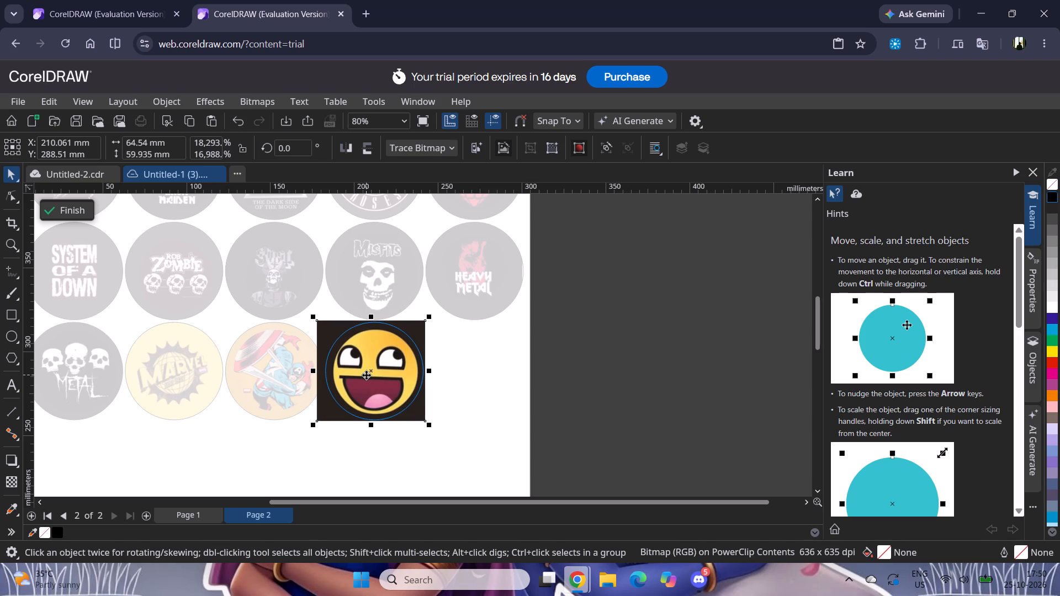
{"action": "key", "text": "Left"}
{"action": "key", "text": "Left"}
{"action": "key", "text": "Left"}
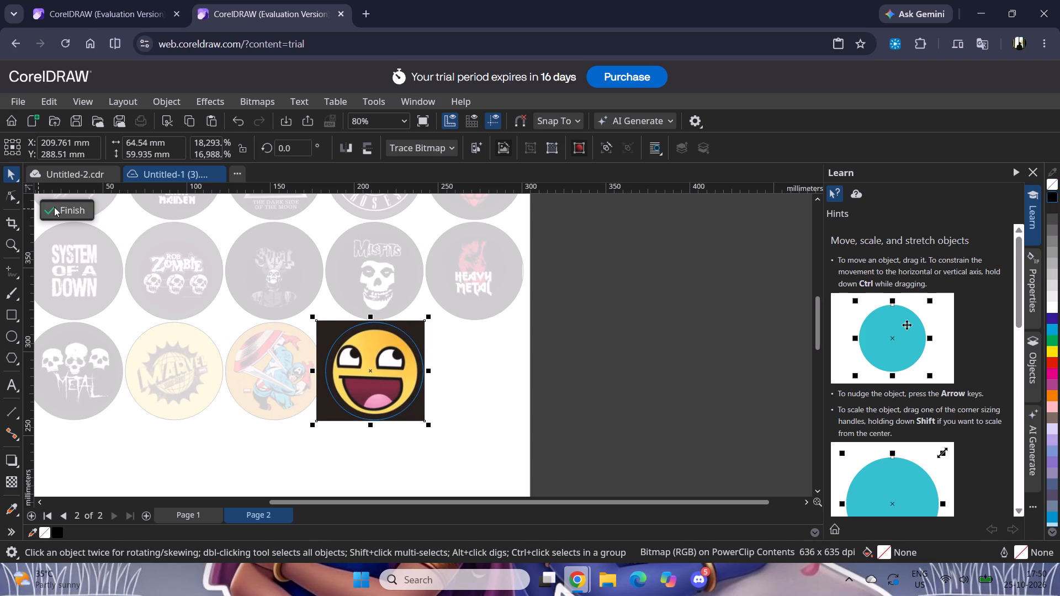
{"action": "left_click", "coordinate": [54, 207]}
Copy the fifth circle of the third row (Star Wars) on Page 2 of Untitled-2.cdr onto Page 2 of the new document.
{"action": "left_click", "coordinate": [77, 174]}
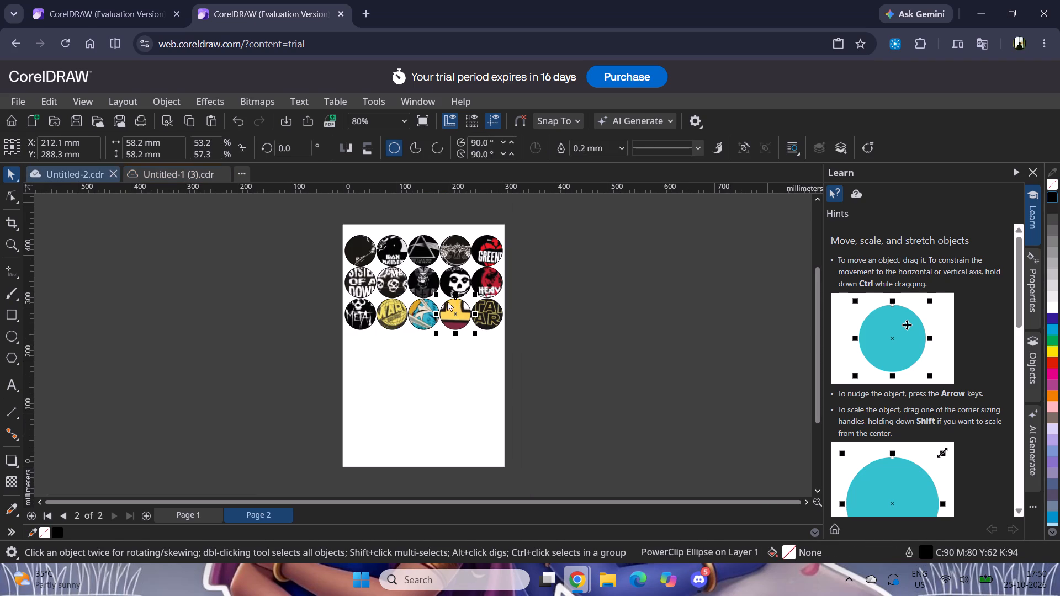
{"action": "left_click", "coordinate": [497, 317]}
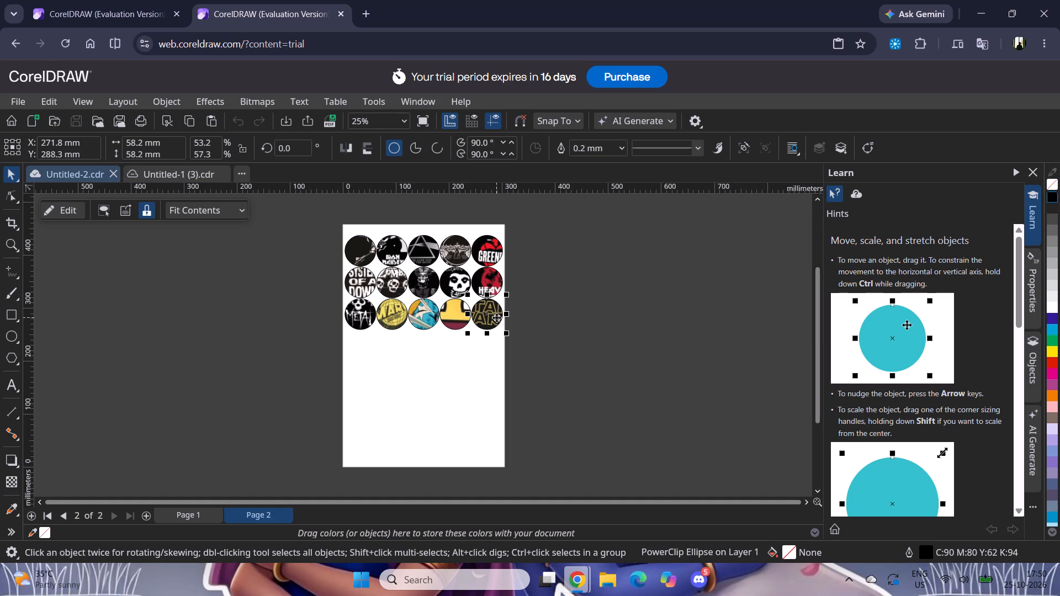
{"action": "key", "text": "ctrl+c"}
{"action": "left_click", "coordinate": [183, 176]}
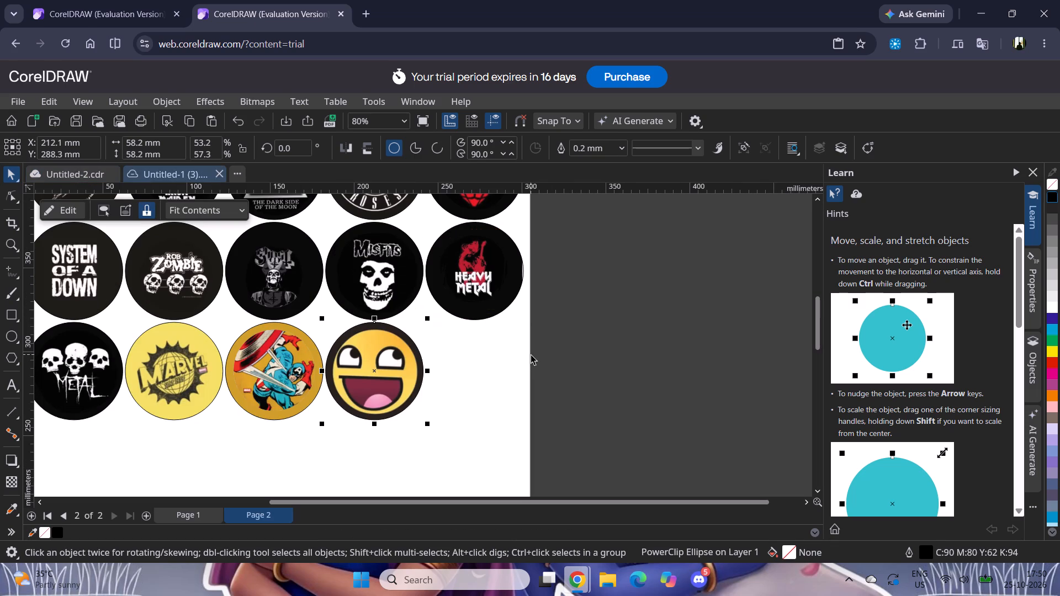
{"action": "key", "text": "ctrl+v"}
Open the Star Wars circle's contents, shrink the picture to about 75.7 × 87.5 mm at X 273.2 mm, Y 286.5 mm, and finish editing.
{"action": "double_click", "coordinate": [501, 370]}
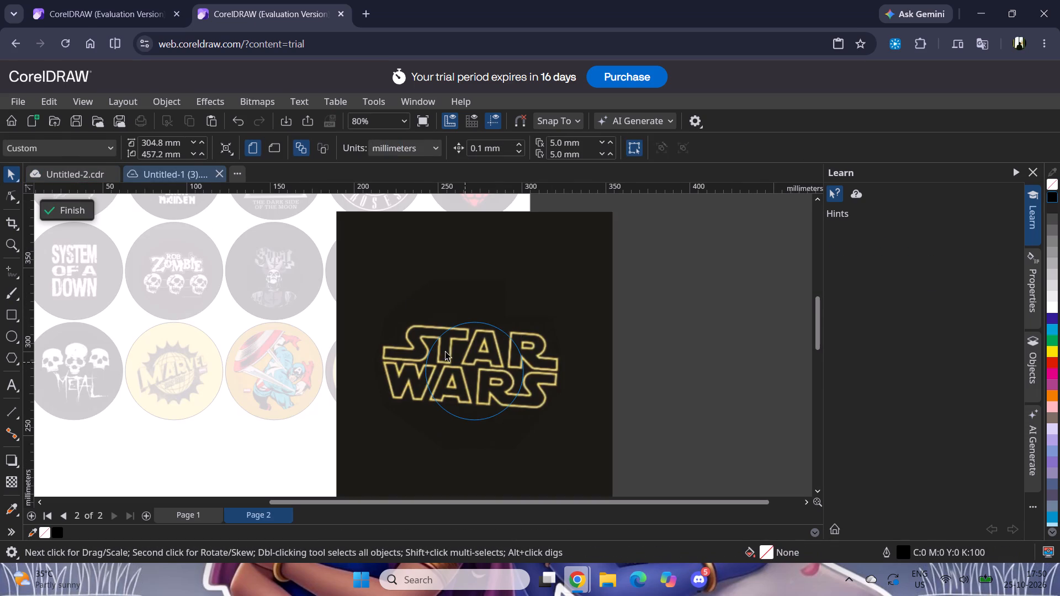
{"action": "left_click", "coordinate": [410, 302]}
{"action": "left_click_drag", "start_coordinate": [328, 206], "coordinate": [418, 307]}
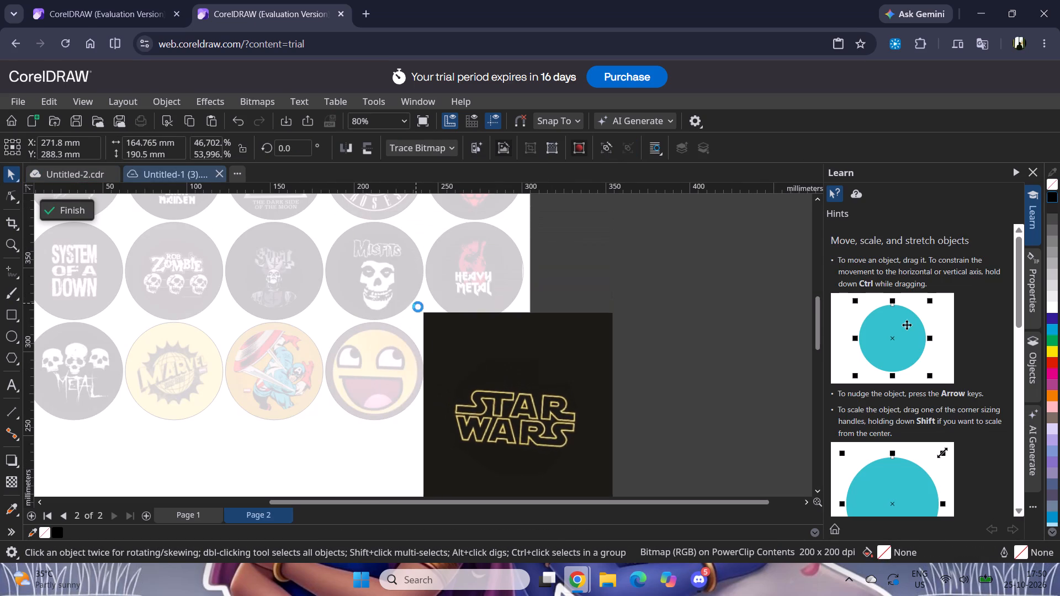
{"action": "left_click_drag", "start_coordinate": [418, 307], "coordinate": [418, 306]}
{"action": "left_click_drag", "start_coordinate": [548, 443], "coordinate": [504, 397]}
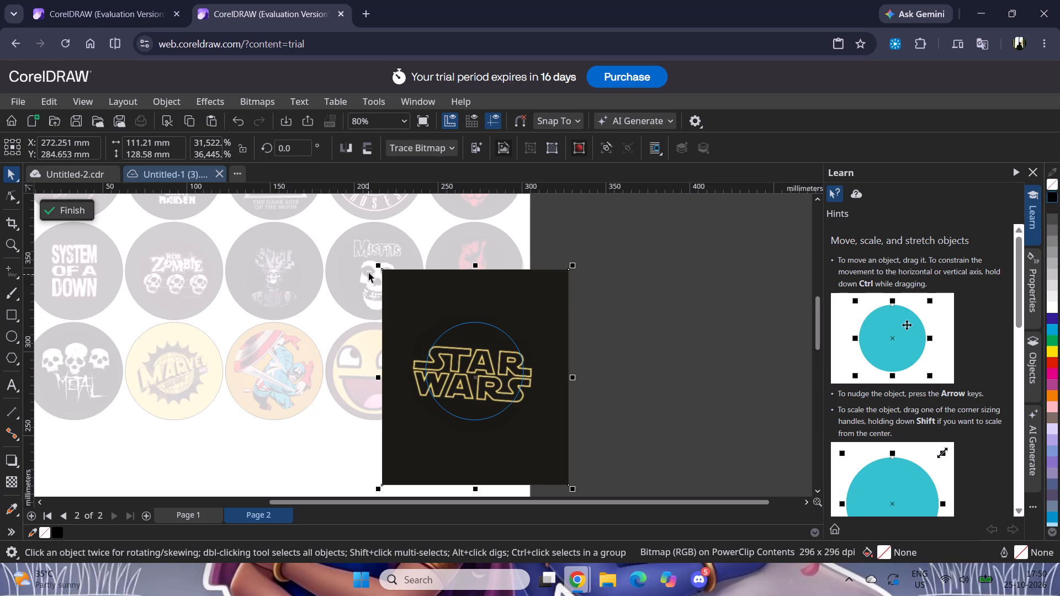
{"action": "left_click_drag", "start_coordinate": [378, 262], "coordinate": [426, 310]}
{"action": "left_click_drag", "start_coordinate": [480, 415], "coordinate": [462, 384]}
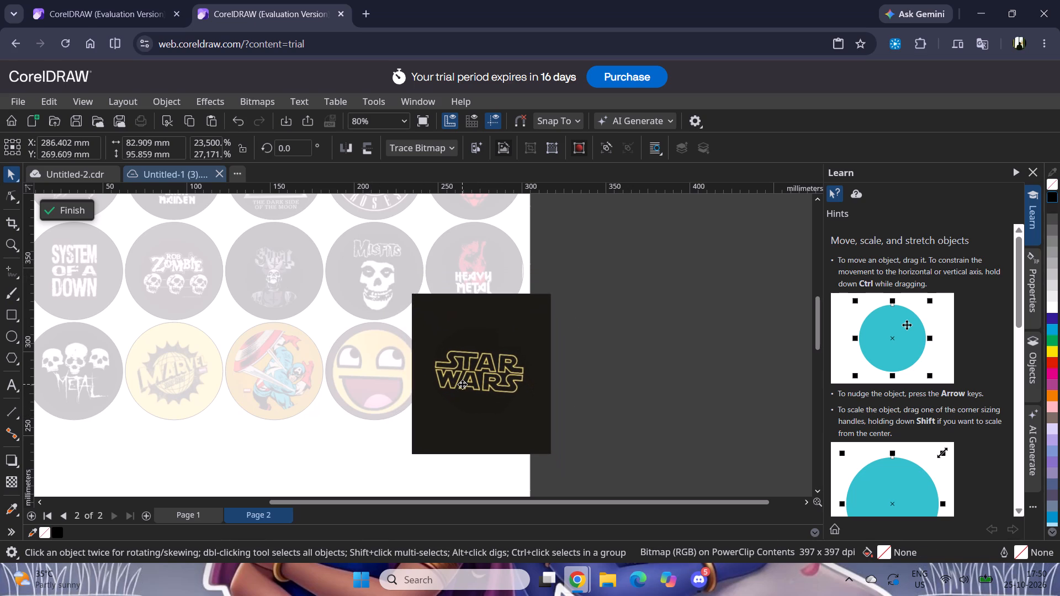
{"action": "left_click_drag", "start_coordinate": [462, 384], "coordinate": [459, 385]}
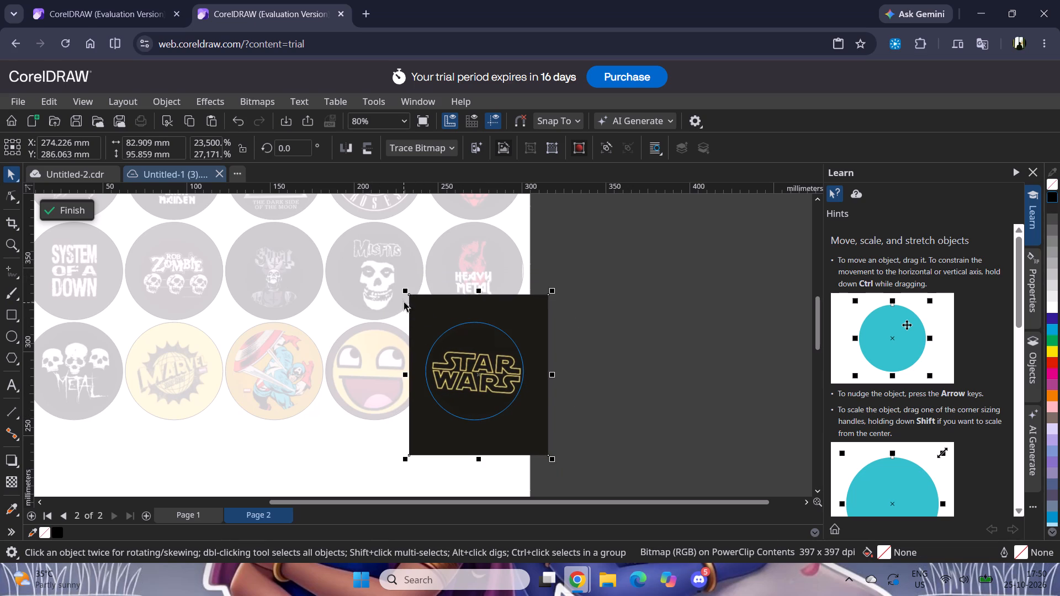
{"action": "left_click_drag", "start_coordinate": [401, 288], "coordinate": [414, 300]}
{"action": "left_click_drag", "start_coordinate": [478, 372], "coordinate": [477, 372]}
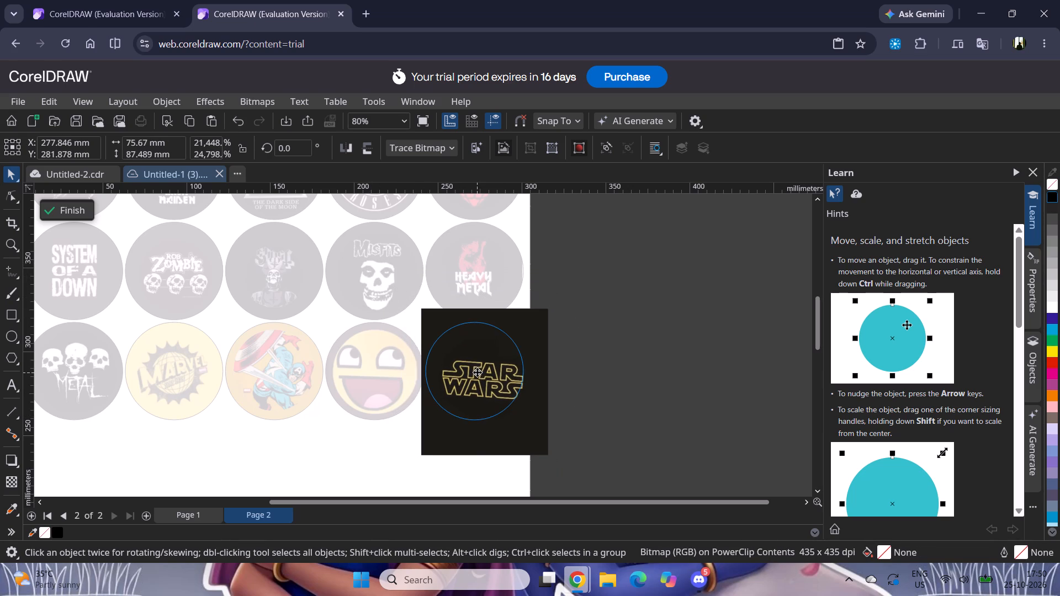
{"action": "left_click_drag", "start_coordinate": [477, 372], "coordinate": [470, 365]}
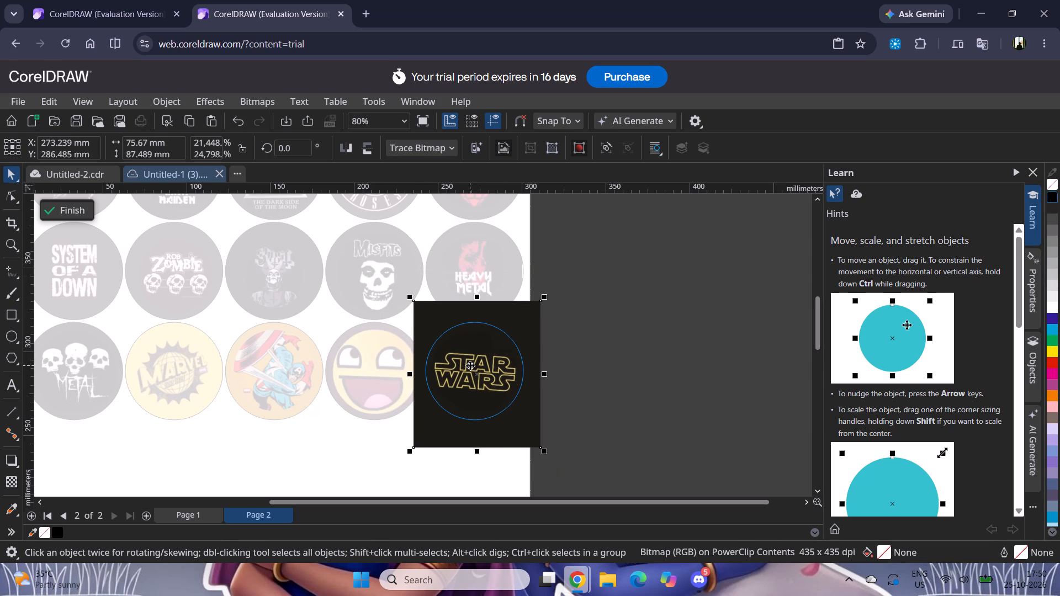
{"action": "left_click", "coordinate": [57, 216]}
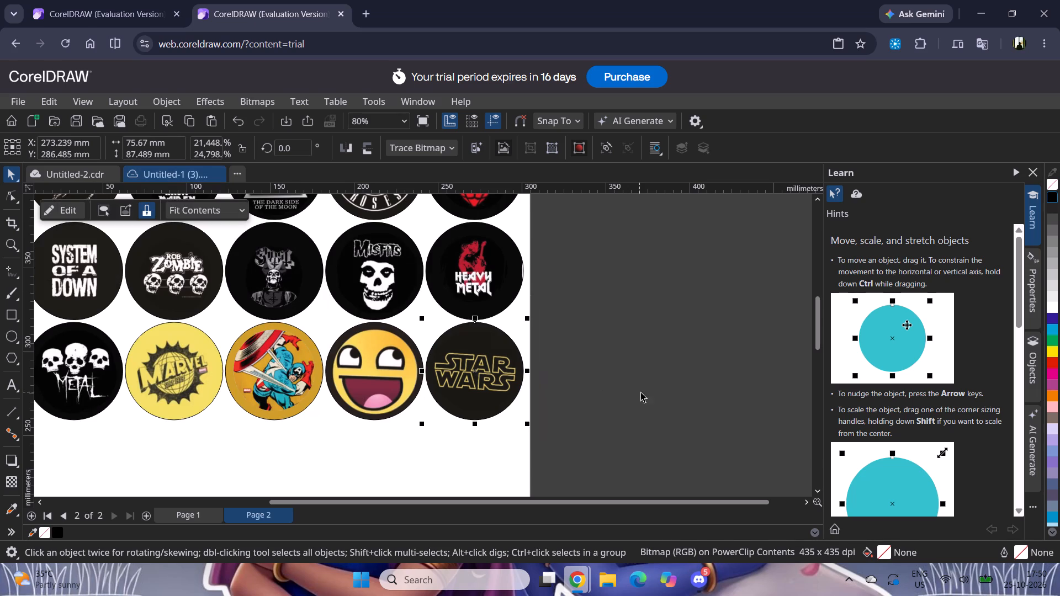
{"action": "left_click", "coordinate": [648, 389]}
Go to Page 1 and start downloading a copy of the document, opening its file name for editing.
{"action": "scroll", "coordinate": [211, 357], "scroll_direction": "down", "scroll_amount": 5}
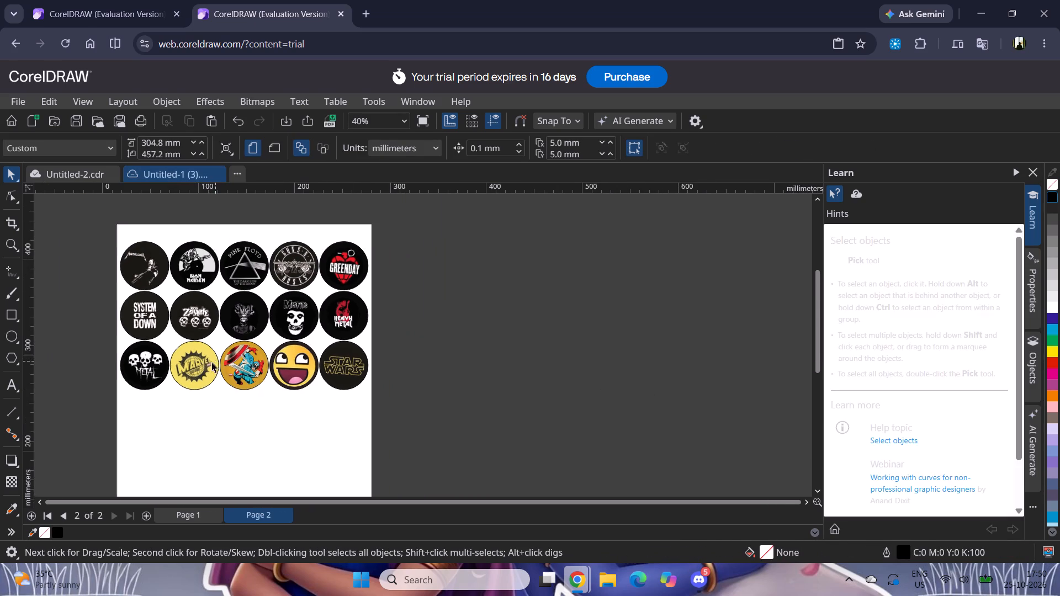
{"action": "middle_click_drag", "start_coordinate": [149, 384], "coordinate": [326, 332]}
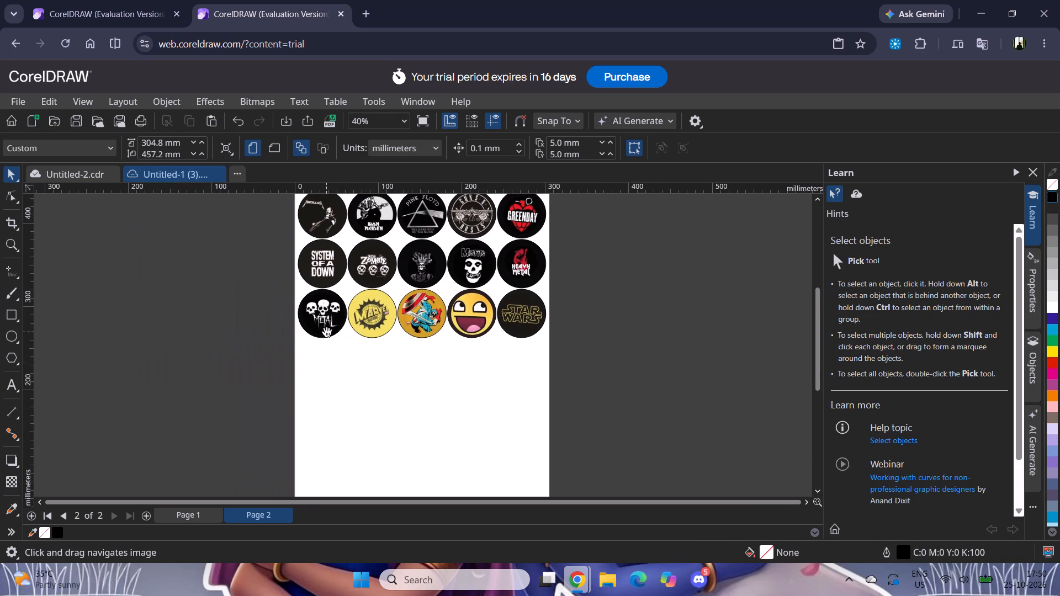
{"action": "middle_click_drag", "start_coordinate": [326, 332], "coordinate": [326, 332]}
{"action": "left_click", "coordinate": [186, 517]}
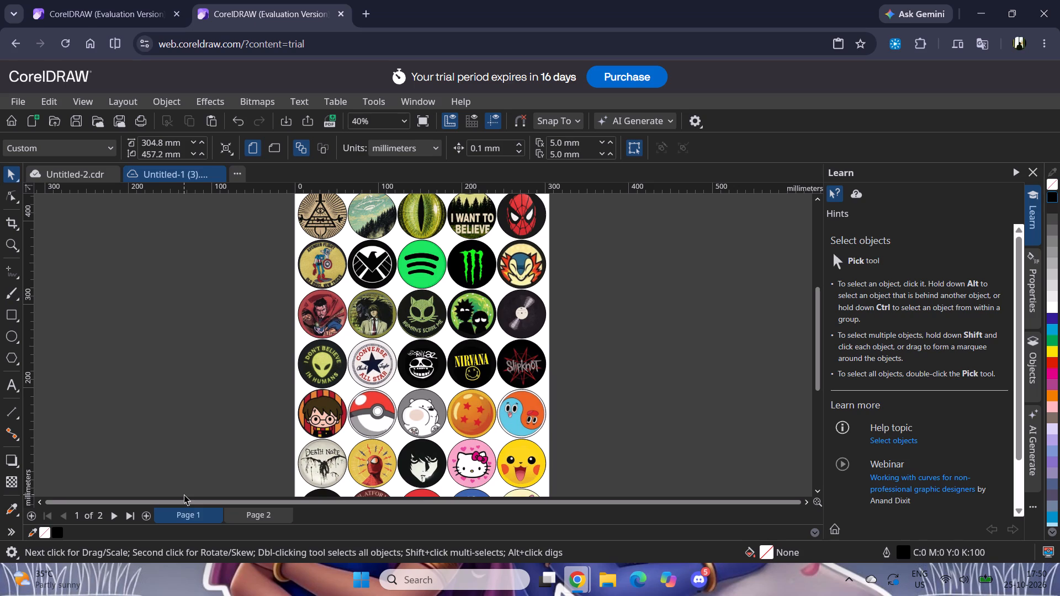
{"action": "key", "text": "ctrl+shift+s"}
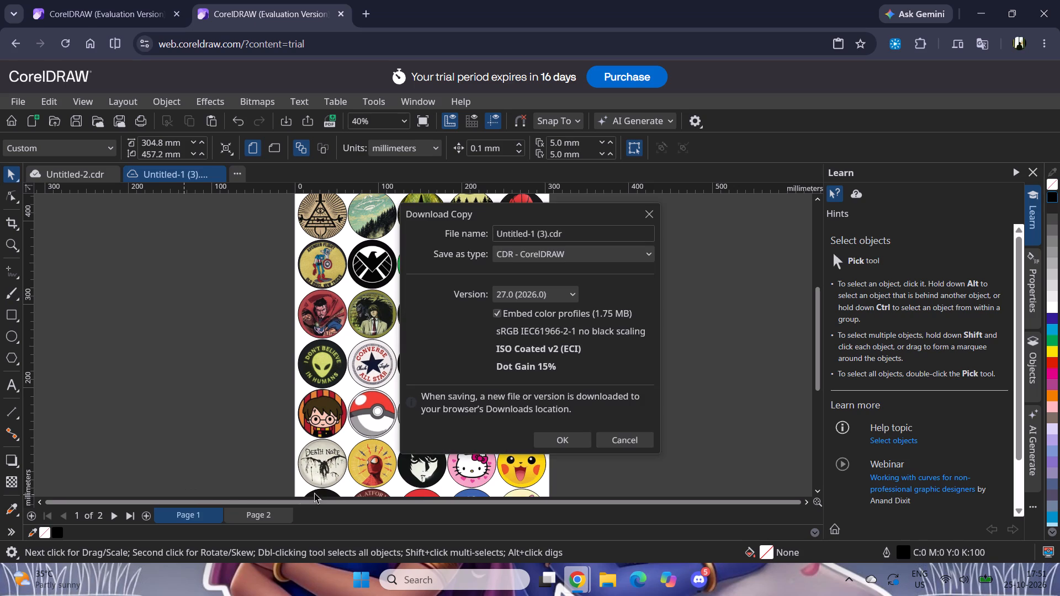
{"action": "triple_click", "coordinate": [572, 236]}
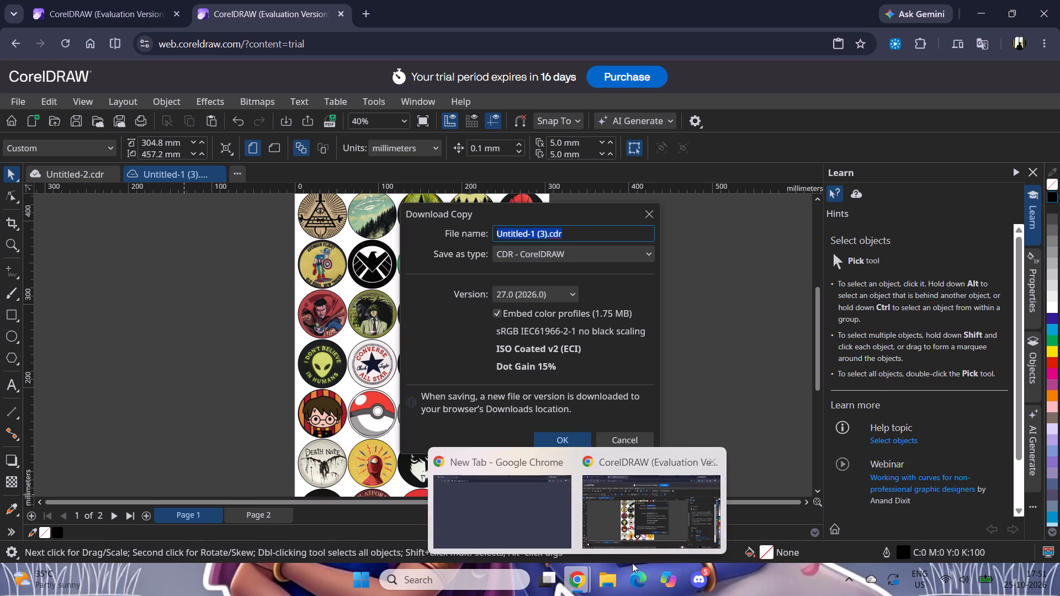
Switch to File Explorer and open the Downloads folder.
{"action": "left_click", "coordinate": [613, 580]}
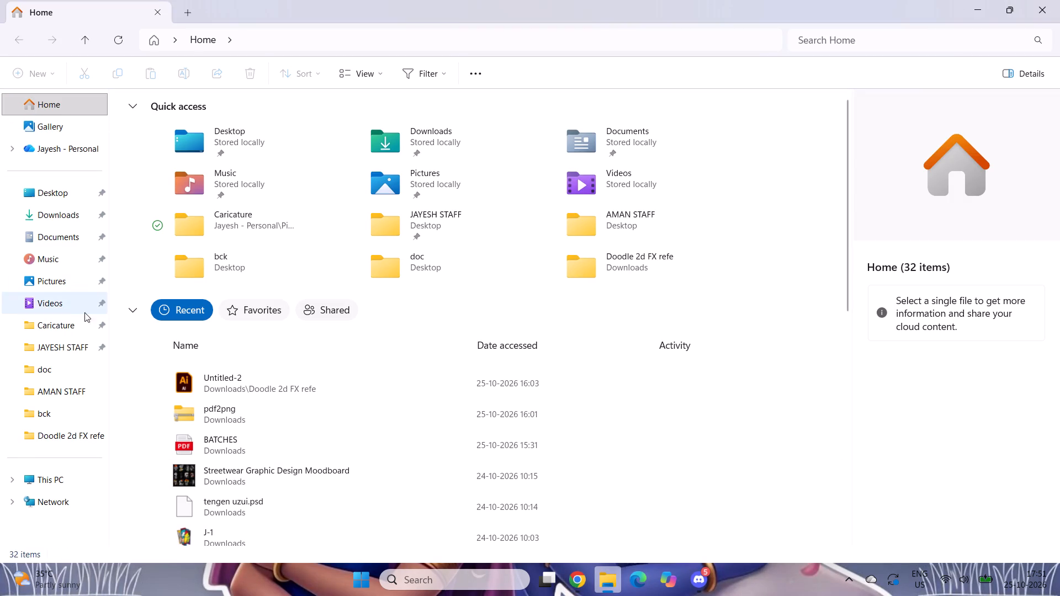
{"action": "left_click", "coordinate": [70, 204]}
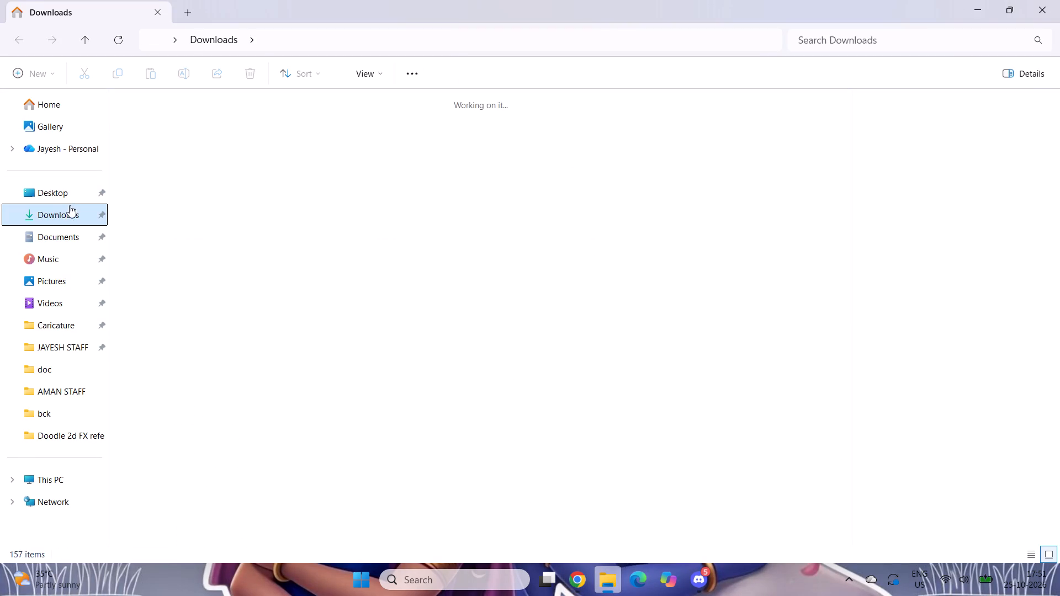
Open the name of the BATCHES-29 picture in Downloads for editing and copy the whole name.
{"action": "left_click", "coordinate": [239, 181]}
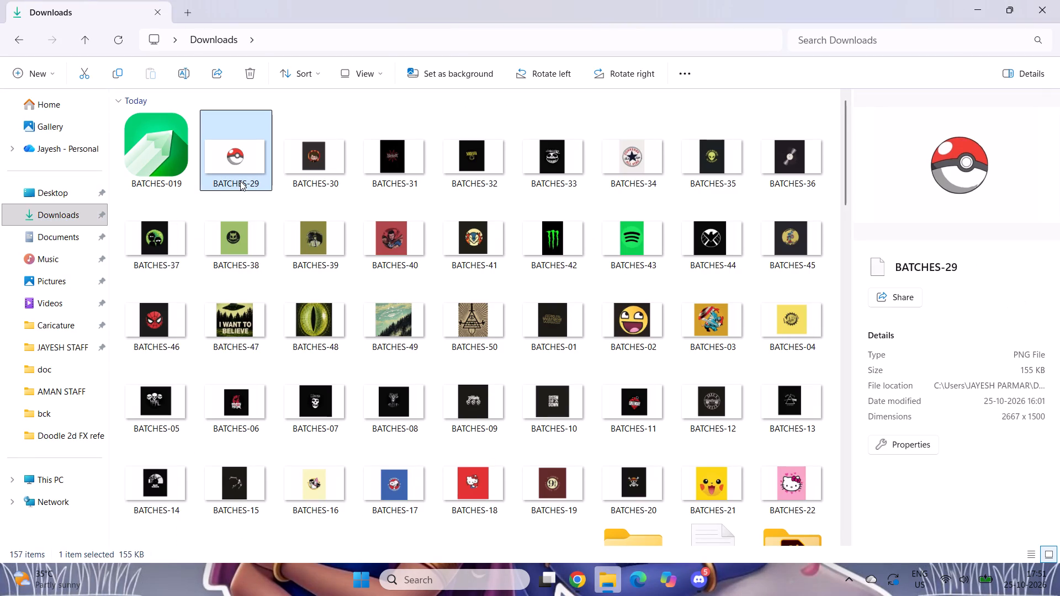
{"action": "left_click", "coordinate": [181, 69]}
{"action": "triple_click", "coordinate": [261, 185]}
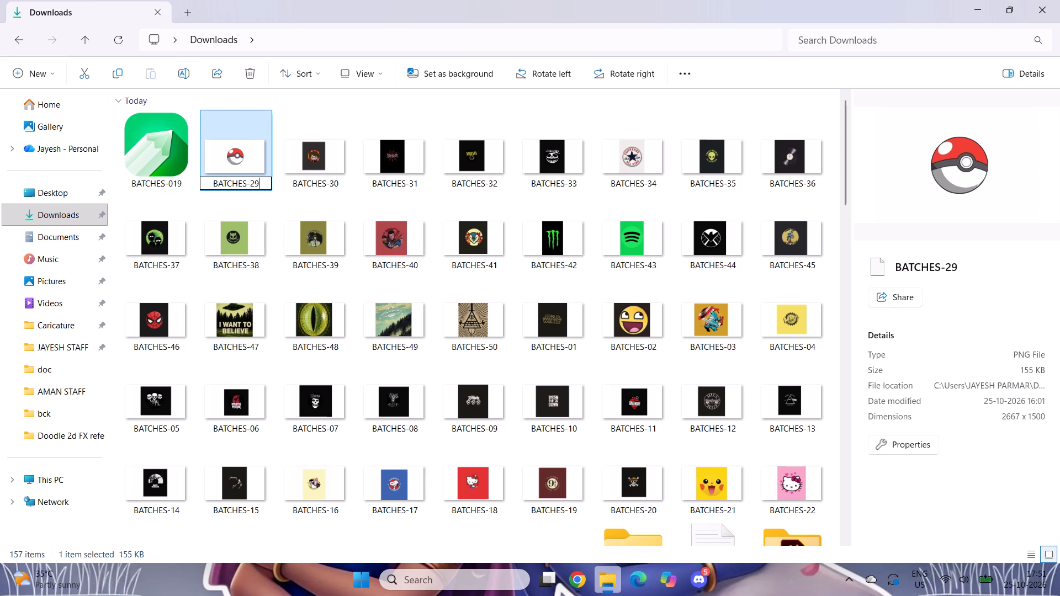
{"action": "triple_click", "coordinate": [261, 185]}
{"action": "double_click", "coordinate": [261, 185]}
{"action": "left_click_drag", "start_coordinate": [261, 185], "coordinate": [249, 187]}
{"action": "left_click_drag", "start_coordinate": [249, 187], "coordinate": [201, 193]}
{"action": "key", "text": "ctrl+c"}
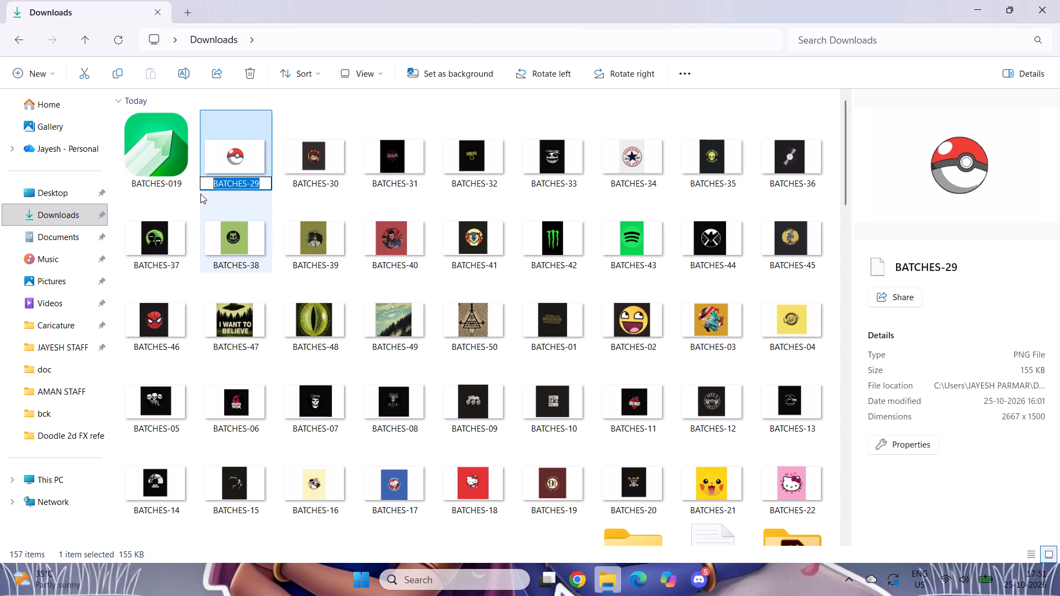
Switch back to CorelDRAW in Chrome and download the CDR copy under the file name BATCHES019.
{"action": "key", "text": "alt+Tab"}
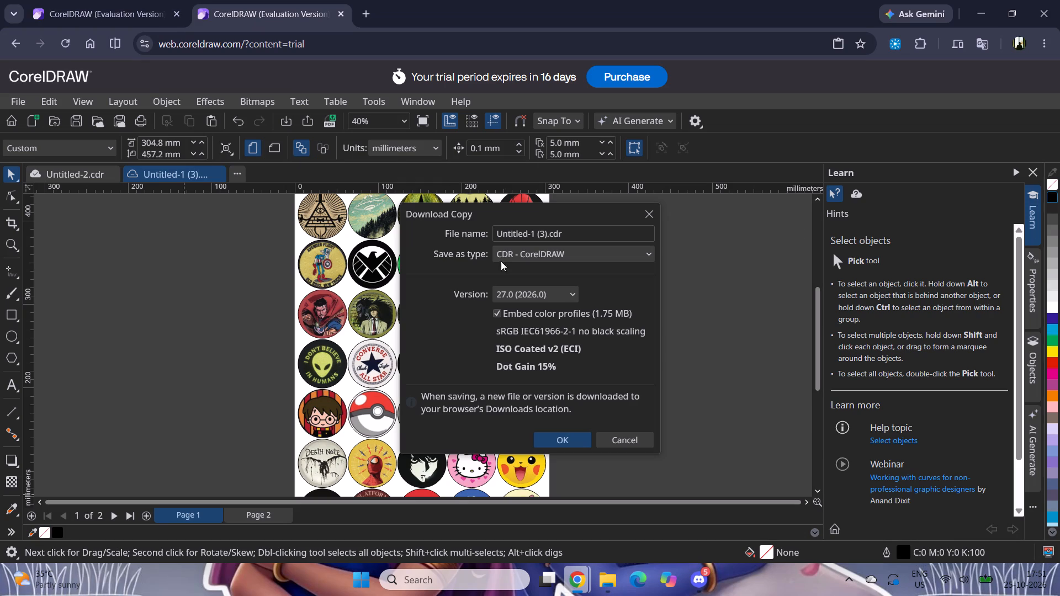
{"action": "double_click", "coordinate": [573, 235]}
{"action": "left_click_drag", "start_coordinate": [573, 235], "coordinate": [524, 237]}
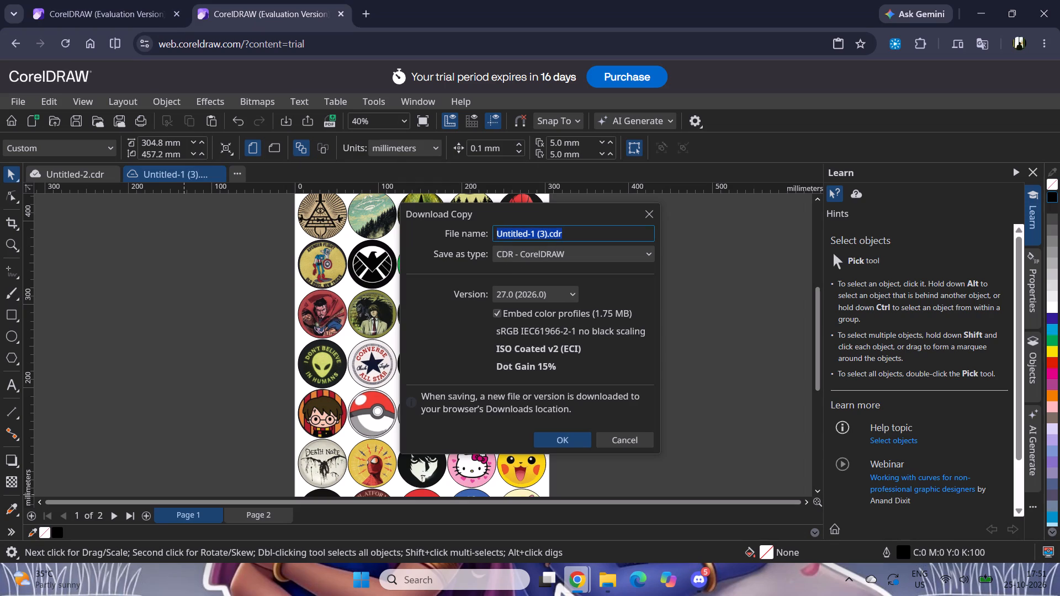
{"action": "key", "text": "ctrl+v"}
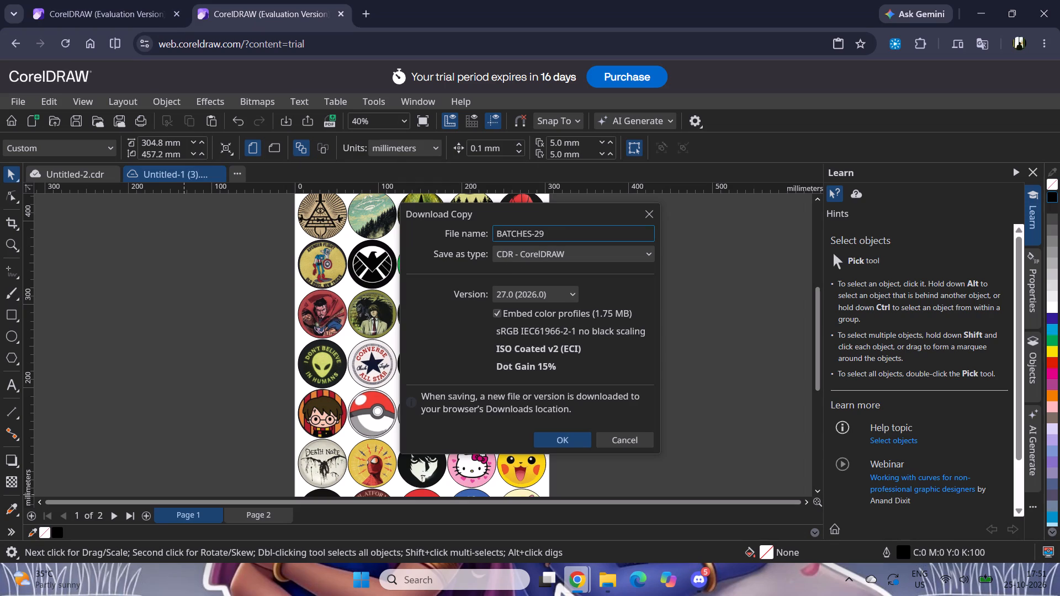
{"action": "key", "text": "BackSpace"}
{"action": "key", "text": "BackSpace"}
{"action": "key", "text": "BackSpace"}
{"action": "type", "text": "019"}
{"action": "left_click", "coordinate": [582, 437]}
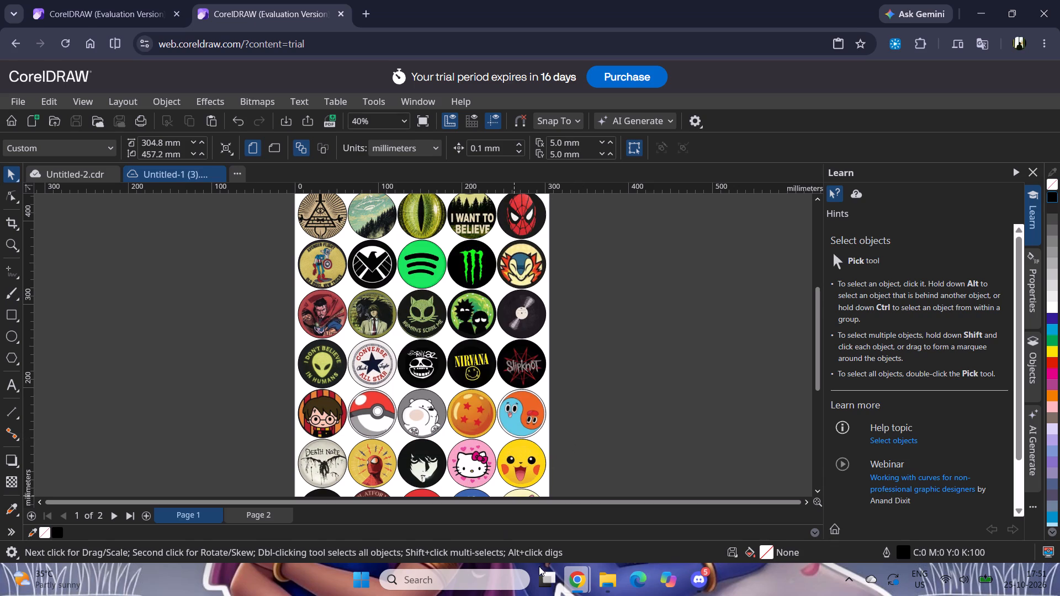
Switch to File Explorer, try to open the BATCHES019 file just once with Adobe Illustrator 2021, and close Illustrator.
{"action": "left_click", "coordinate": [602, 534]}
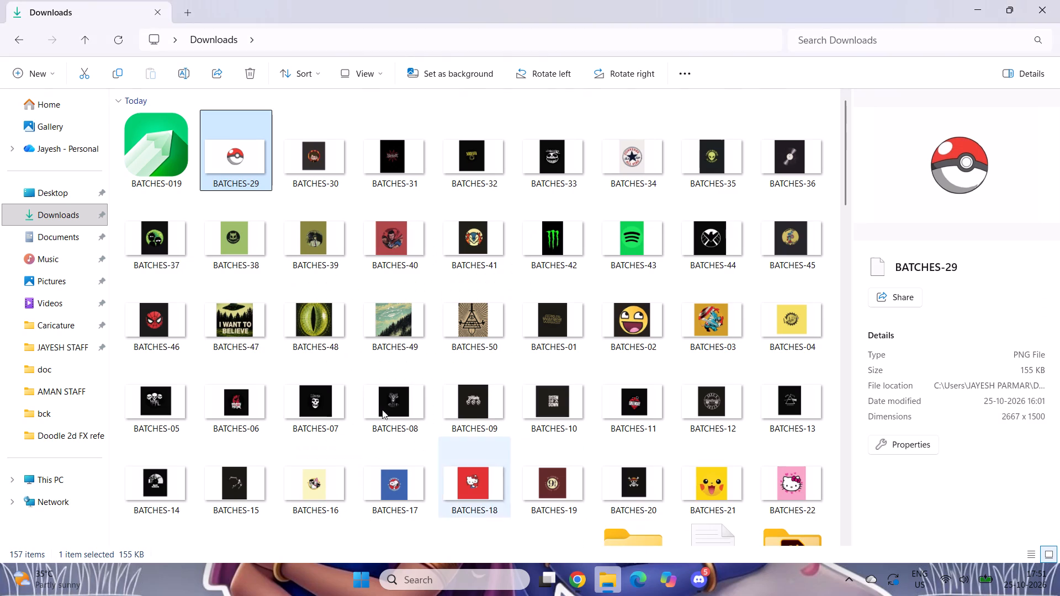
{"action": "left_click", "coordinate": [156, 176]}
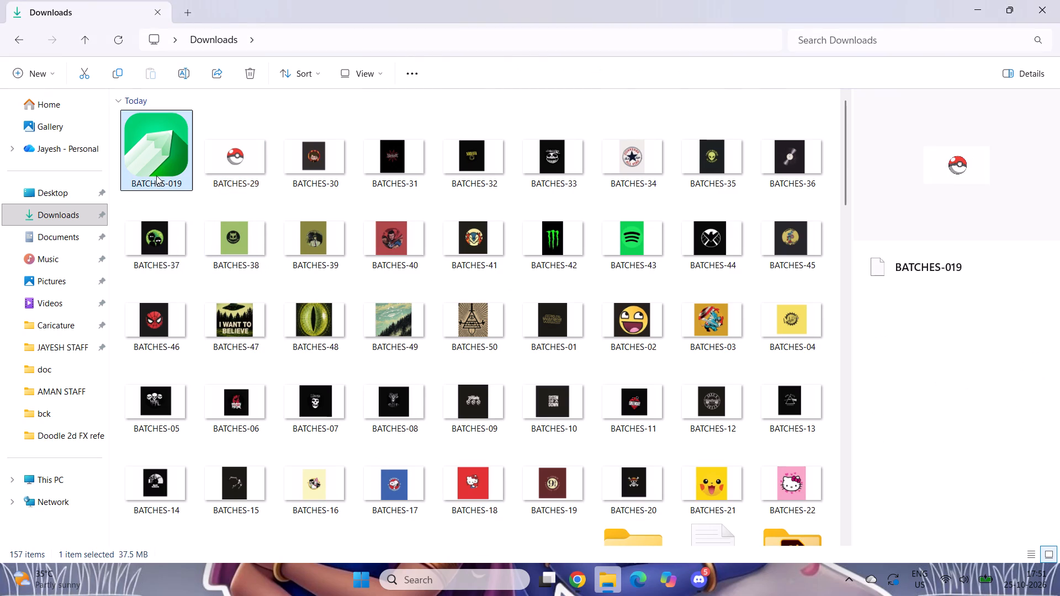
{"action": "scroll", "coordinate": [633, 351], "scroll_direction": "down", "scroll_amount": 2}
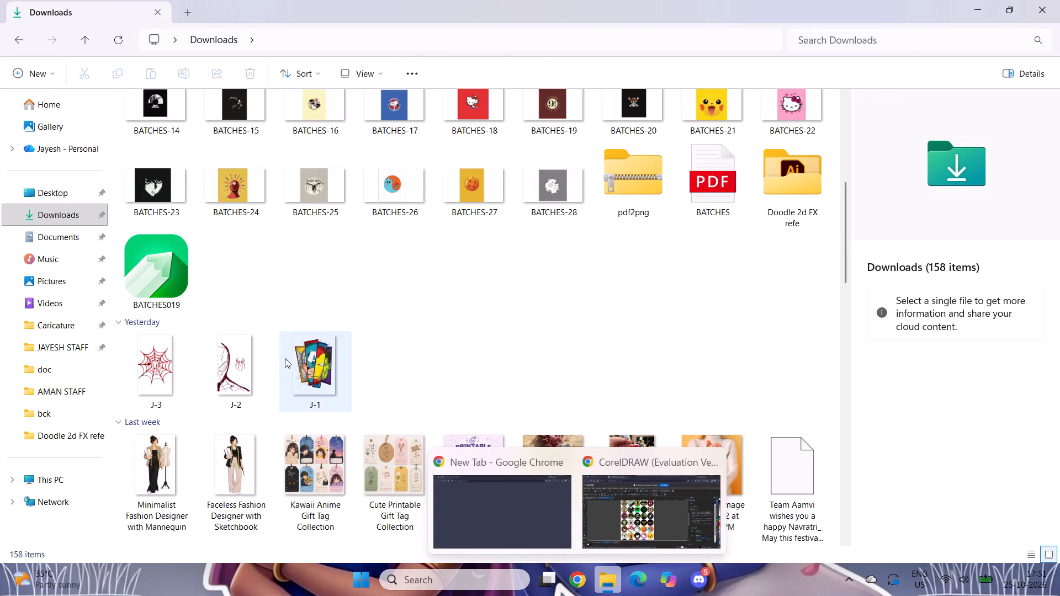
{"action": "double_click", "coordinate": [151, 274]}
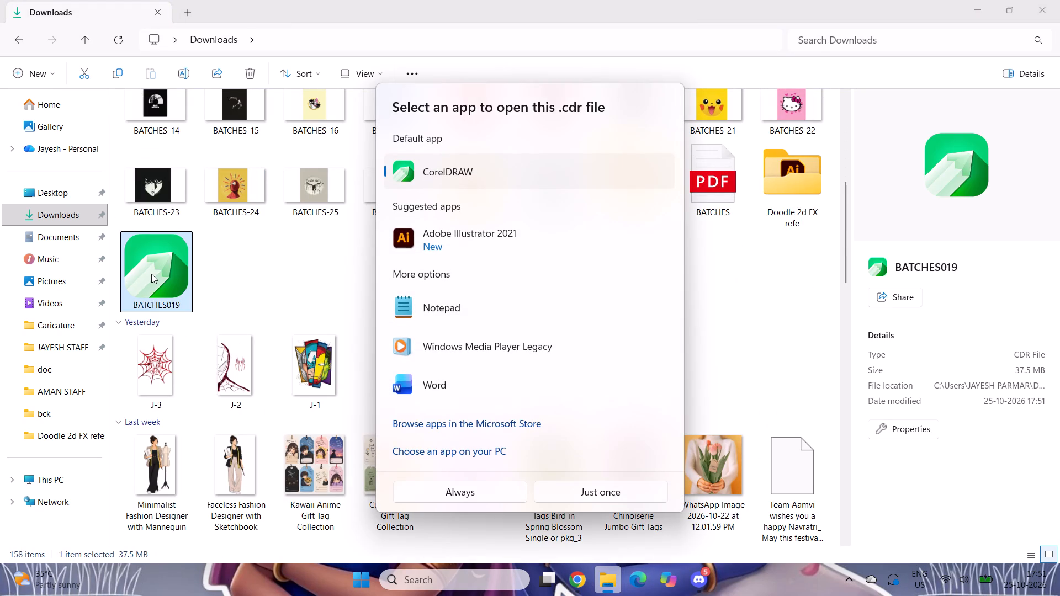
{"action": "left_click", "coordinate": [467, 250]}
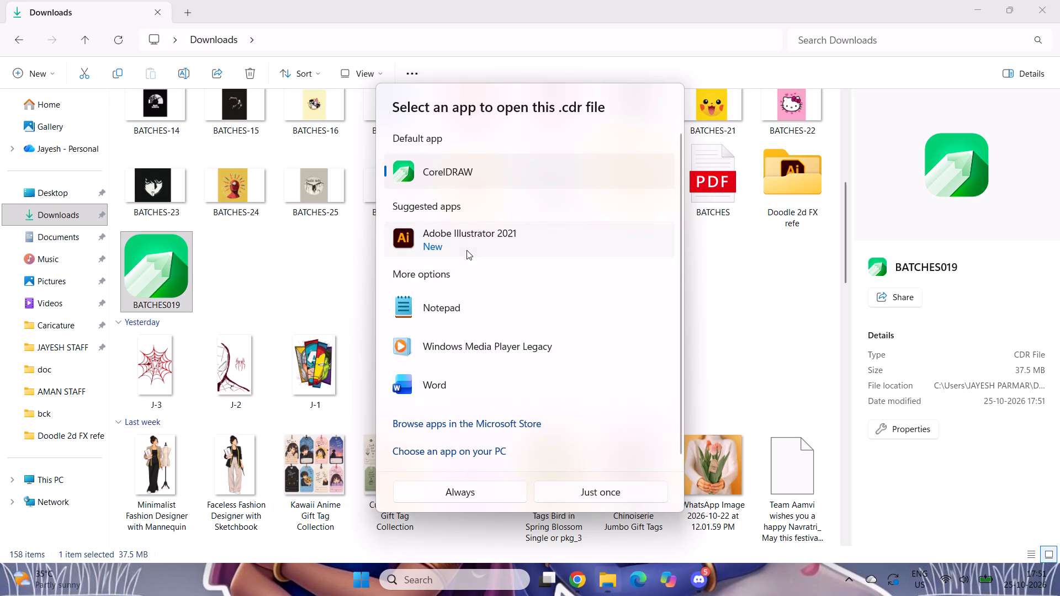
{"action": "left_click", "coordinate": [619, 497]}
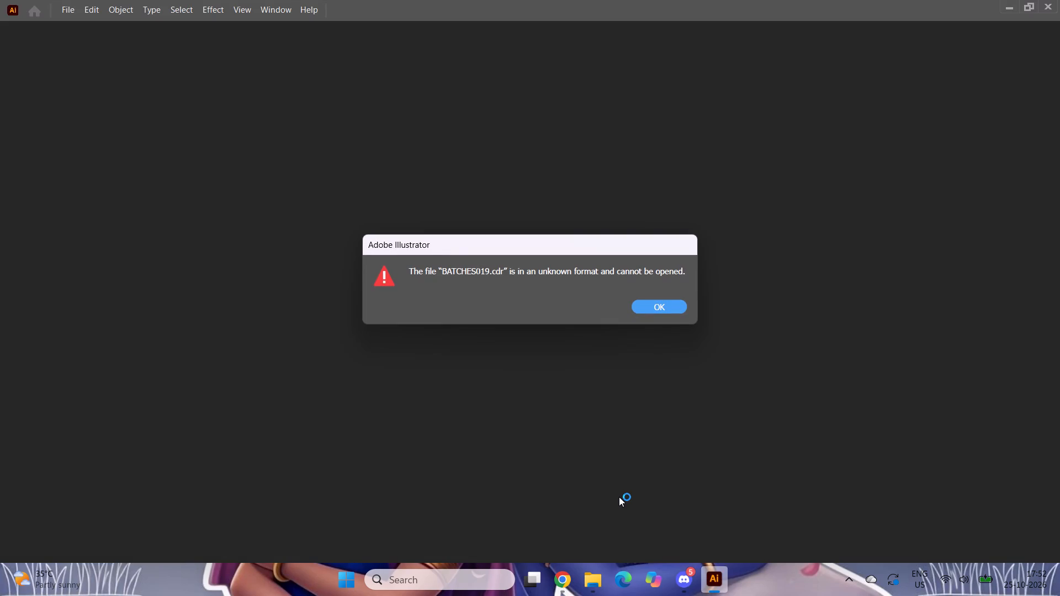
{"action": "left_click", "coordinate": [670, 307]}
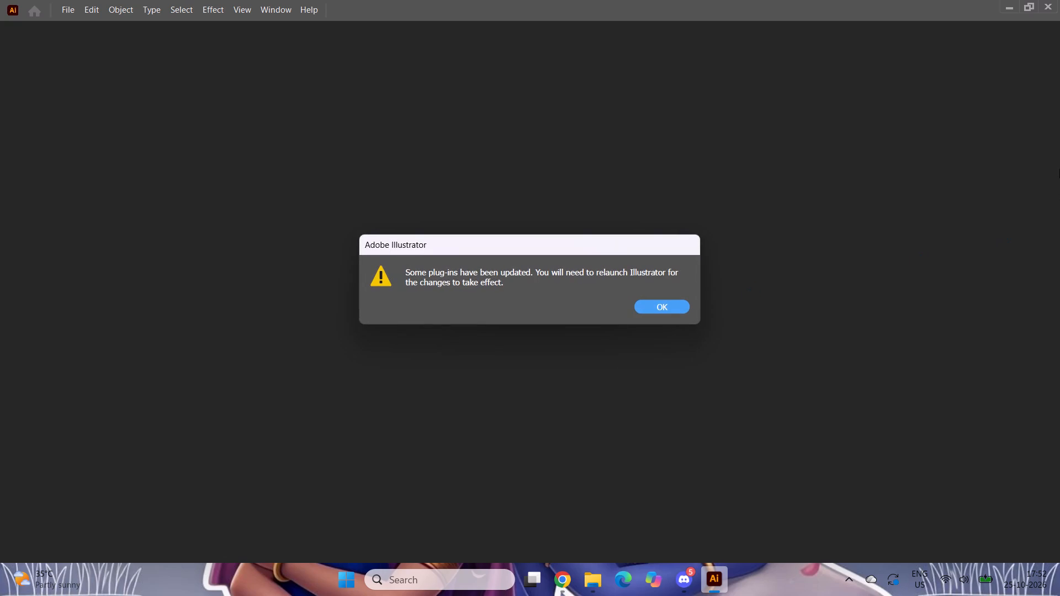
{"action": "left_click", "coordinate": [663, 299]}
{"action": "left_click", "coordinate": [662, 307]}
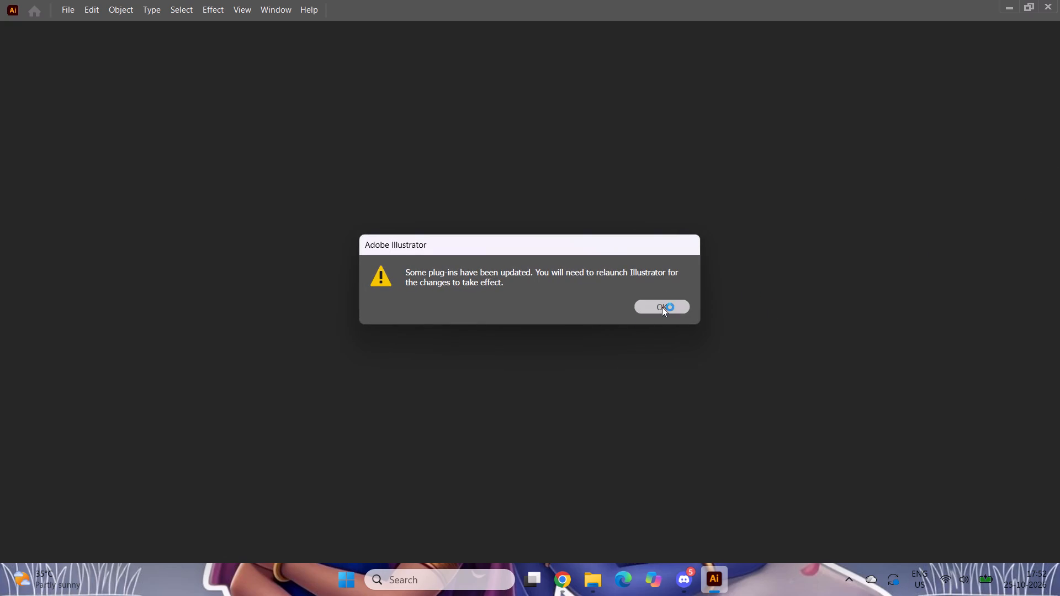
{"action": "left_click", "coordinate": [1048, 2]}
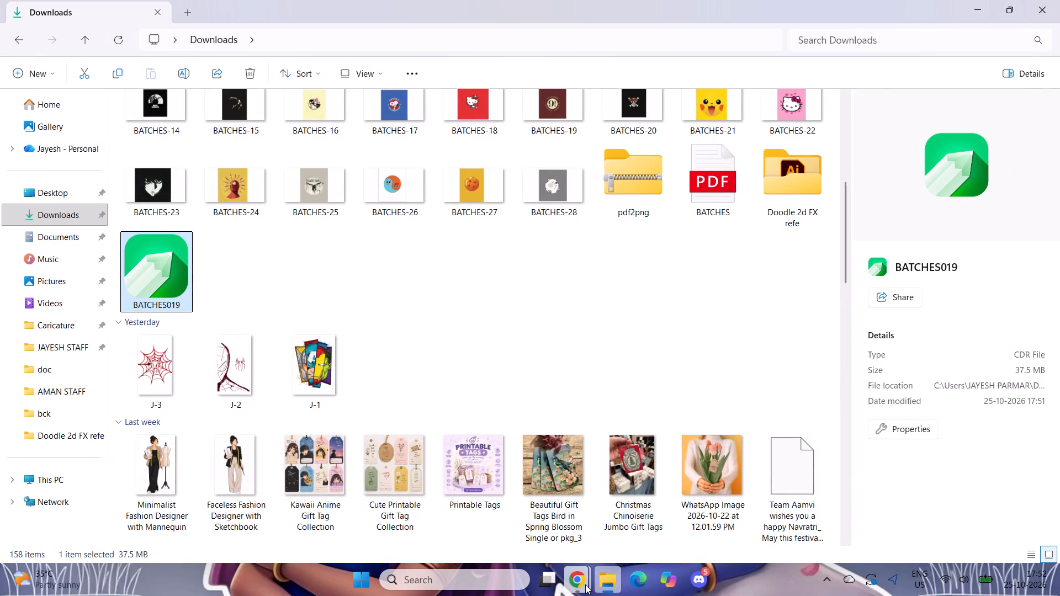
Return to CorelDRAW in Chrome and set up another CDR download copy with version 15.0 and the file name BATCHES.
{"action": "left_click", "coordinate": [580, 551]}
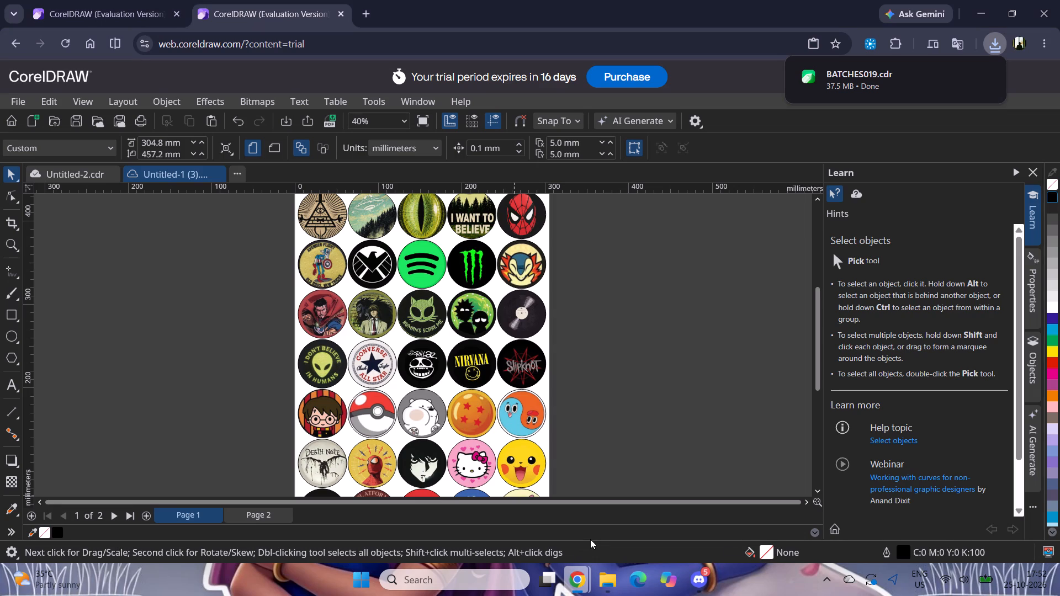
{"action": "key", "text": "ctrl+shift+s"}
{"action": "left_click", "coordinate": [567, 297]}
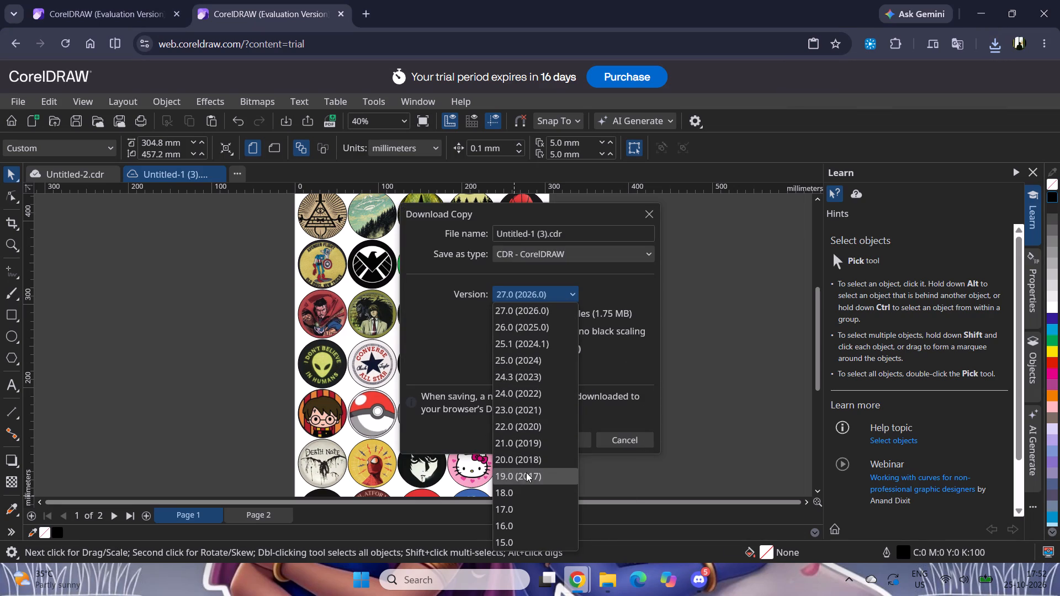
{"action": "scroll", "coordinate": [526, 473], "scroll_direction": "down", "scroll_amount": 3}
{"action": "left_click", "coordinate": [510, 546]}
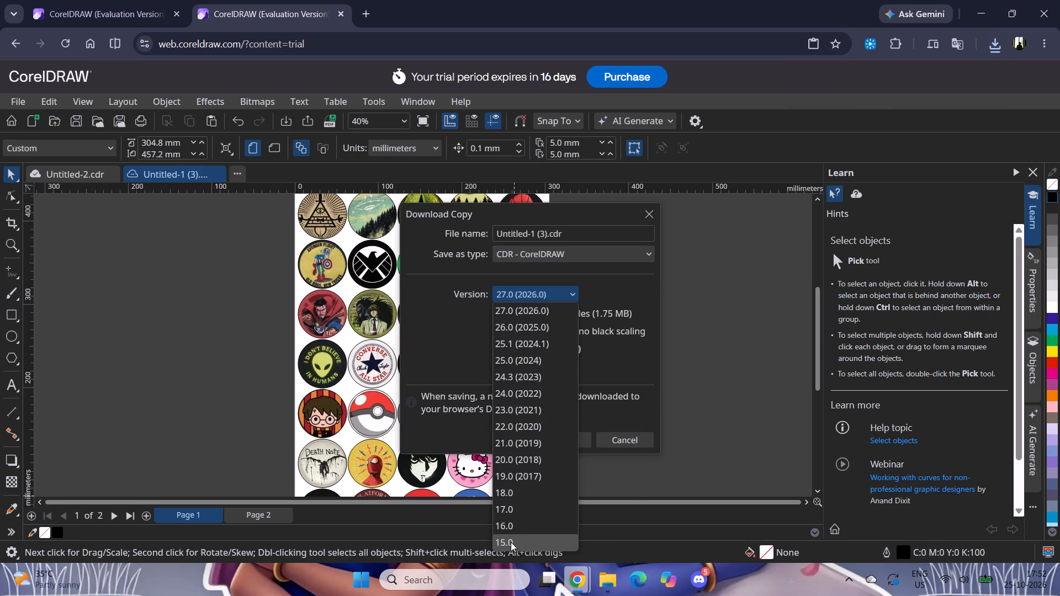
{"action": "triple_click", "coordinate": [573, 230]}
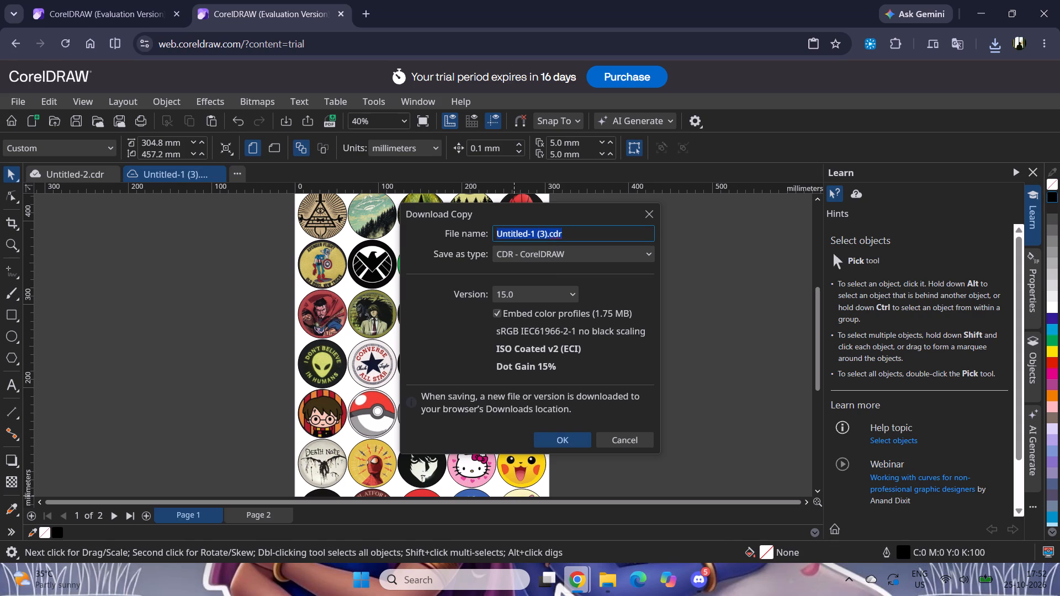
{"action": "key", "text": "ctrl+v"}
{"action": "double_click", "coordinate": [561, 232]}
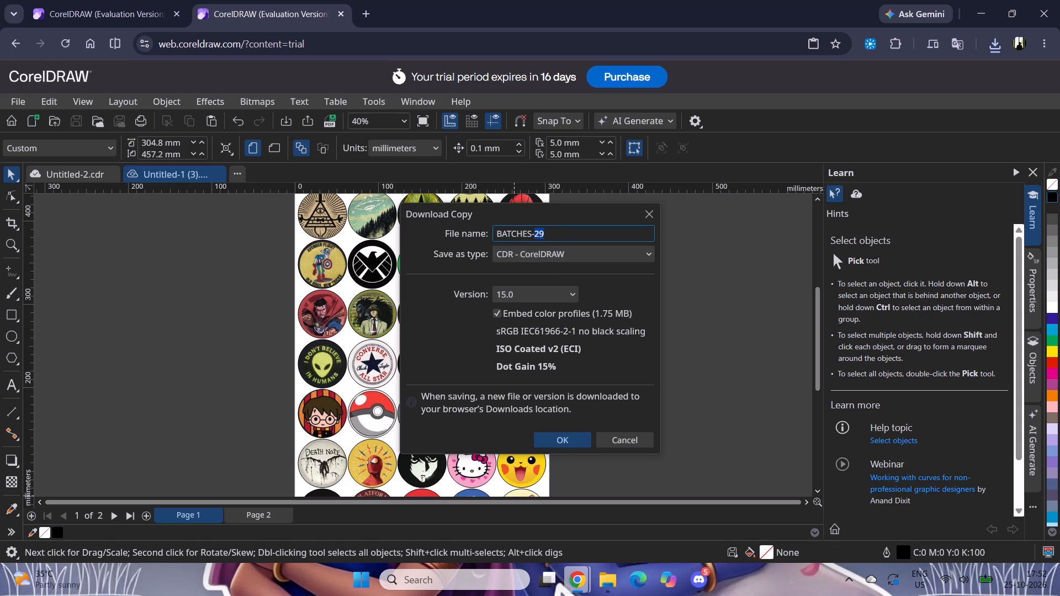
{"action": "key", "text": "BackSpace"}
{"action": "key", "text": "BackSpace"}
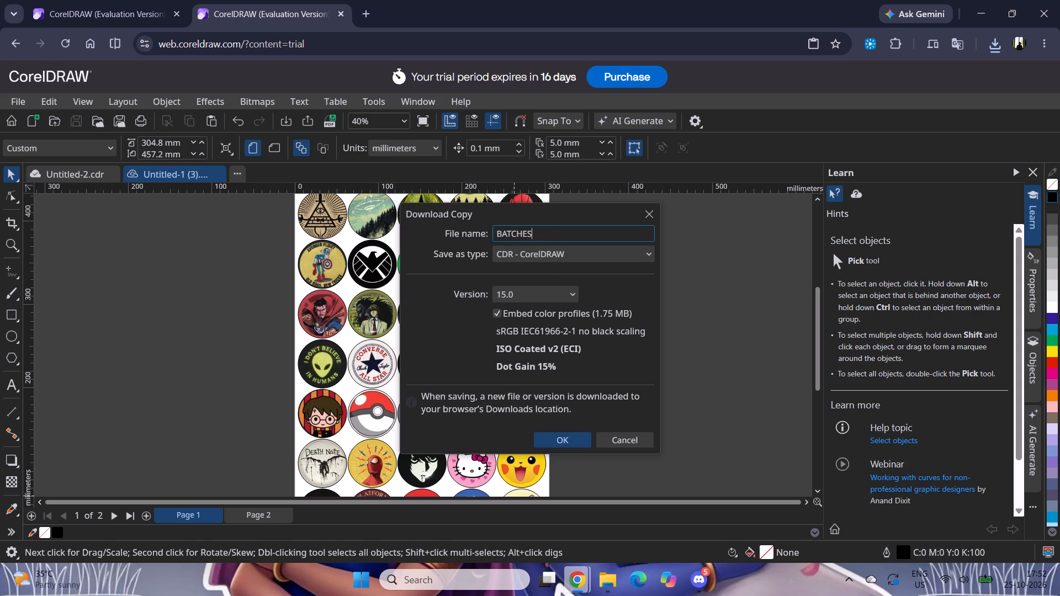
{"action": "key", "text": "ctrl+a"}
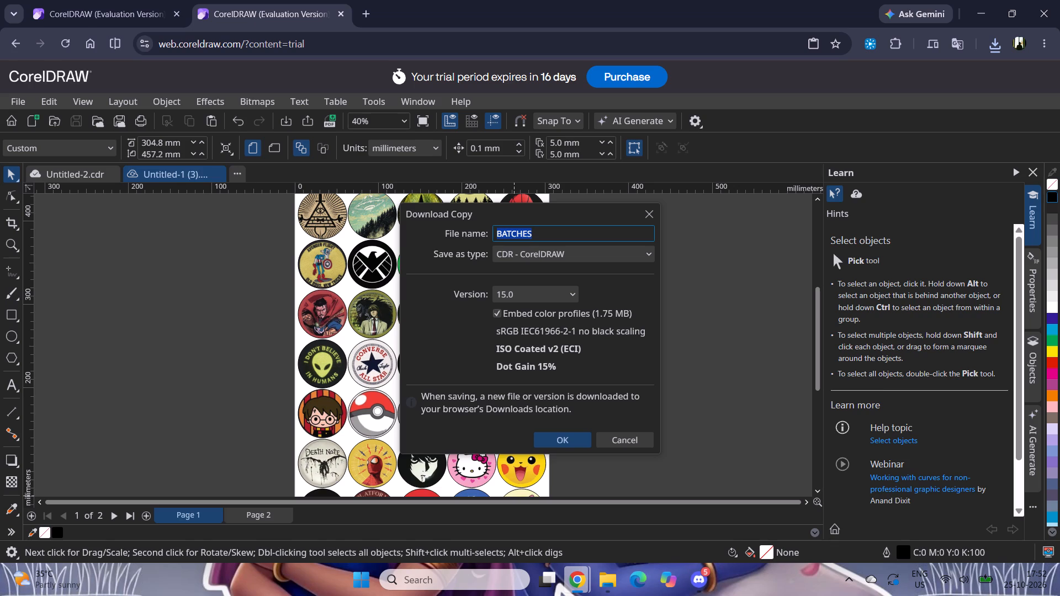
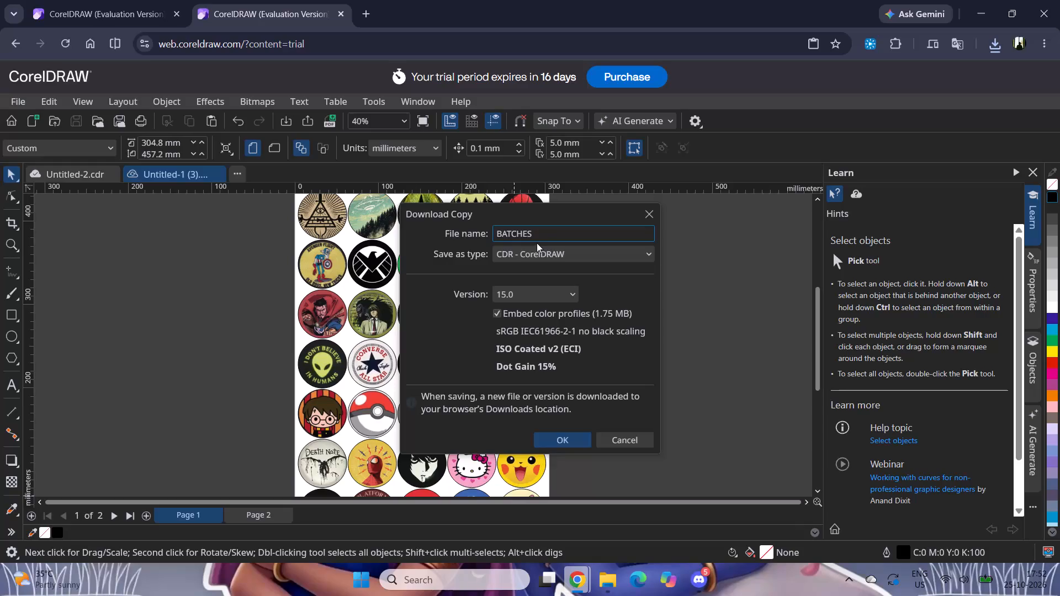
Extend the file name to BATCHES-50 and download the version 15.0 CDR copy.
{"action": "left_click", "coordinate": [537, 238]}
{"action": "key", "text": "minus"}
{"action": "type", "text": "50"}
{"action": "left_click", "coordinate": [561, 441]}
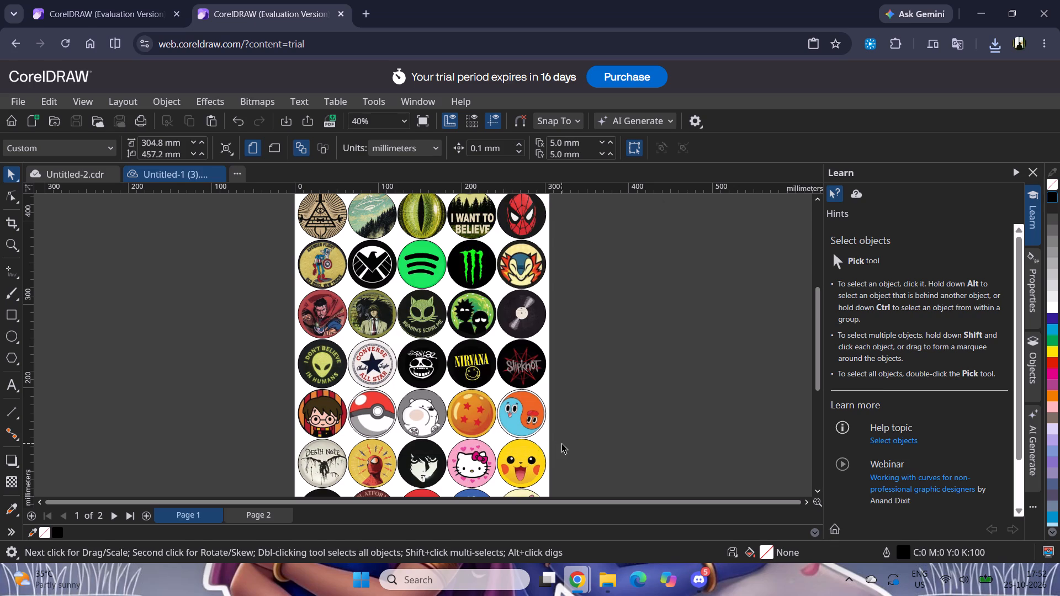
Switch to File Explorer and open the newly downloaded BATCHES-50 CDR file from Downloads in its default application.
{"action": "key", "text": "alt+Tab"}
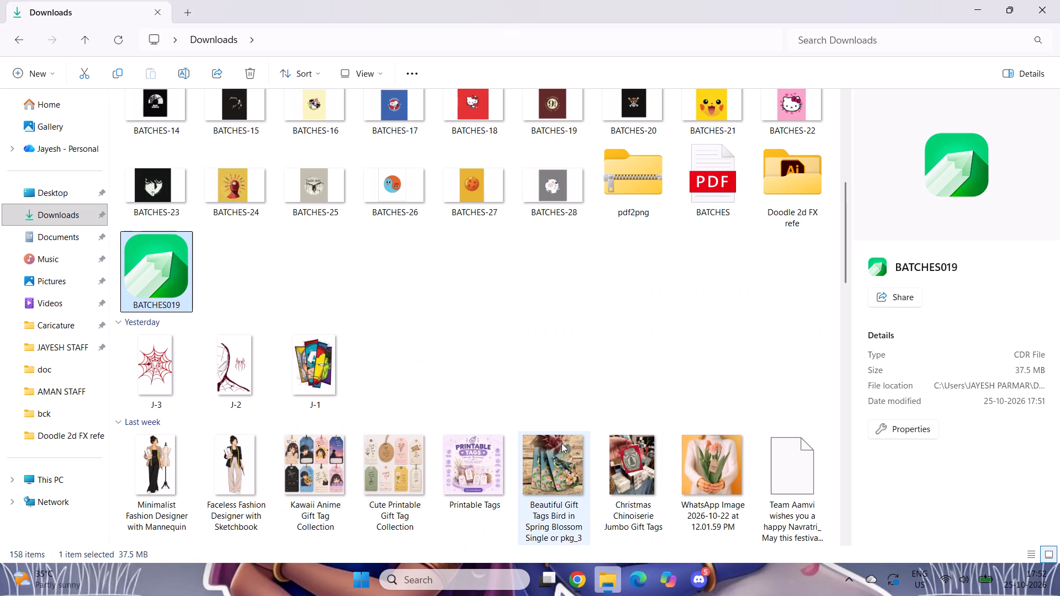
{"action": "scroll", "coordinate": [540, 333], "scroll_direction": "up", "scroll_amount": 3}
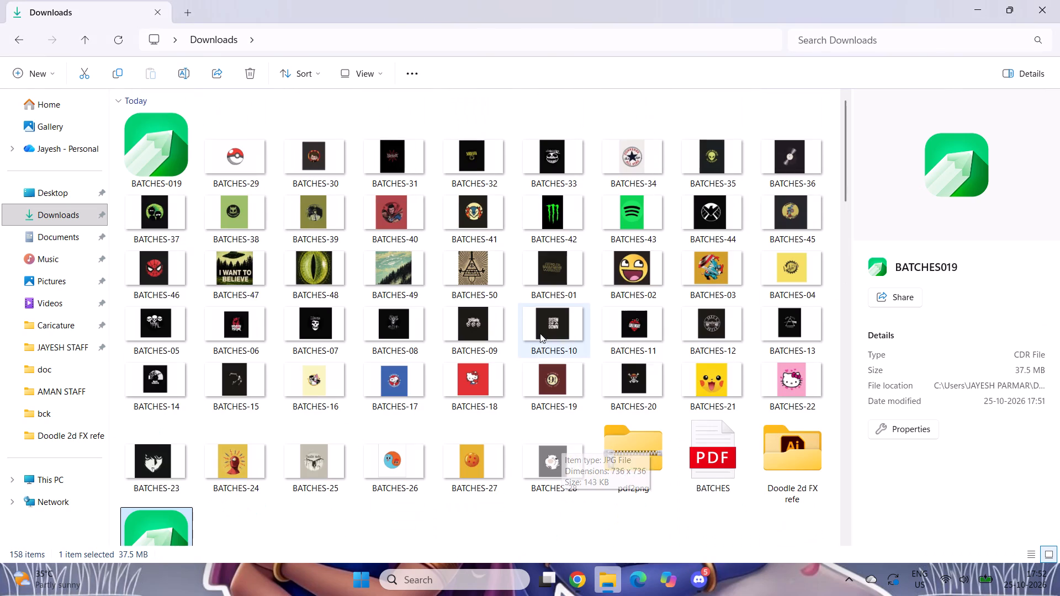
{"action": "scroll", "coordinate": [540, 333], "scroll_direction": "up", "scroll_amount": 6}
{"action": "scroll", "coordinate": [501, 357], "scroll_direction": "down", "scroll_amount": 1}
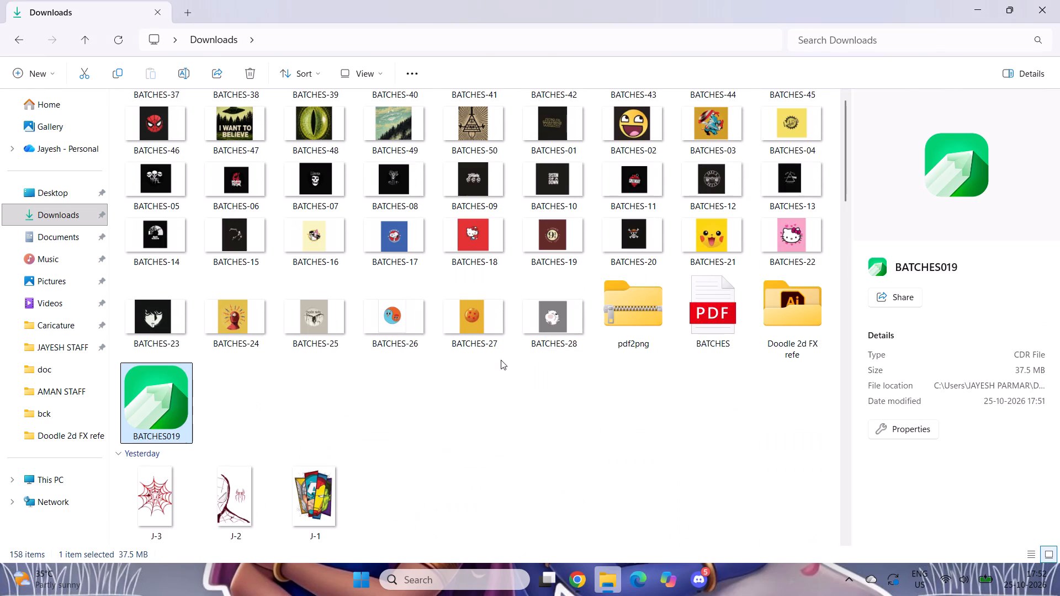
{"action": "scroll", "coordinate": [501, 363], "scroll_direction": "down", "scroll_amount": 4}
{"action": "scroll", "coordinate": [500, 364], "scroll_direction": "up", "scroll_amount": 8}
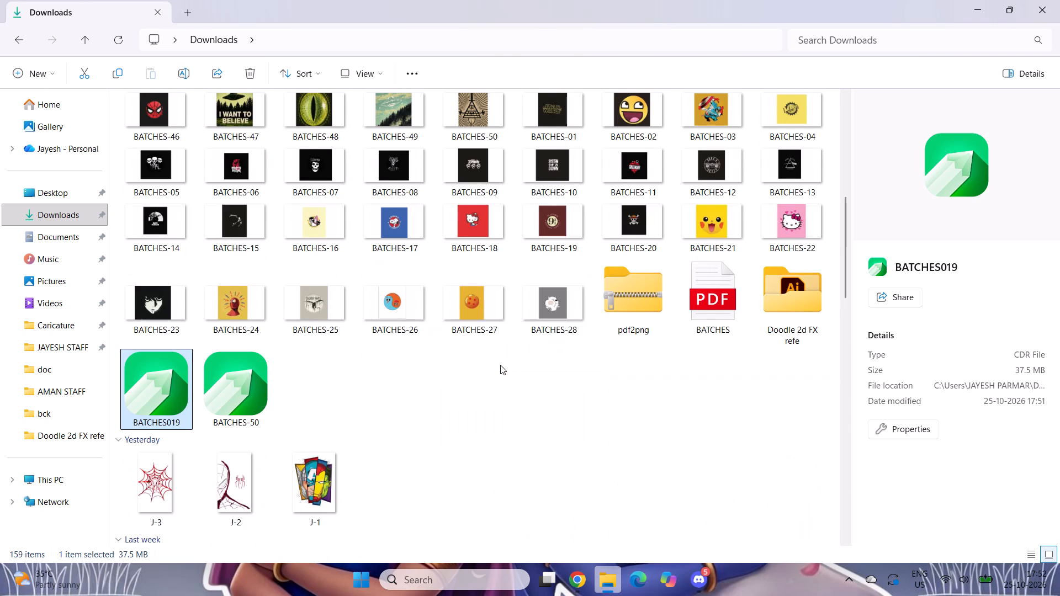
{"action": "scroll", "coordinate": [500, 365], "scroll_direction": "up", "scroll_amount": 2}
{"action": "scroll", "coordinate": [500, 365], "scroll_direction": "down", "scroll_amount": 1}
{"action": "left_click", "coordinate": [262, 410]}
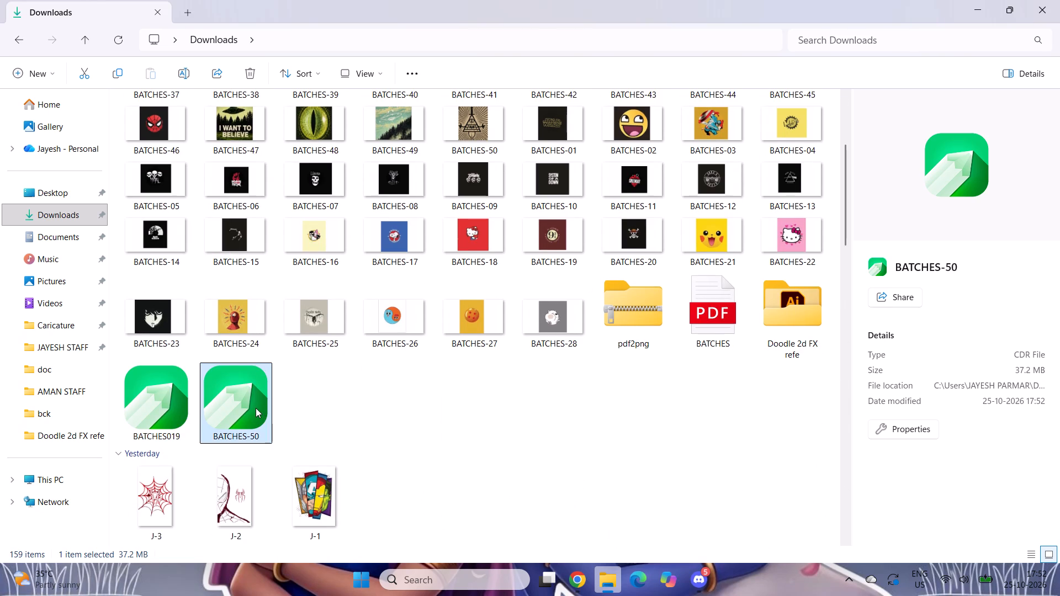
{"action": "double_click", "coordinate": [256, 408]}
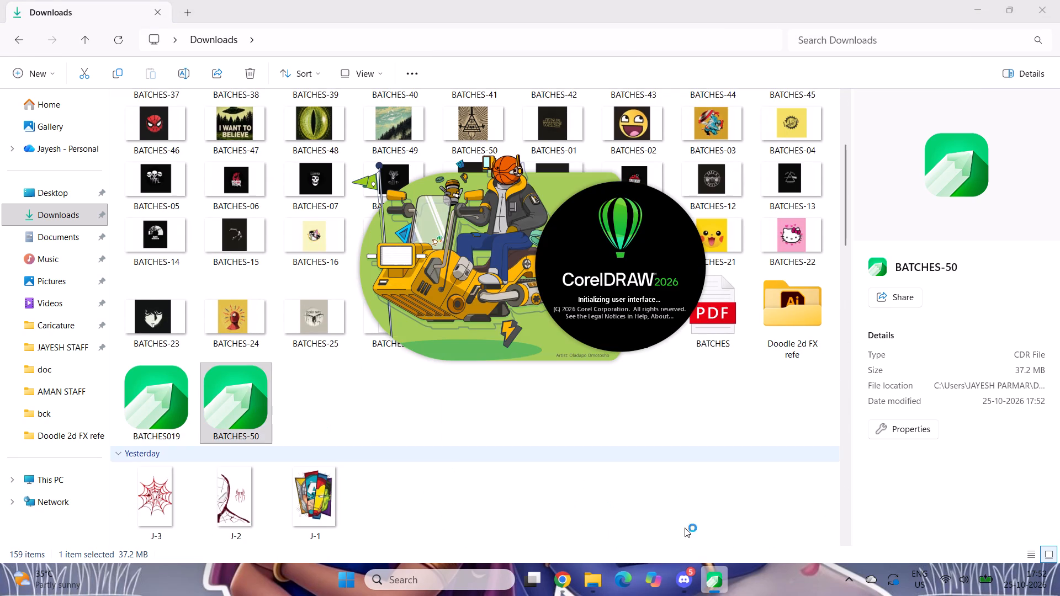
{"action": "left_click", "coordinate": [702, 544]}
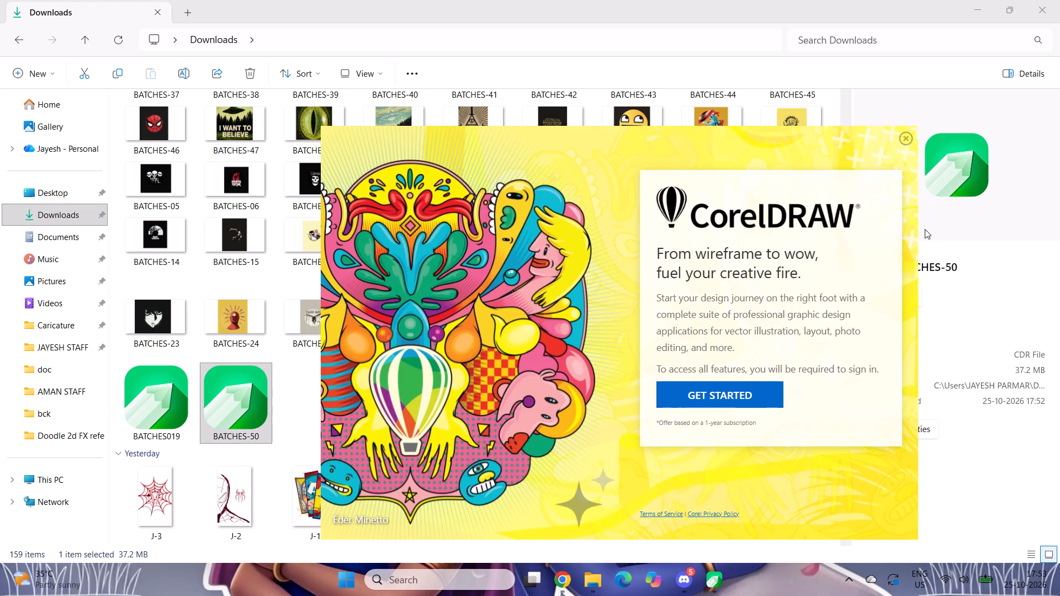
Close the CorelDRAW welcome window without signing in.
{"action": "left_click", "coordinate": [903, 139]}
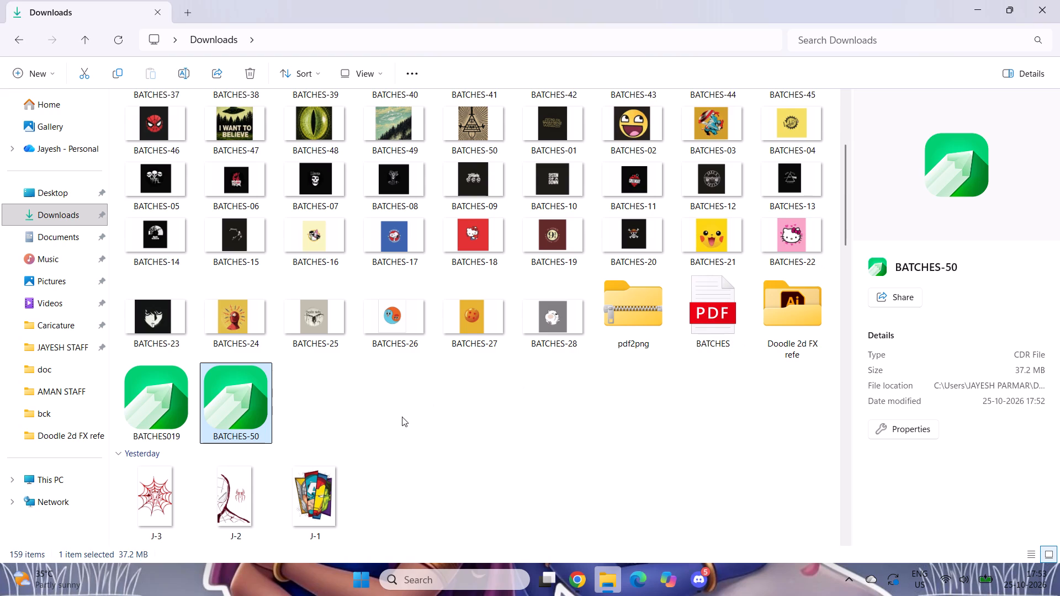
Copy the BATCHES-50 CDR file in the Downloads folder.
{"action": "left_click", "coordinate": [398, 414]}
{"action": "left_click", "coordinate": [247, 391]}
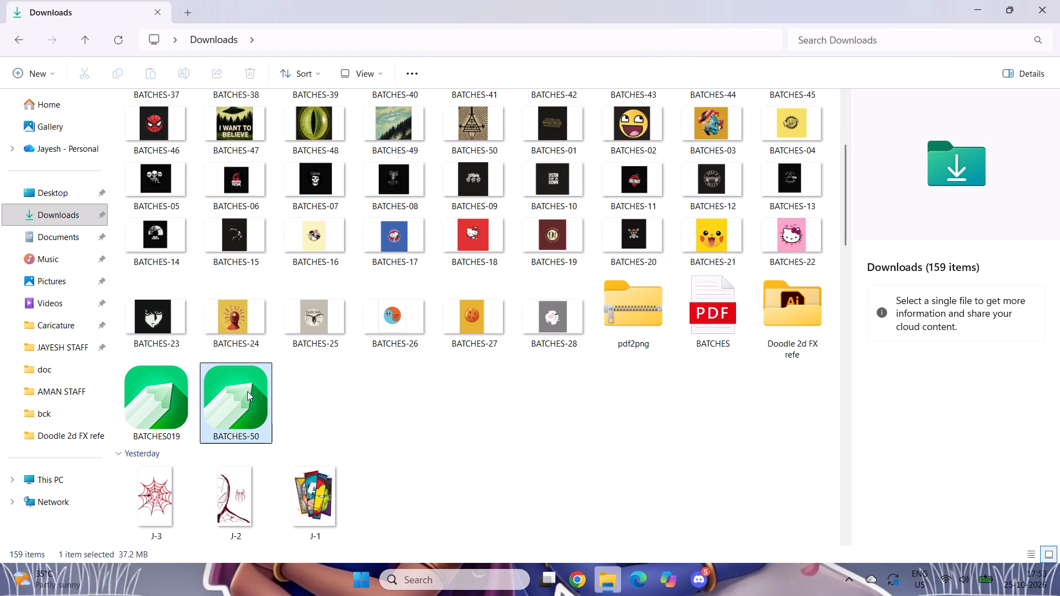
{"action": "key", "text": "ctrl+c"}
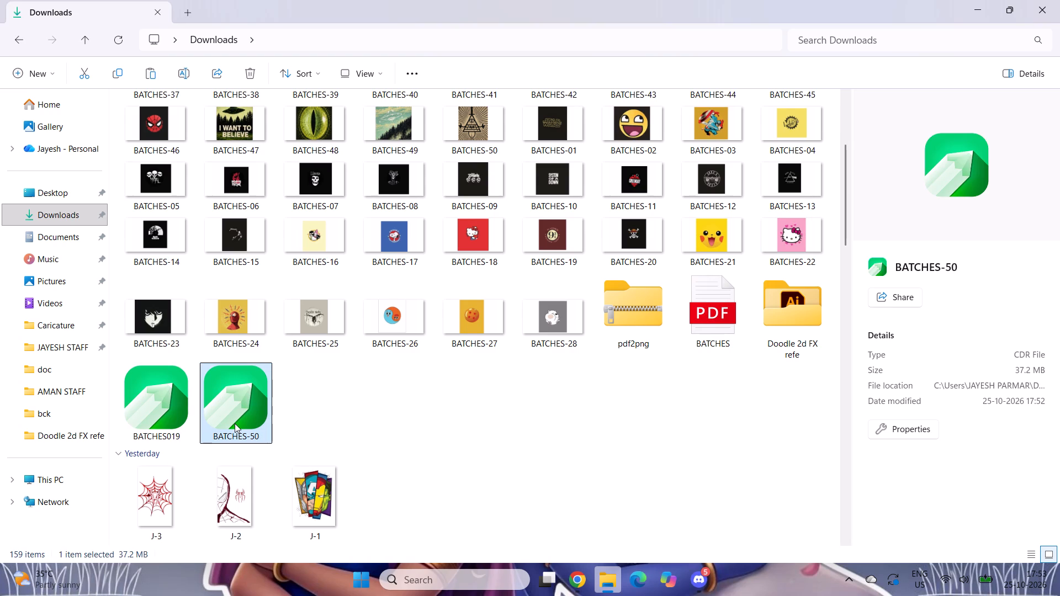
Switch to the Chrome window that holds the CorelDRAW web session with the round badge sheet.
{"action": "left_click", "coordinate": [581, 565]}
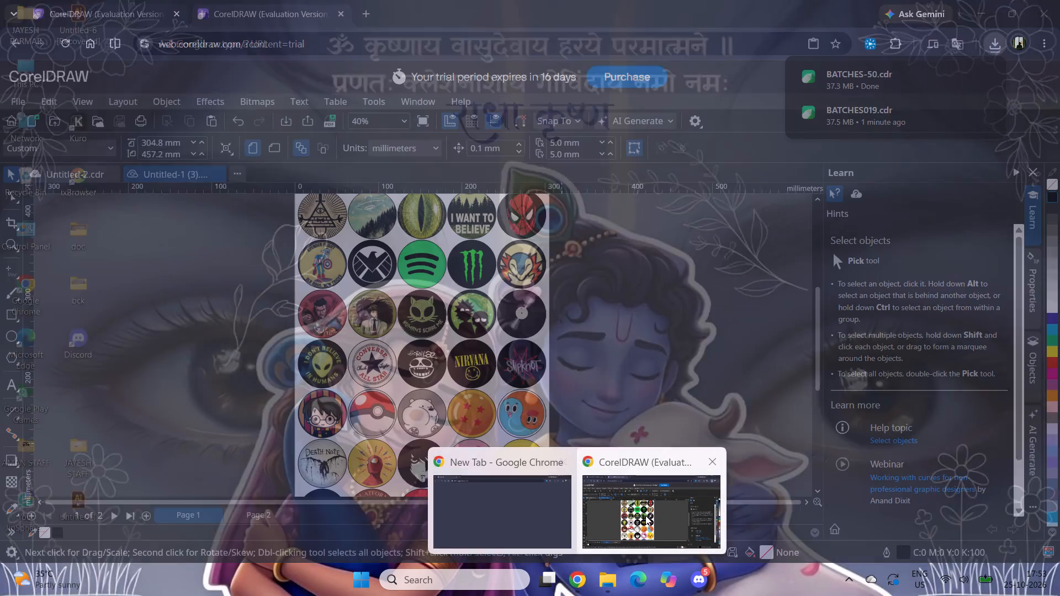
{"action": "left_click", "coordinate": [645, 515]}
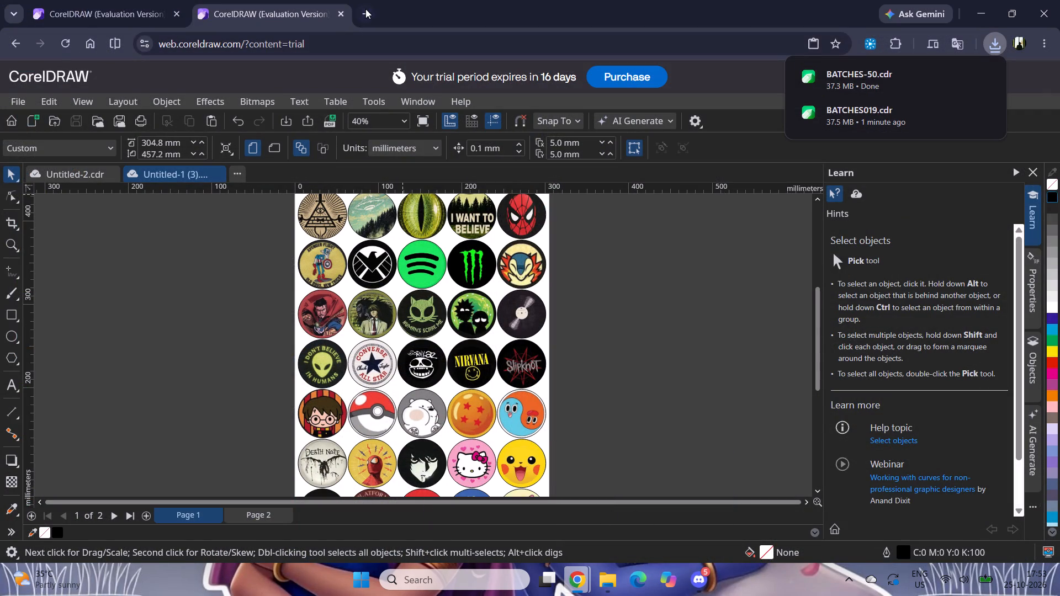
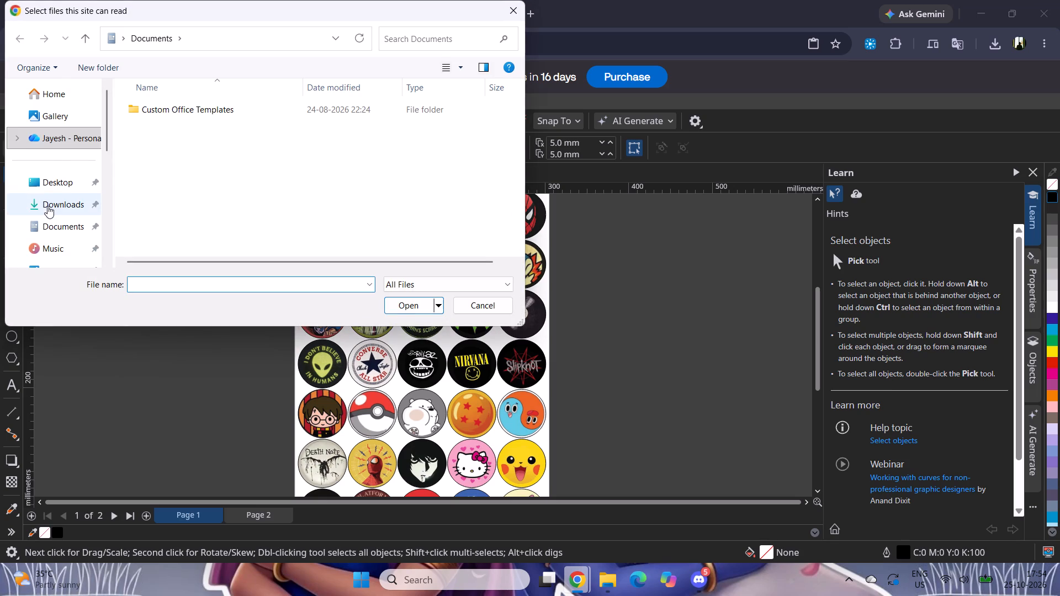
Open the BATCHES-50 CDR file from the Downloads folder and check the artwork on Page 1 and Page 2.
{"action": "left_click", "coordinate": [47, 205]}
{"action": "left_click", "coordinate": [195, 131]}
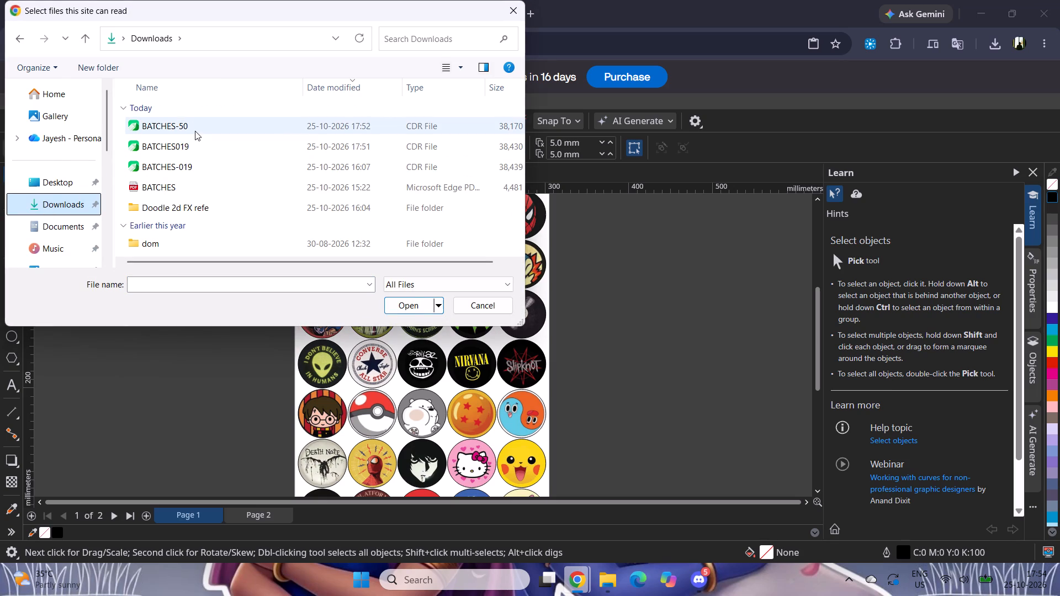
{"action": "left_click", "coordinate": [412, 307]}
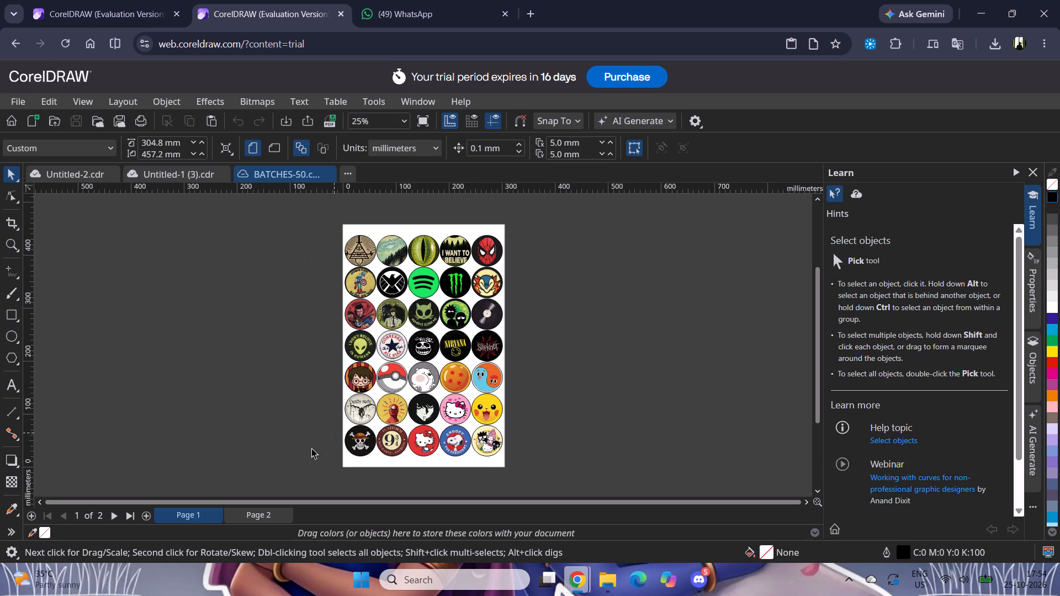
{"action": "left_click", "coordinate": [268, 519]}
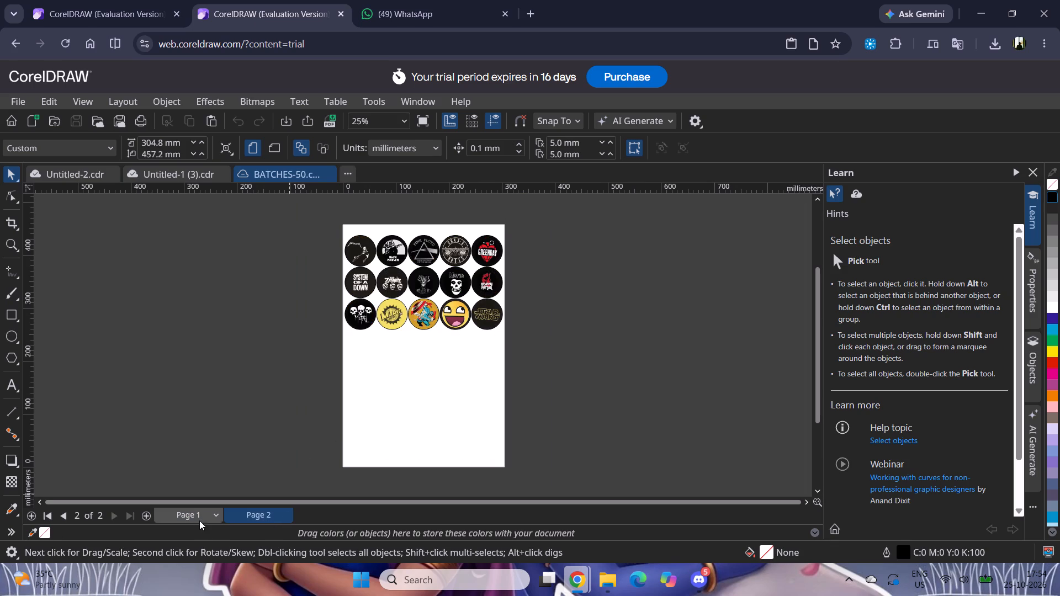
{"action": "left_click", "coordinate": [195, 516]}
{"action": "left_click", "coordinate": [247, 515]}
Check the badge layouts on Page 1 and Page 2 of BATCHES-50, examining the Page 1 badges up close and as a full sheet.
{"action": "left_click", "coordinate": [198, 518]}
{"action": "left_click", "coordinate": [250, 515]}
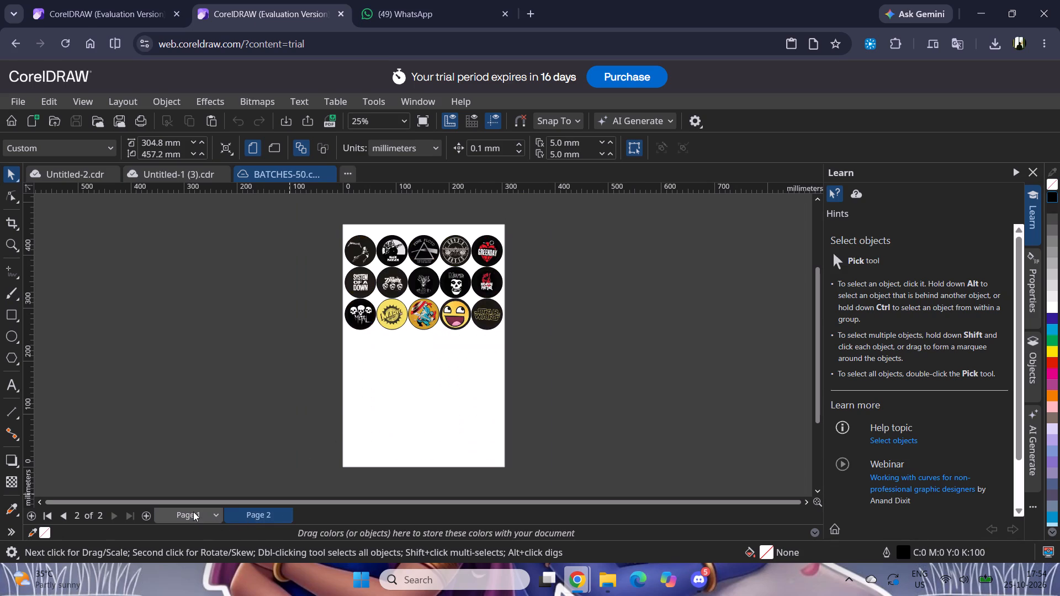
{"action": "left_click", "coordinate": [192, 511]}
{"action": "left_click", "coordinate": [261, 517]}
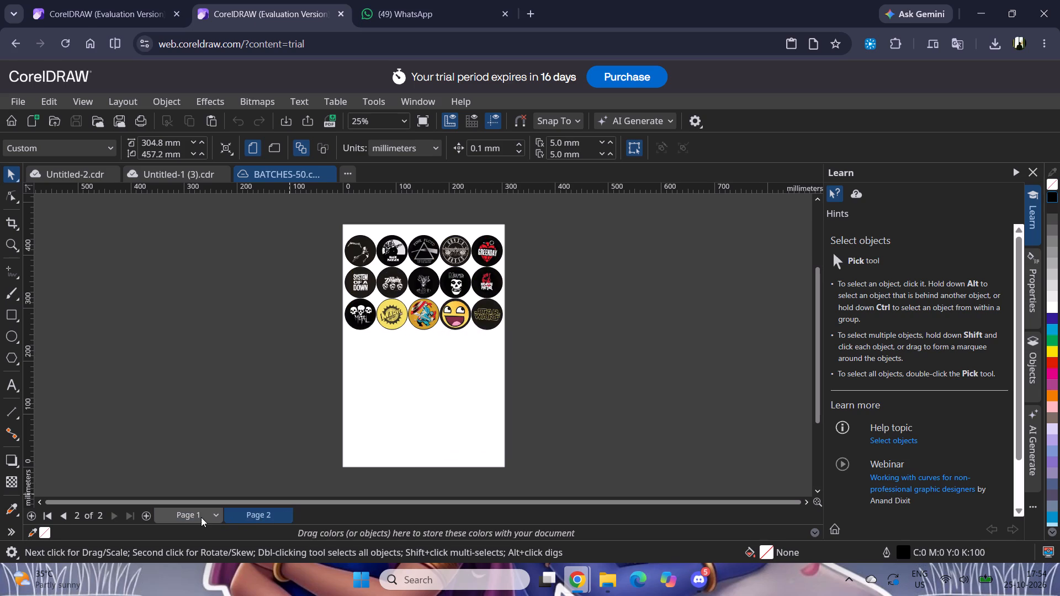
{"action": "left_click", "coordinate": [199, 517]}
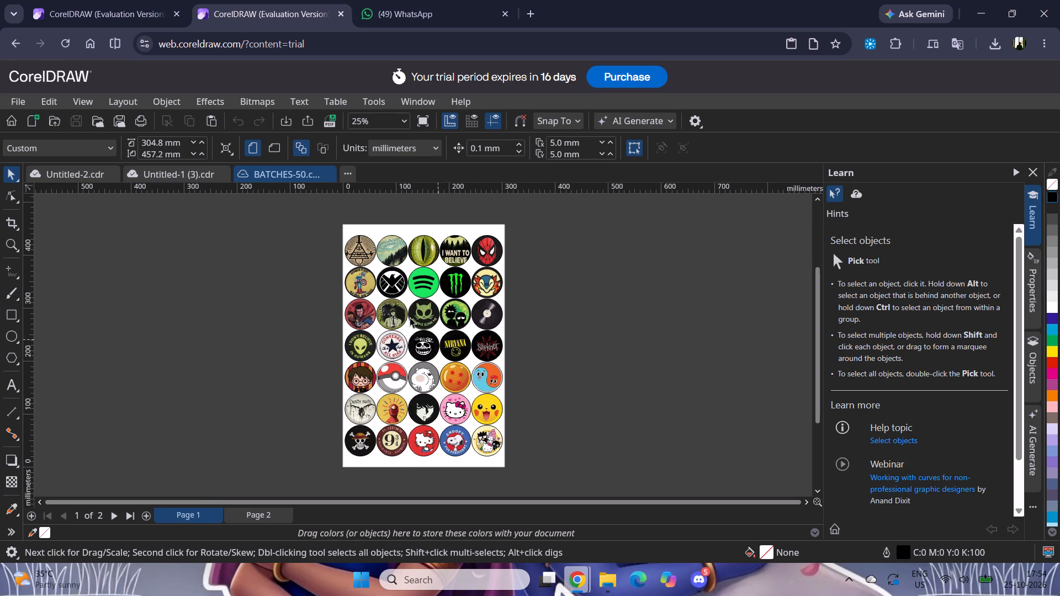
{"action": "scroll", "coordinate": [364, 240], "scroll_direction": "up", "scroll_amount": 3}
{"action": "scroll", "coordinate": [407, 252], "scroll_direction": "up", "scroll_amount": 8}
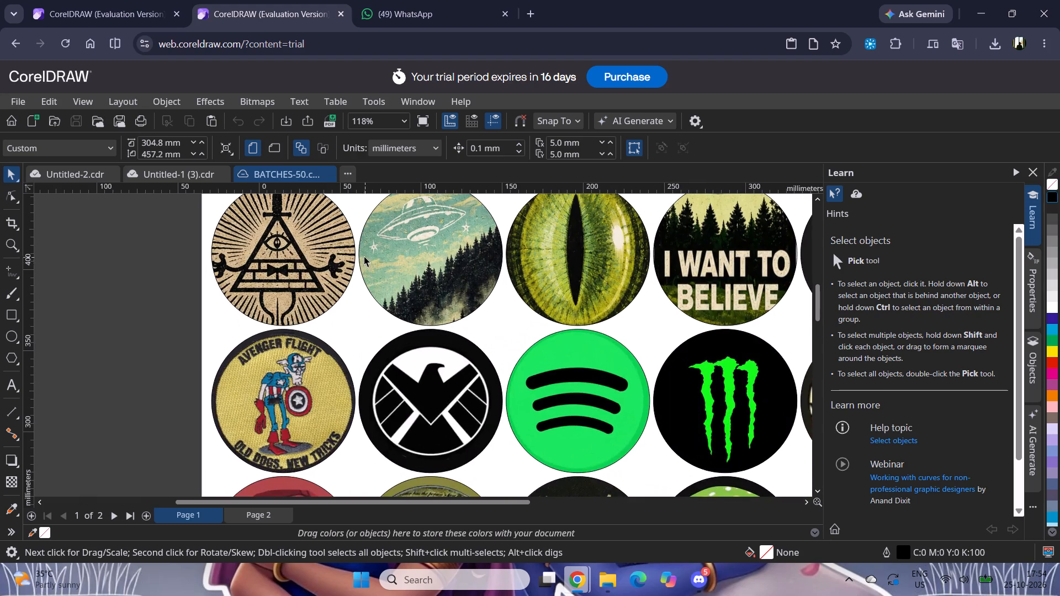
{"action": "scroll", "coordinate": [364, 255], "scroll_direction": "up", "scroll_amount": 4}
{"action": "scroll", "coordinate": [363, 252], "scroll_direction": "down", "scroll_amount": 15}
{"action": "scroll", "coordinate": [744, 300], "scroll_direction": "down", "scroll_amount": 3}
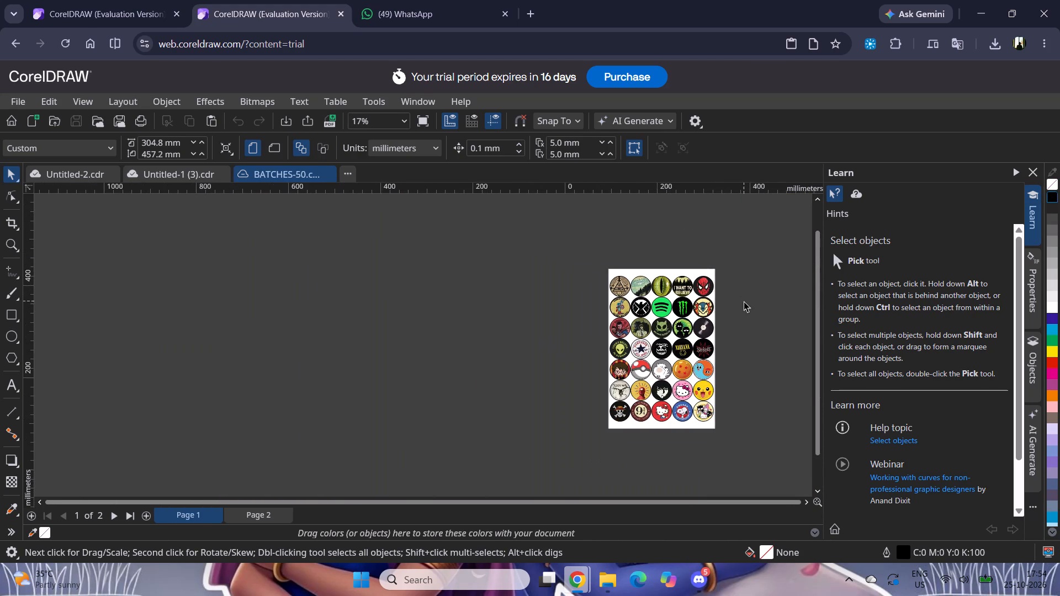
{"action": "scroll", "coordinate": [701, 347], "scroll_direction": "down", "scroll_amount": 1}
{"action": "middle_click_drag", "start_coordinate": [701, 347], "coordinate": [490, 326]}
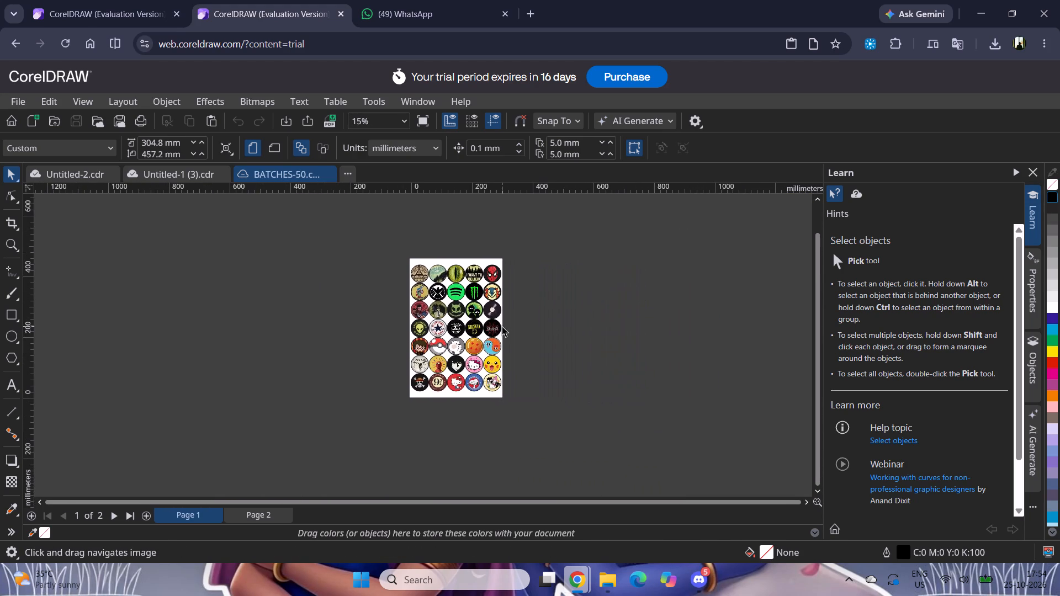
{"action": "scroll", "coordinate": [502, 326], "scroll_direction": "up", "scroll_amount": 3}
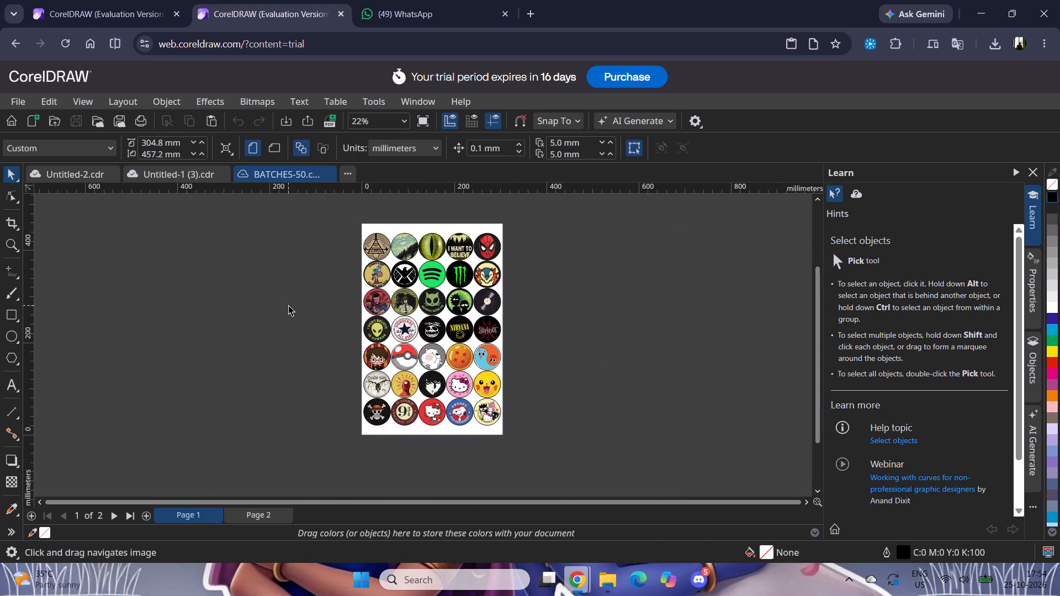